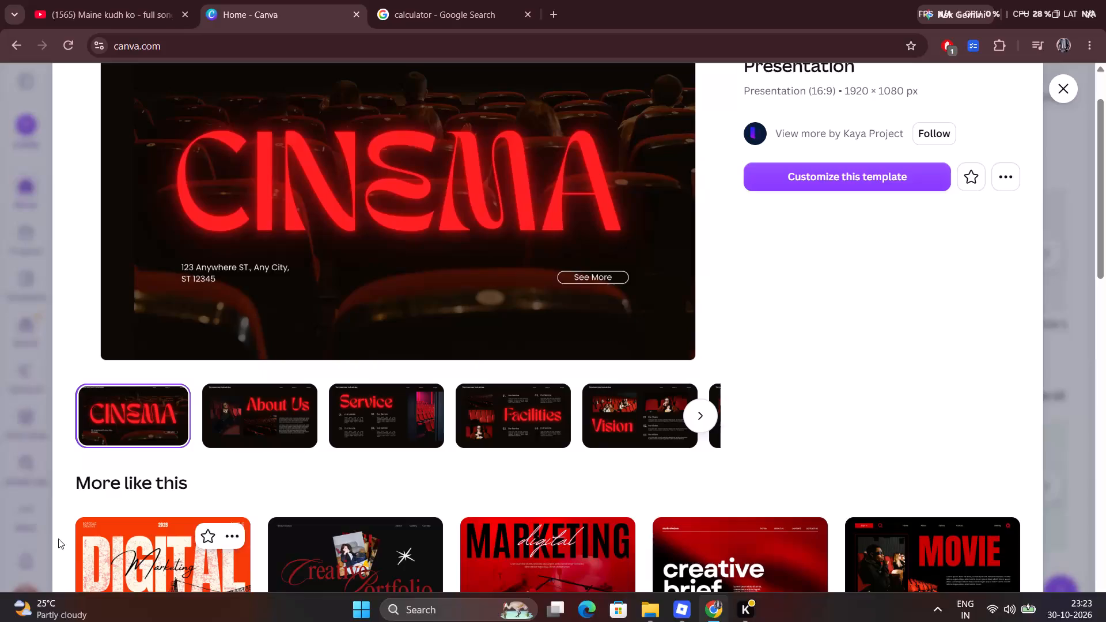
# Close the cinema template preview and look through the home page's suggested templates and recent designs.
pyautogui.click(56, 537)
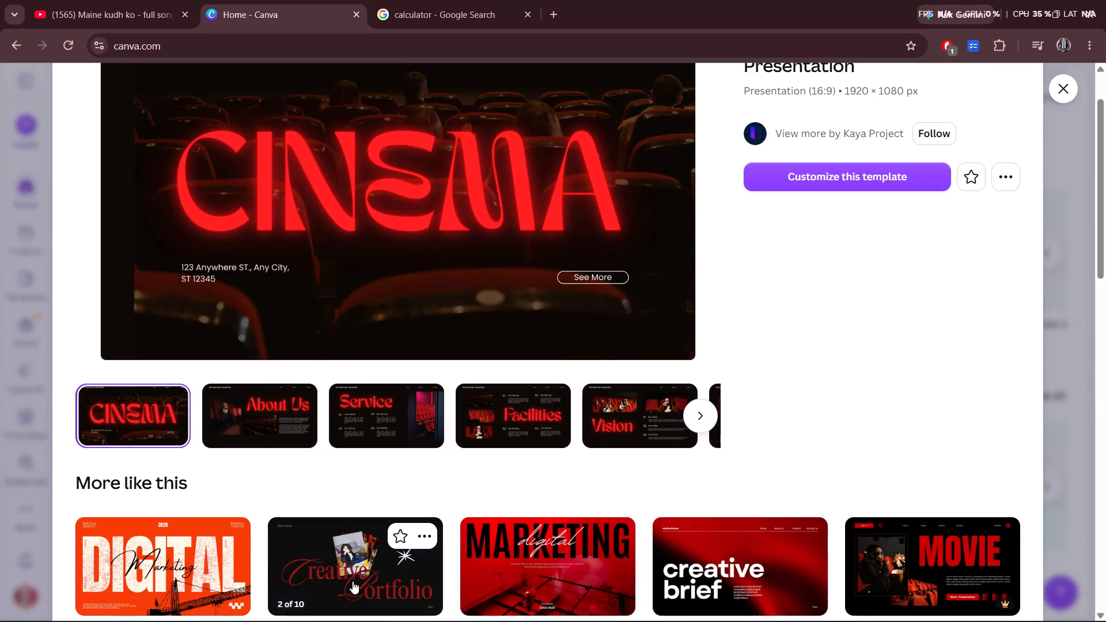
pyautogui.click(0, 415)
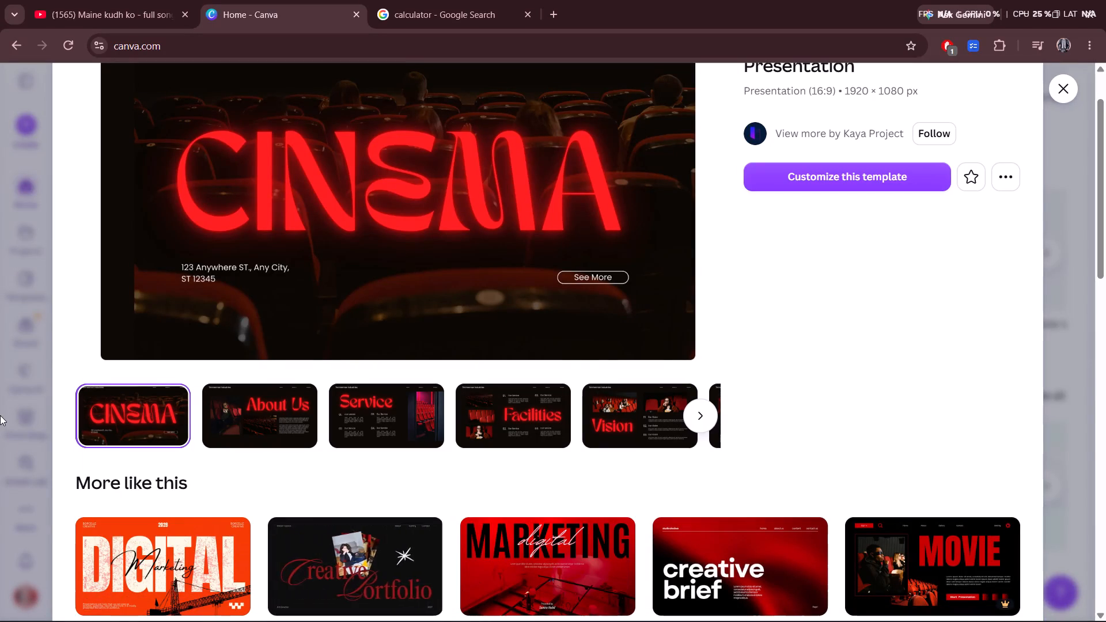
pyautogui.scroll(-9, 470, 477)
pyautogui.scroll(-3, 365, 512)
pyautogui.scroll(4, 459, 504)
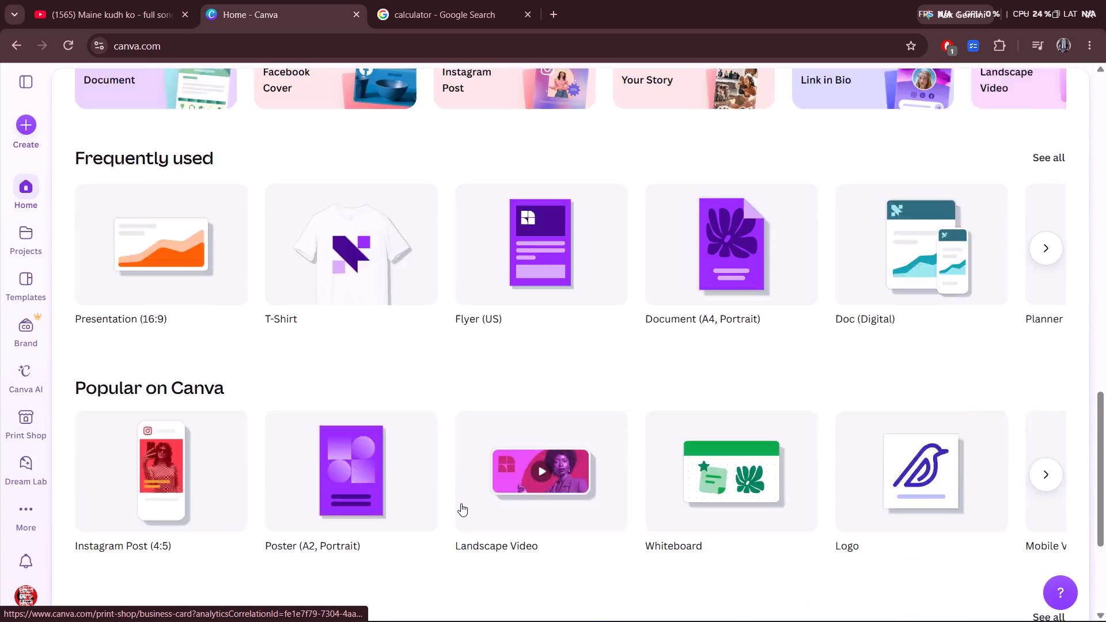
pyautogui.scroll(-4, 461, 503)
pyautogui.scroll(11, 461, 503)
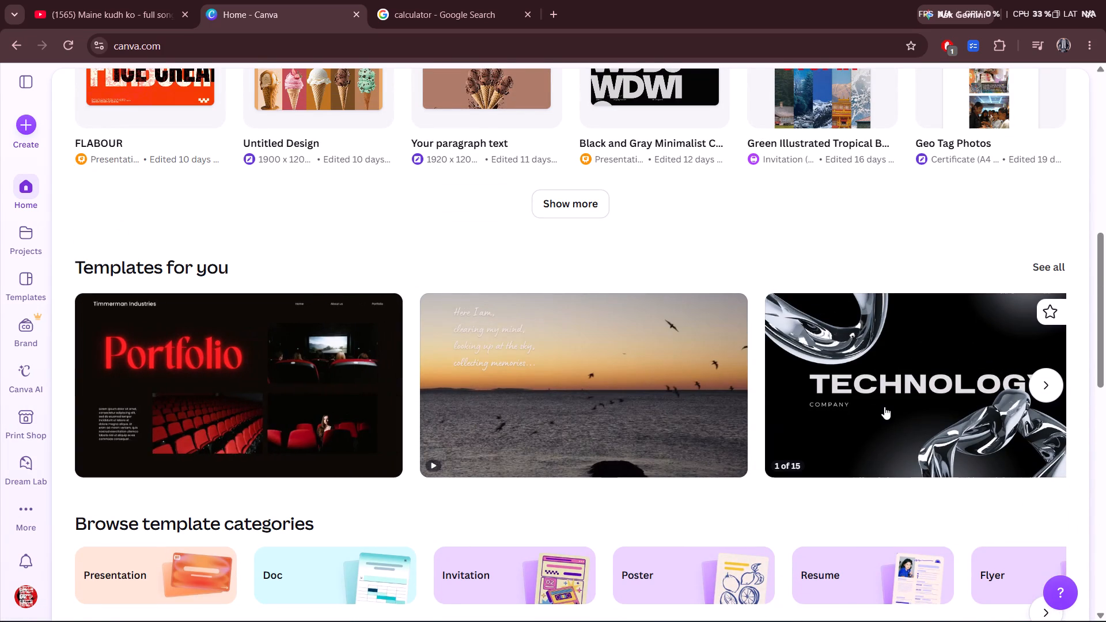
pyautogui.click(1043, 378)
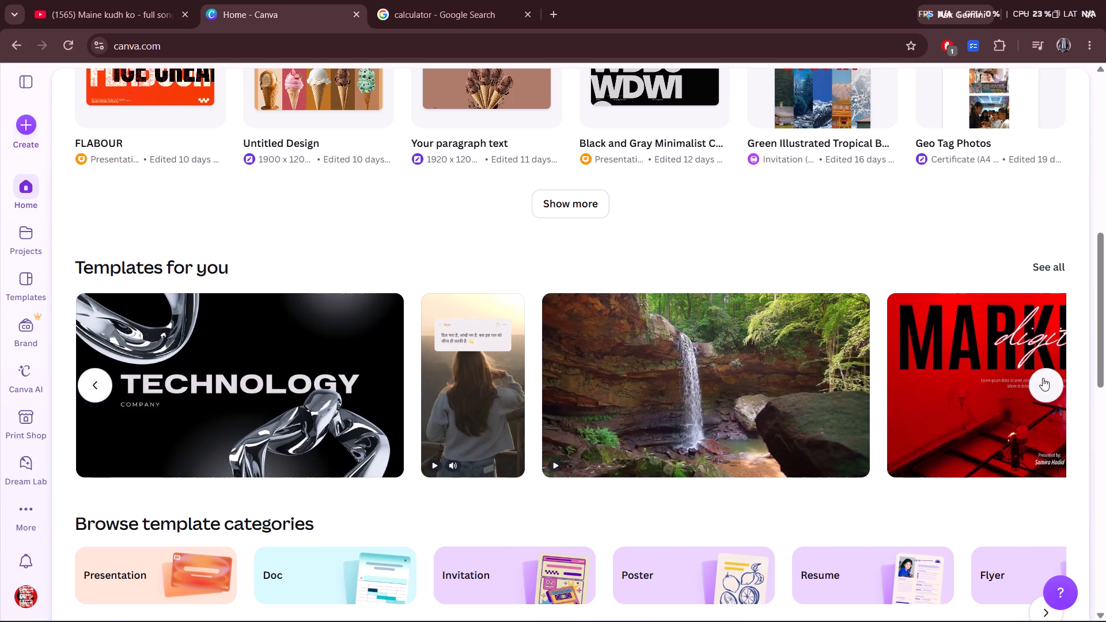
pyautogui.scroll(4, 582, 386)
pyautogui.scroll(2, 642, 392)
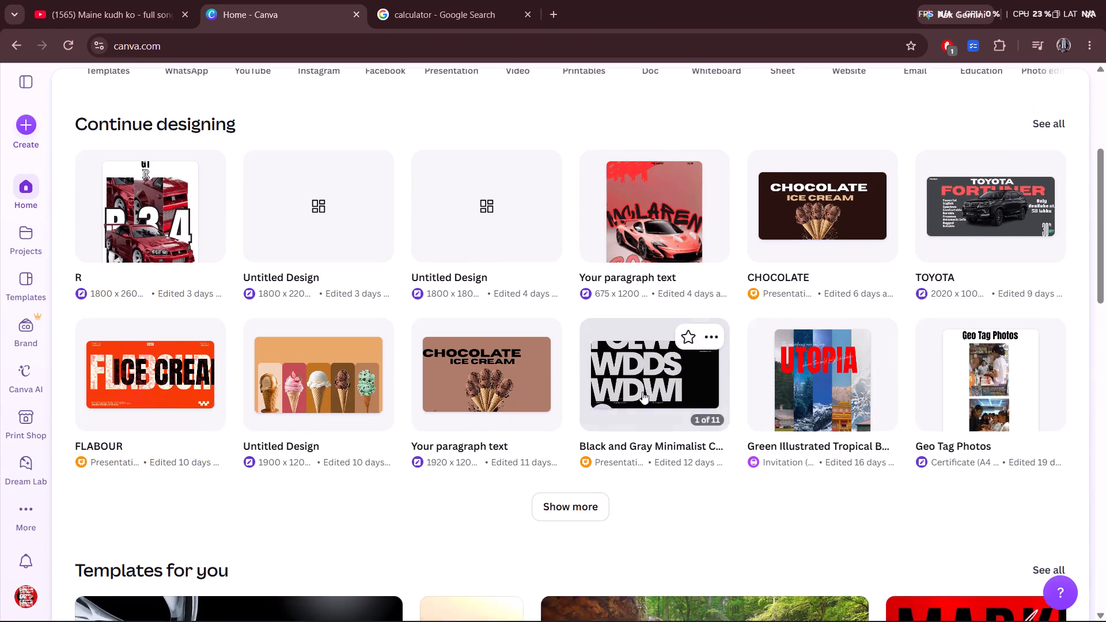
pyautogui.scroll(-2, 642, 392)
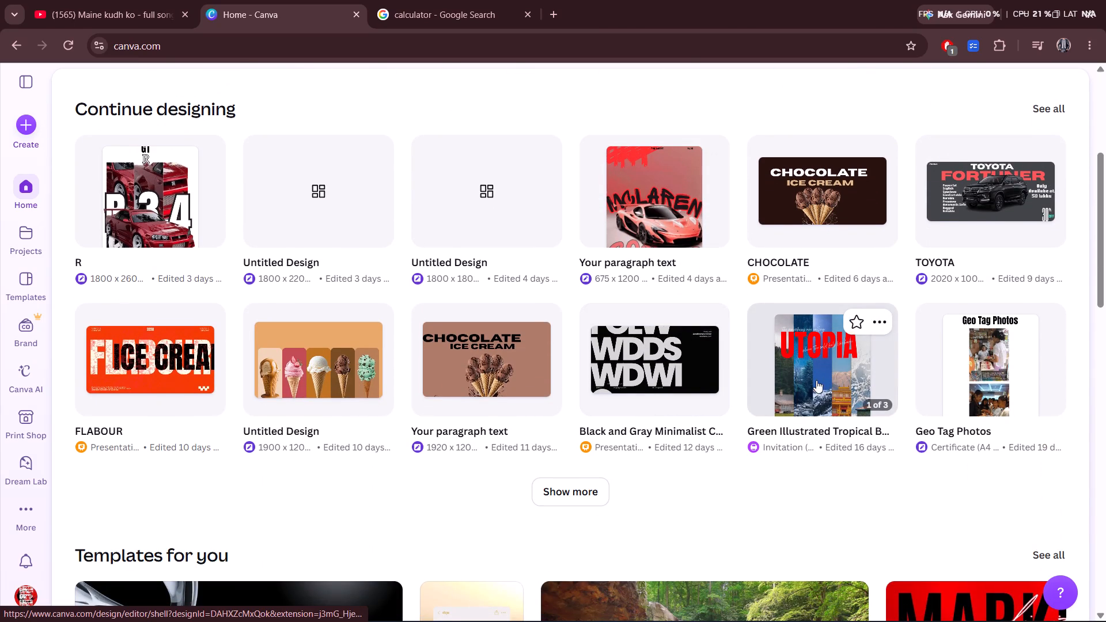
# Open the recent design Green Illustrated Tropical Bachelorette Party Invitation Card for editing.
pyautogui.click(816, 380)
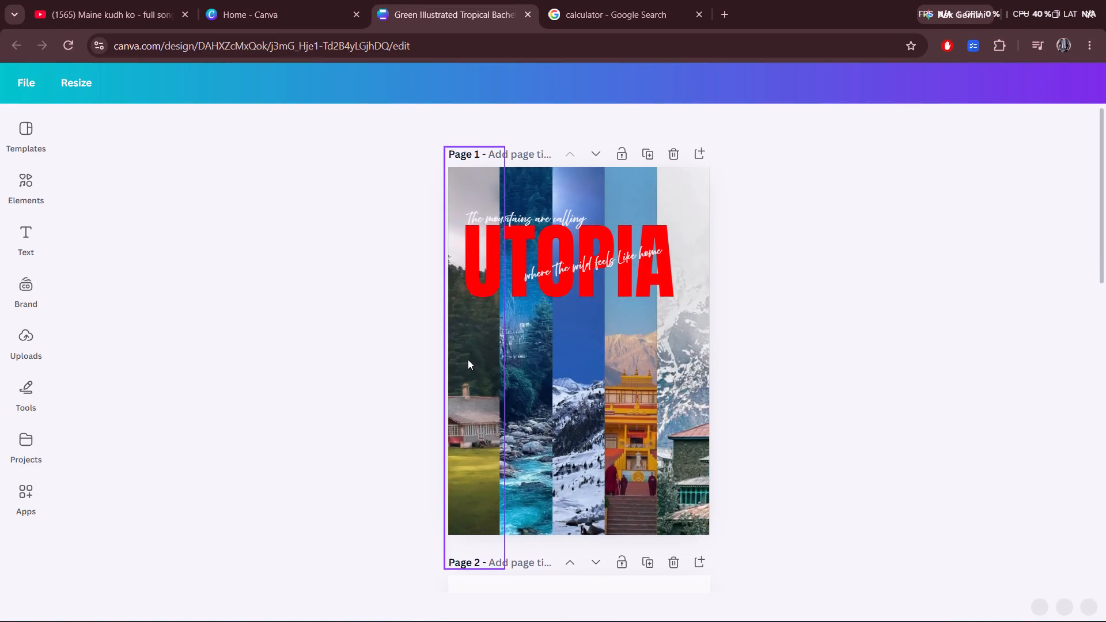
pyautogui.click(468, 359)
pyautogui.click(468, 359)
pyautogui.click(828, 325)
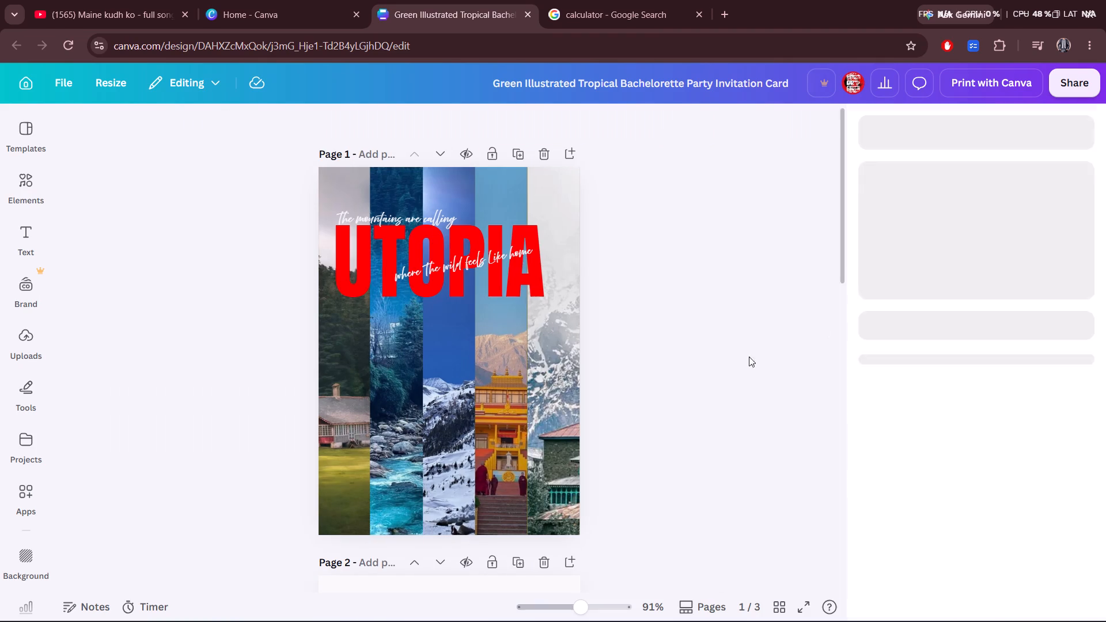
# Delete all the text and graphics on page 2, including the Himachal lettering and the save-water badges.
pyautogui.scroll(-8, 622, 395)
pyautogui.scroll(3, 620, 396)
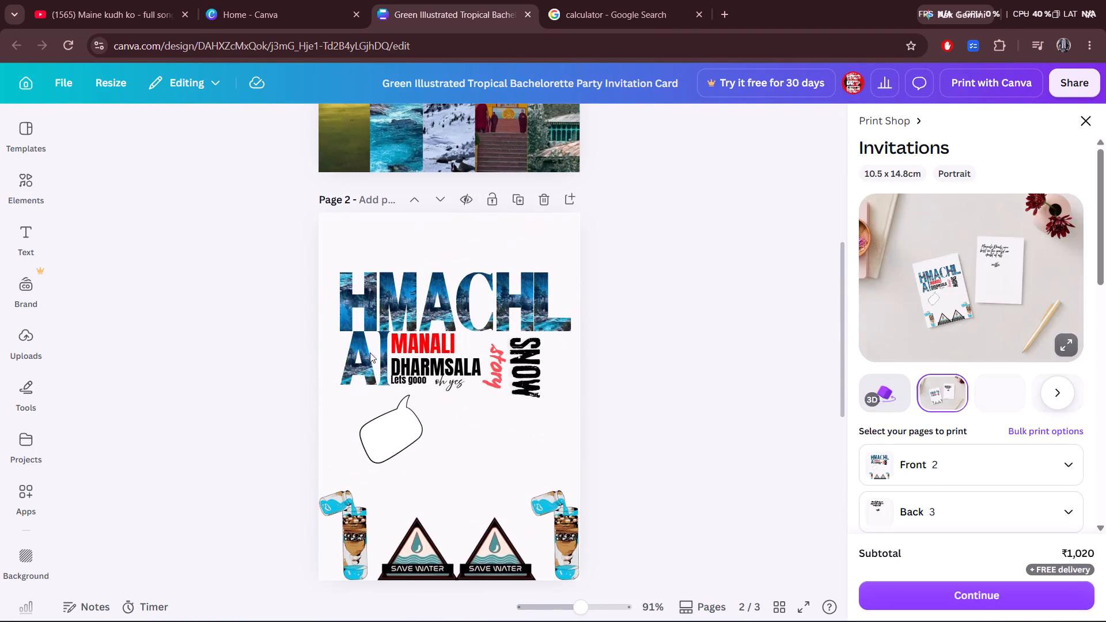
pyautogui.moveTo(284, 282); pyautogui.dragTo(732, 553)
pyautogui.scroll(-1, 736, 585)
pyautogui.click(485, 173)
# Clear the mountain photos and UTOPIA text from page 1 and delete that page.
pyautogui.scroll(4, 322, 253)
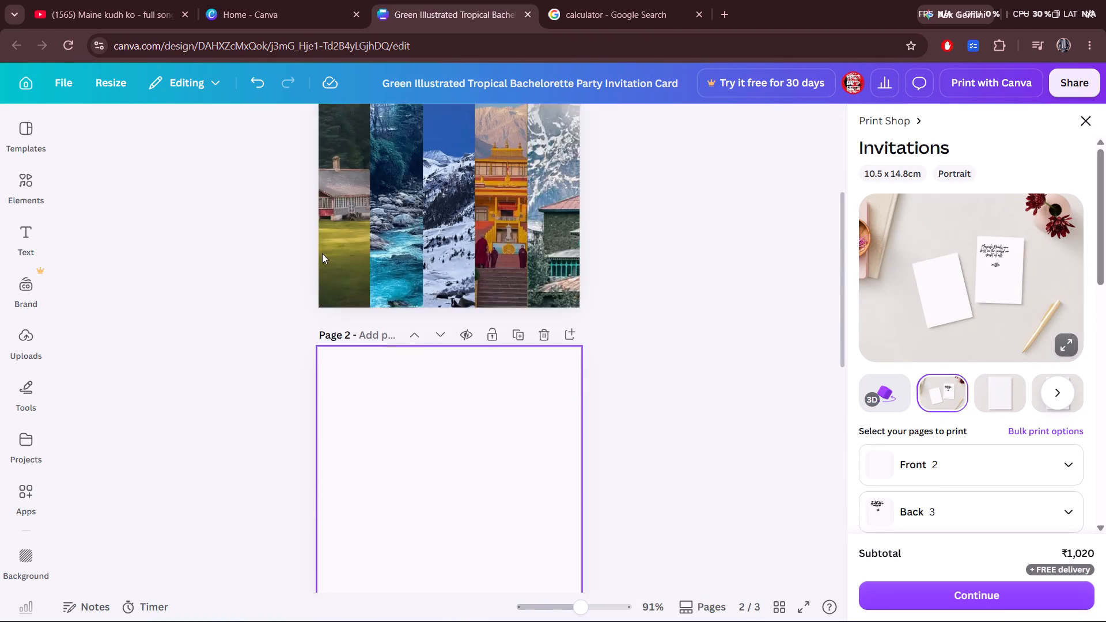
pyautogui.scroll(2, 322, 253)
pyautogui.moveTo(151, 187); pyautogui.dragTo(762, 524)
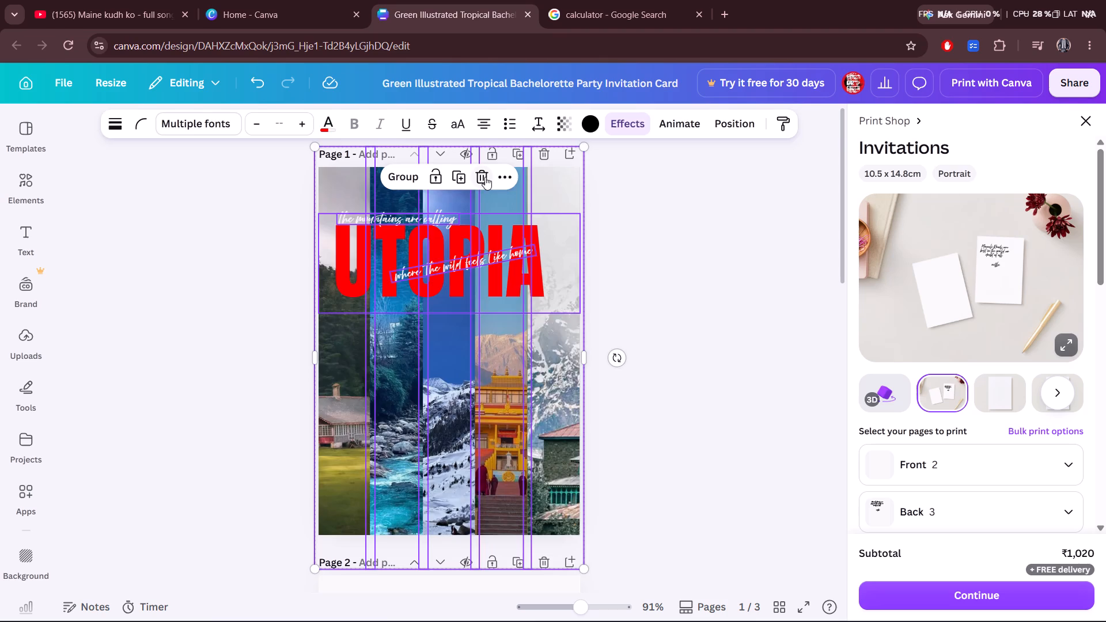
pyautogui.click(485, 177)
pyautogui.scroll(-5, 391, 256)
pyautogui.scroll(3, 356, 275)
pyautogui.click(414, 244)
pyautogui.scroll(2, 416, 245)
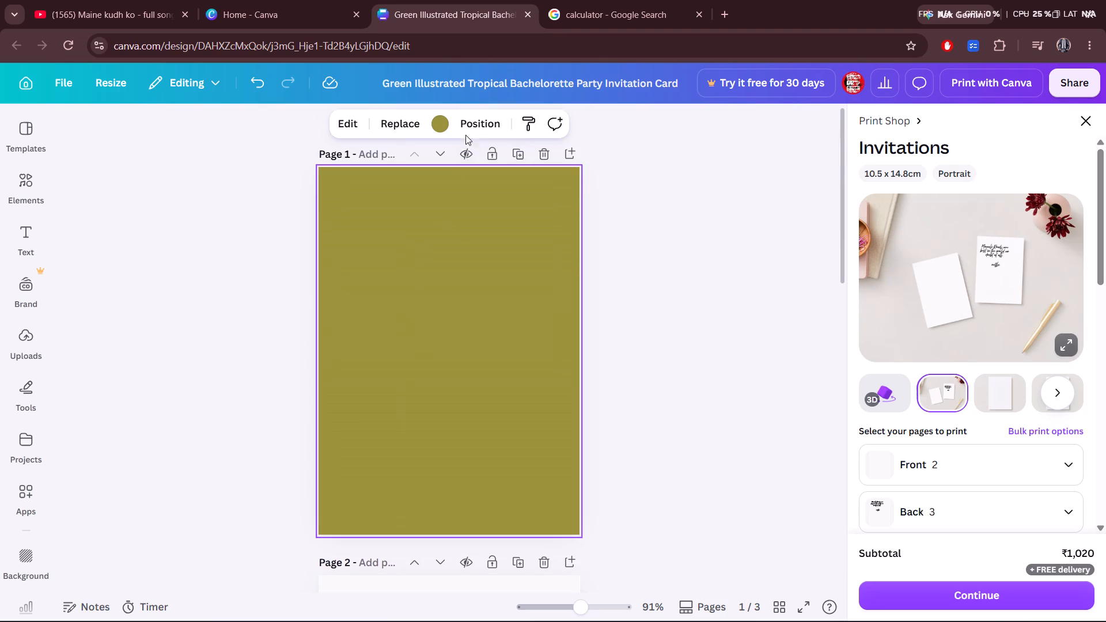
pyautogui.click(545, 157)
# Delete the page containing the "Manali Roads are best in the world" text.
pyautogui.scroll(-4, 516, 310)
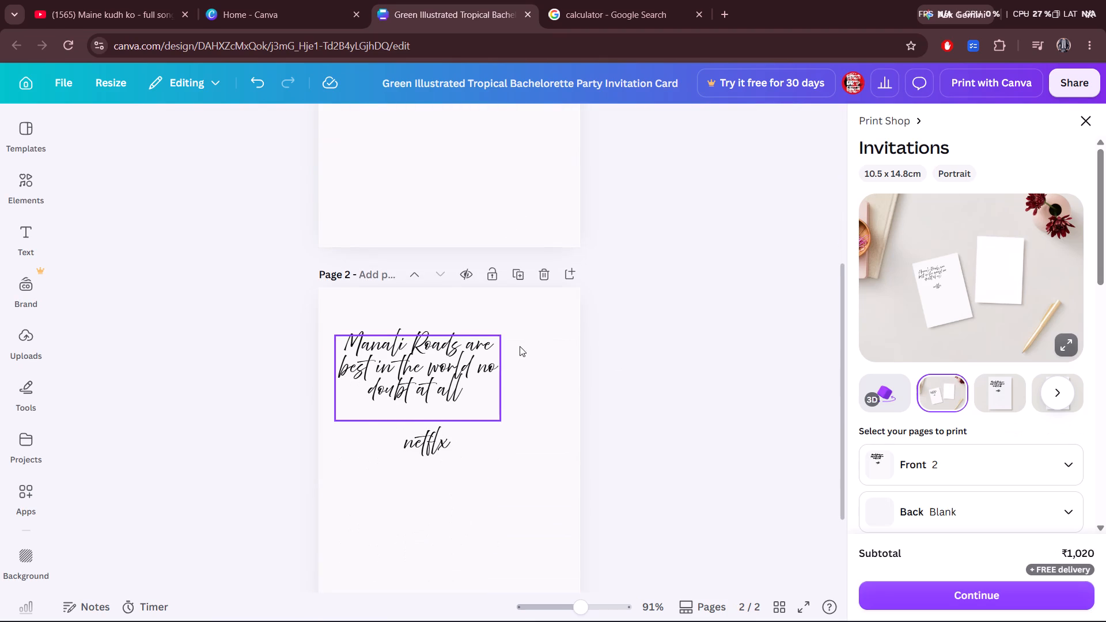
pyautogui.moveTo(507, 492); pyautogui.dragTo(299, 305)
pyautogui.click(539, 267)
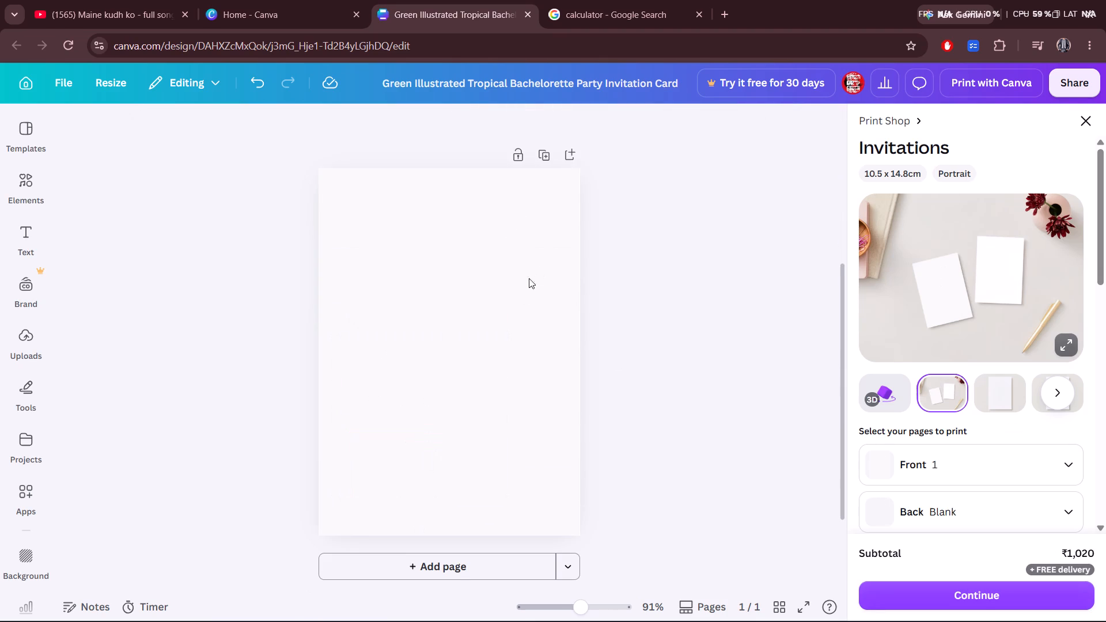
# Insert the blue-lit Full Moon Party crowd photo from the uploaded images onto the blank page.
pyautogui.scroll(-8, 482, 347)
pyautogui.click(442, 381)
pyautogui.scroll(2, 0, 289)
pyautogui.click(38, 331)
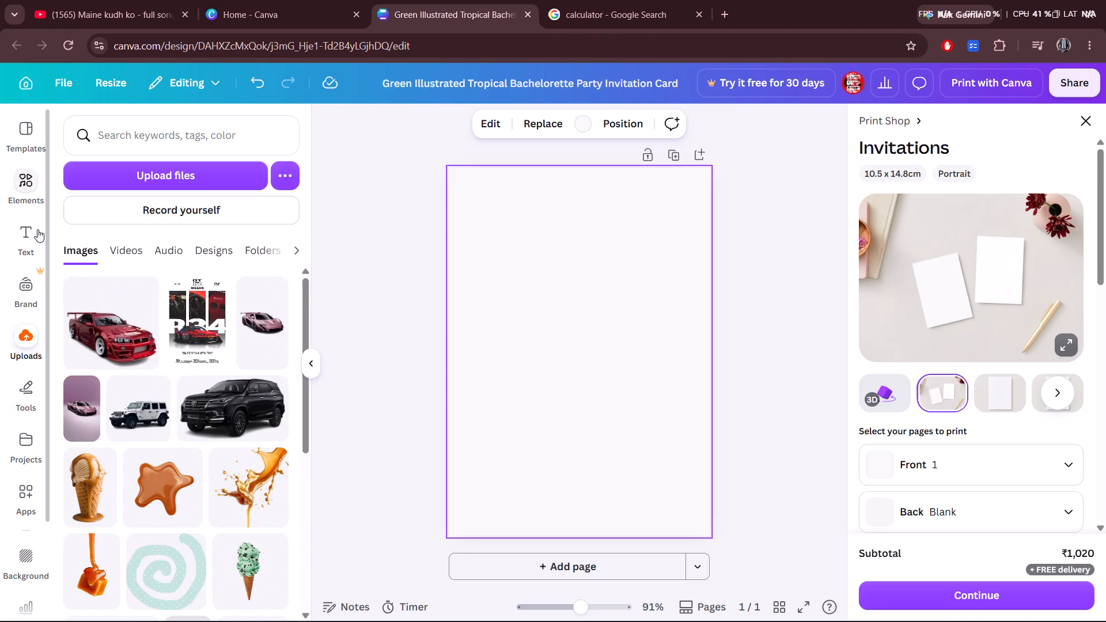
pyautogui.scroll(-3, 171, 333)
pyautogui.scroll(-5, 229, 390)
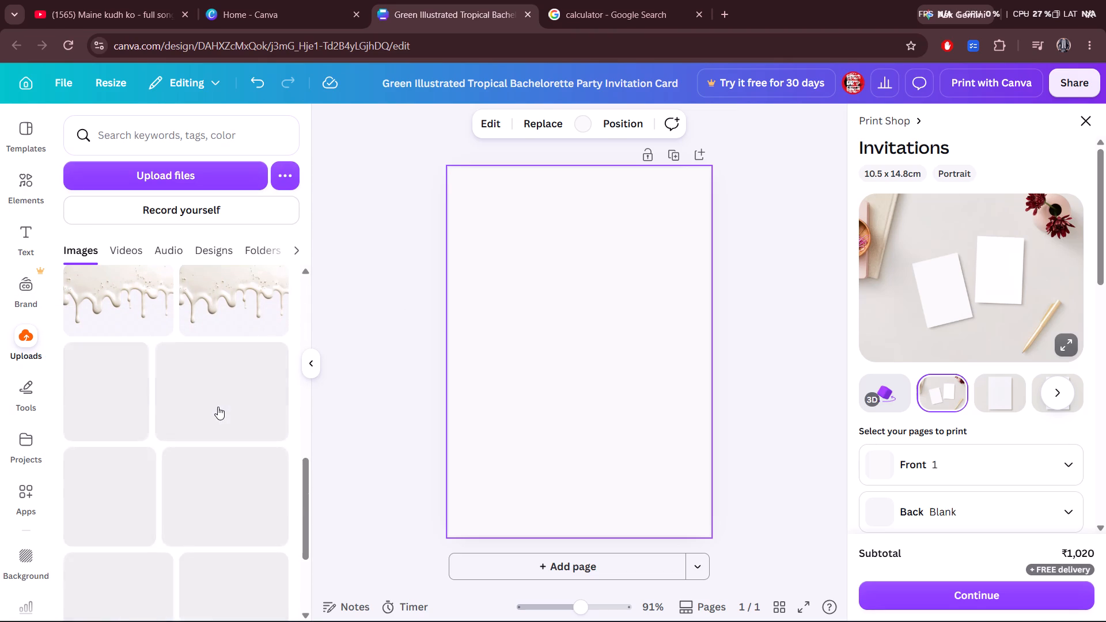
pyautogui.scroll(-12, 218, 407)
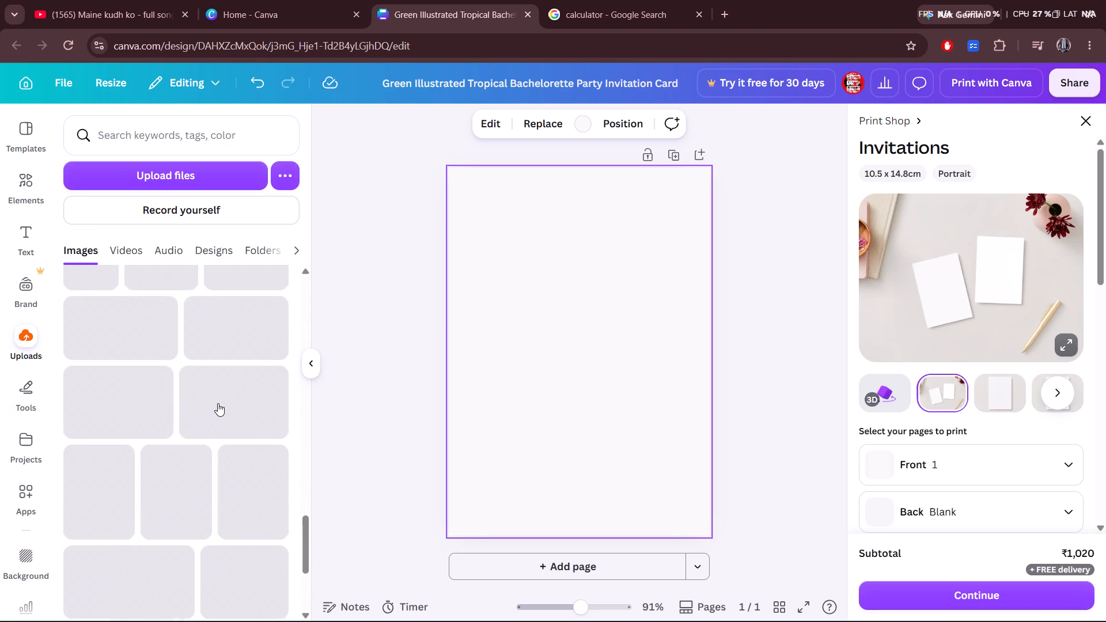
pyautogui.scroll(6, 218, 403)
pyautogui.scroll(-3, 218, 402)
pyautogui.scroll(2, 218, 402)
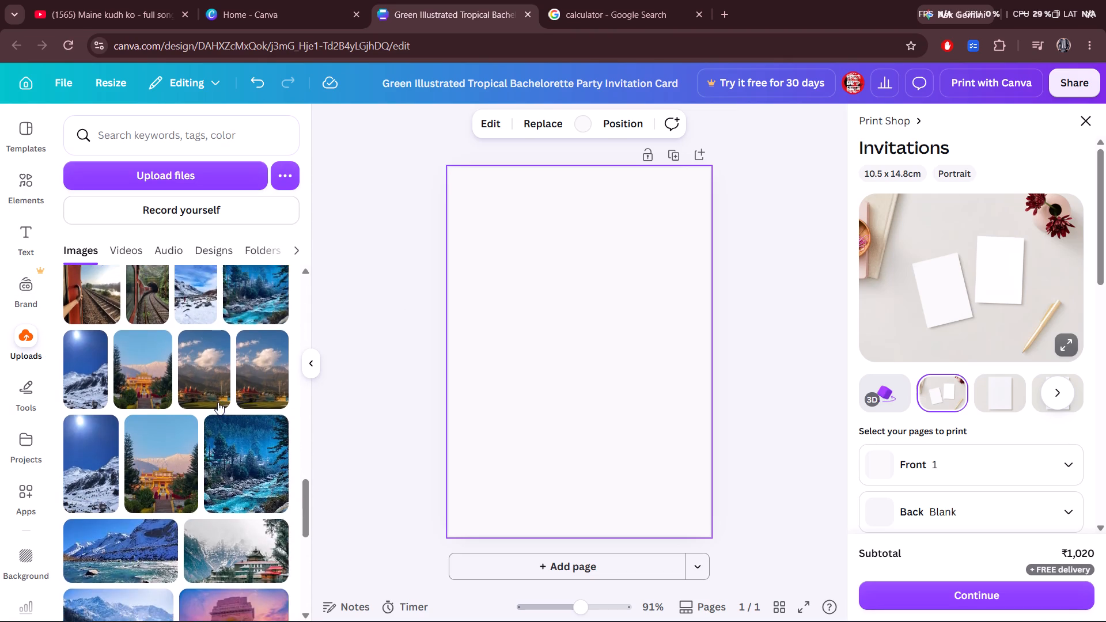
pyautogui.scroll(2, 218, 402)
pyautogui.scroll(-12, 218, 400)
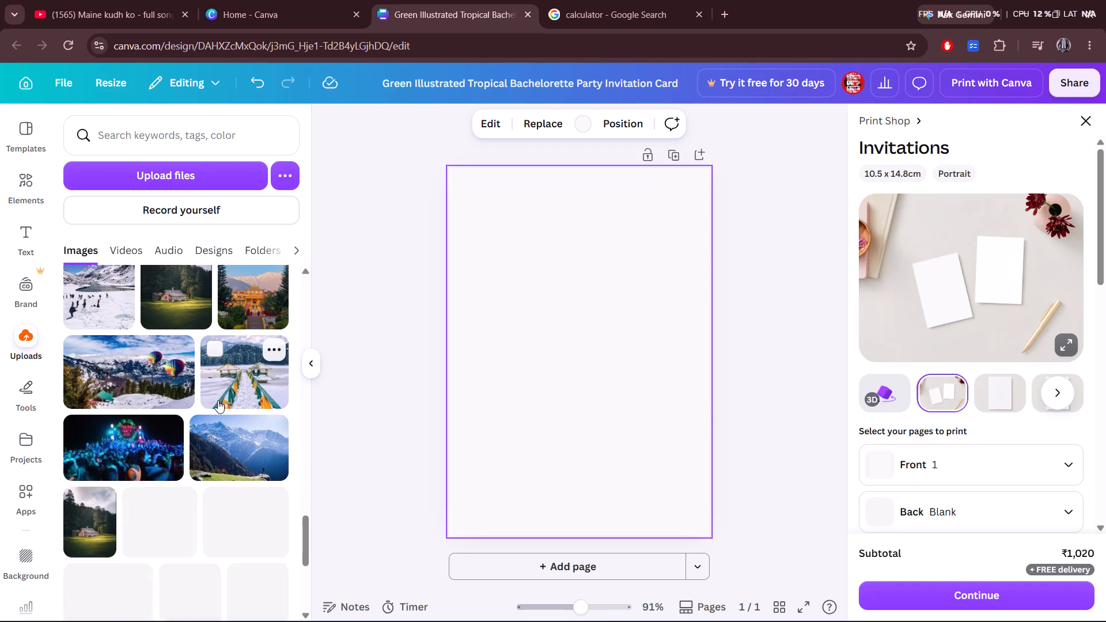
pyautogui.scroll(-5, 218, 400)
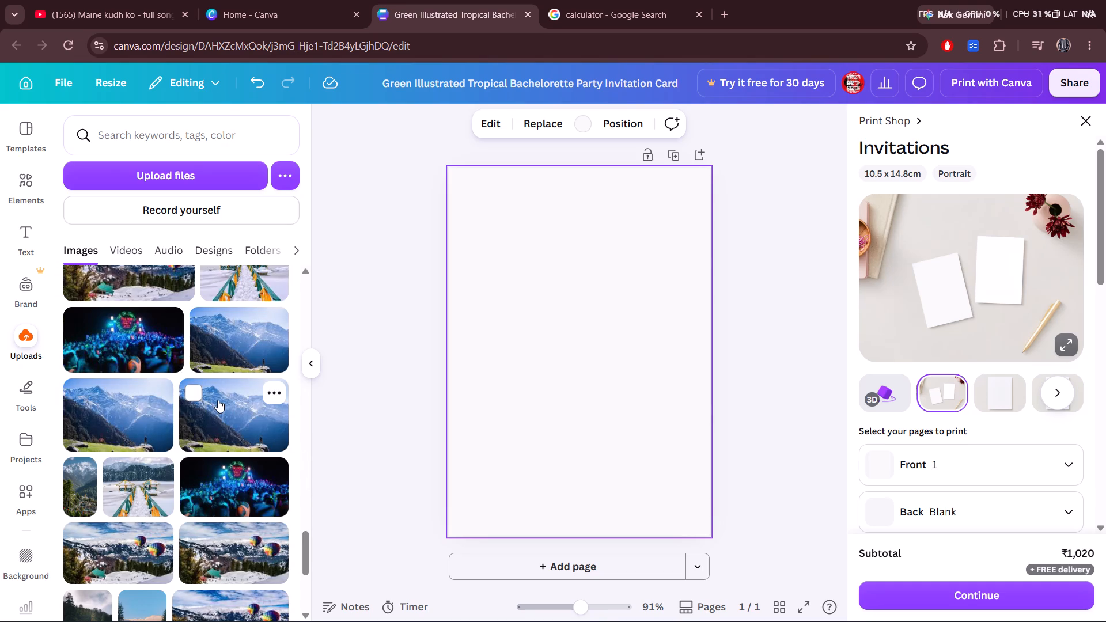
pyautogui.scroll(-5, 218, 400)
pyautogui.scroll(4, 218, 400)
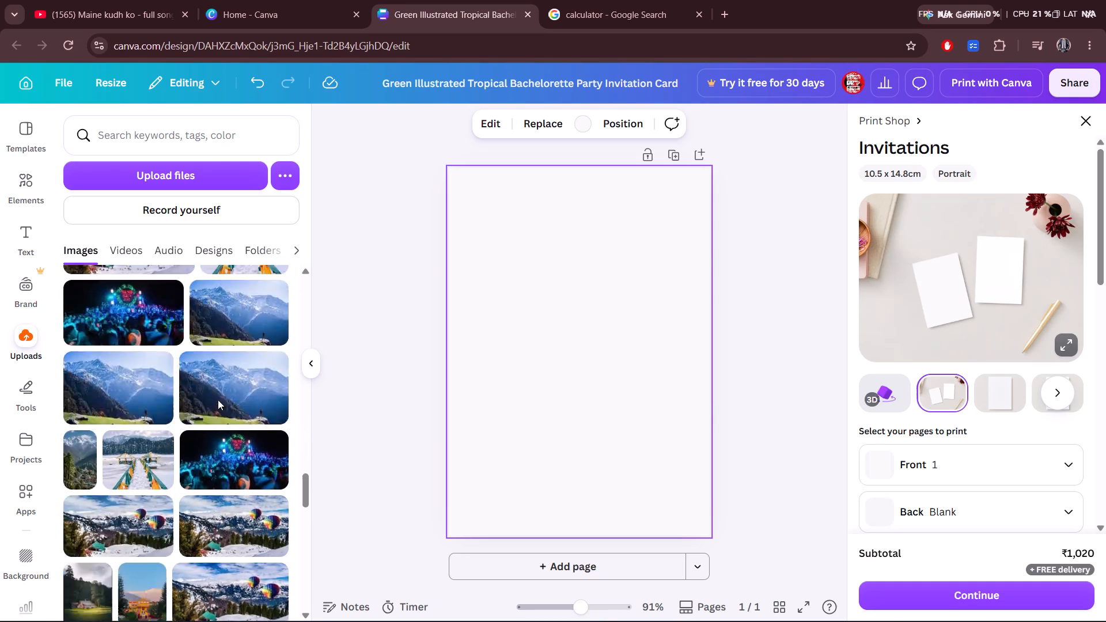
pyautogui.scroll(-14, 218, 400)
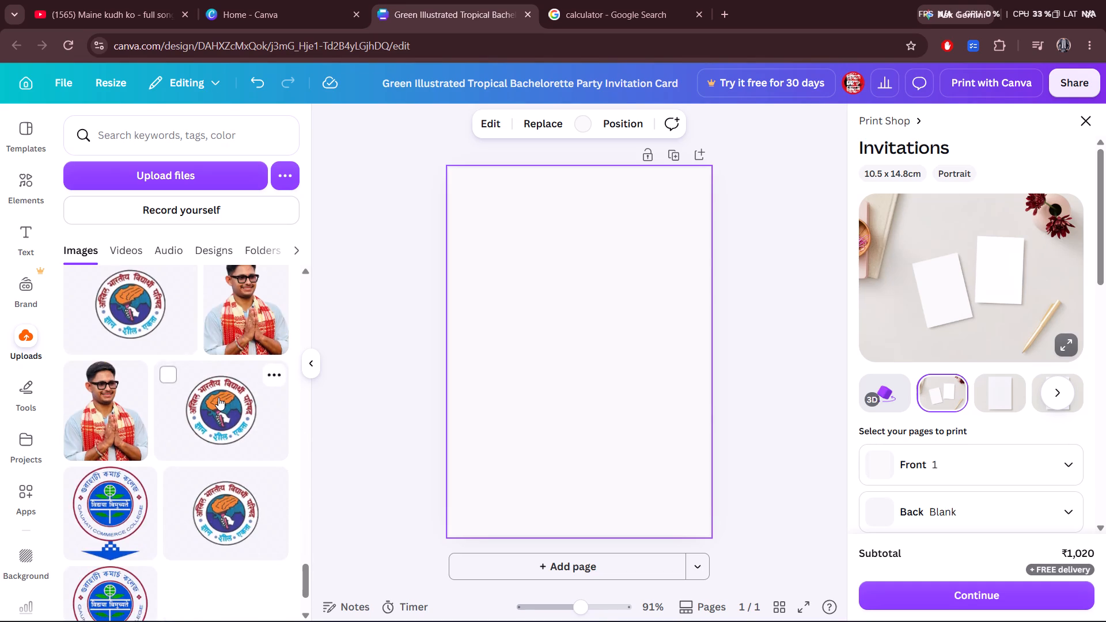
pyautogui.scroll(9, 218, 397)
pyautogui.click(228, 380)
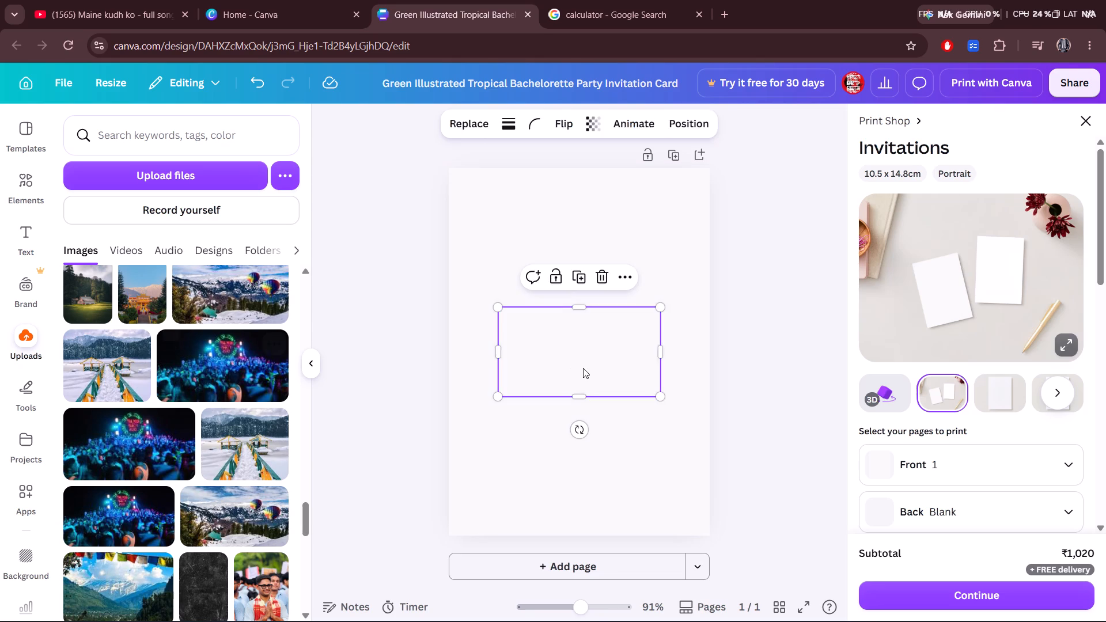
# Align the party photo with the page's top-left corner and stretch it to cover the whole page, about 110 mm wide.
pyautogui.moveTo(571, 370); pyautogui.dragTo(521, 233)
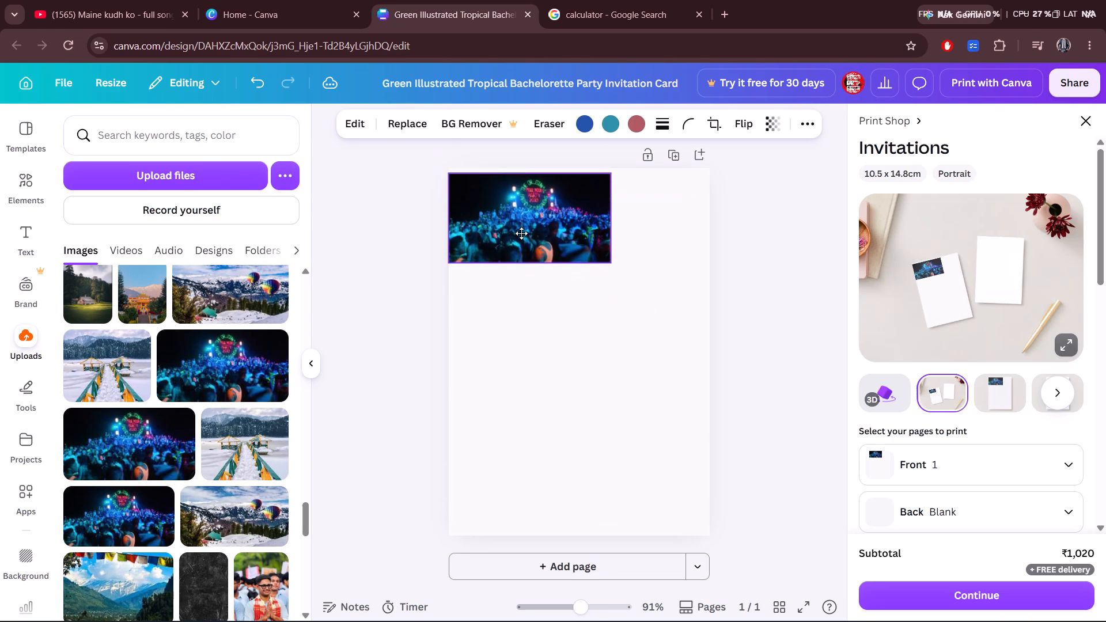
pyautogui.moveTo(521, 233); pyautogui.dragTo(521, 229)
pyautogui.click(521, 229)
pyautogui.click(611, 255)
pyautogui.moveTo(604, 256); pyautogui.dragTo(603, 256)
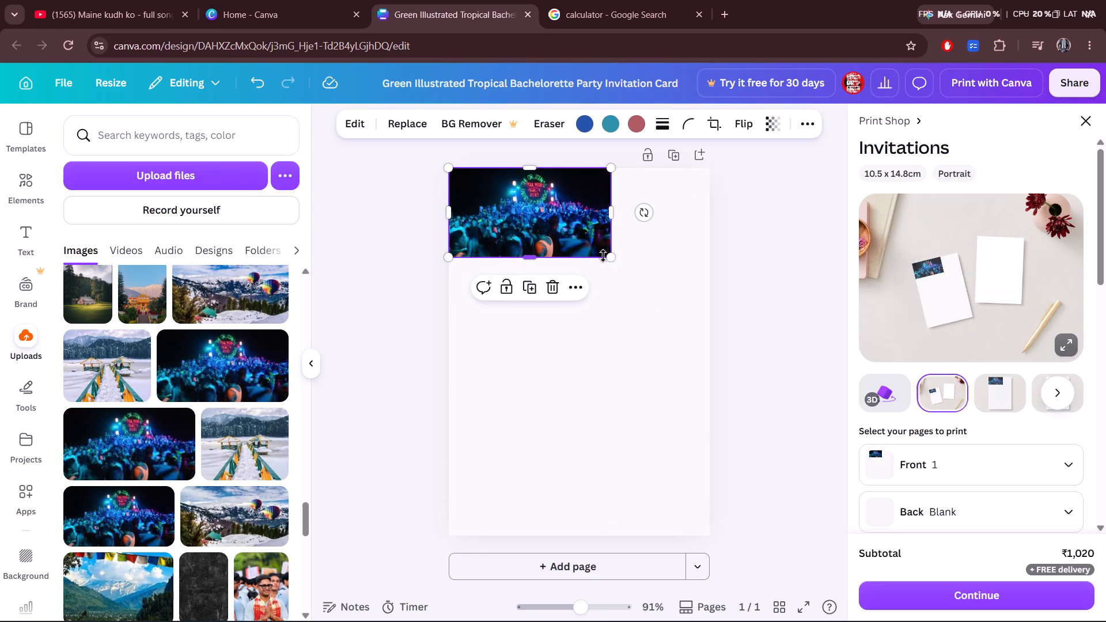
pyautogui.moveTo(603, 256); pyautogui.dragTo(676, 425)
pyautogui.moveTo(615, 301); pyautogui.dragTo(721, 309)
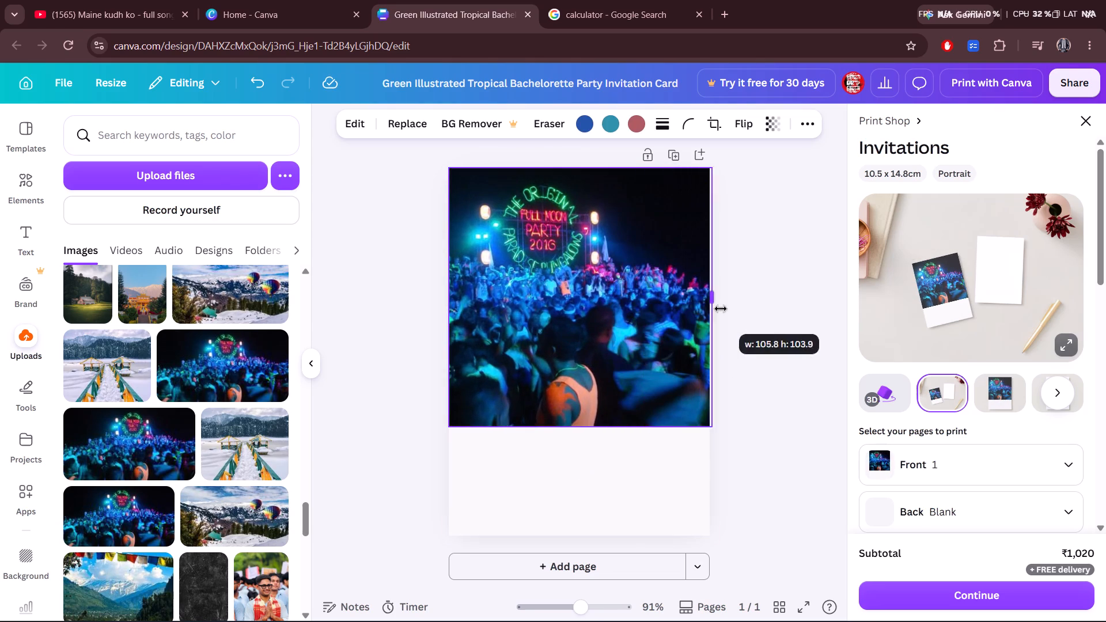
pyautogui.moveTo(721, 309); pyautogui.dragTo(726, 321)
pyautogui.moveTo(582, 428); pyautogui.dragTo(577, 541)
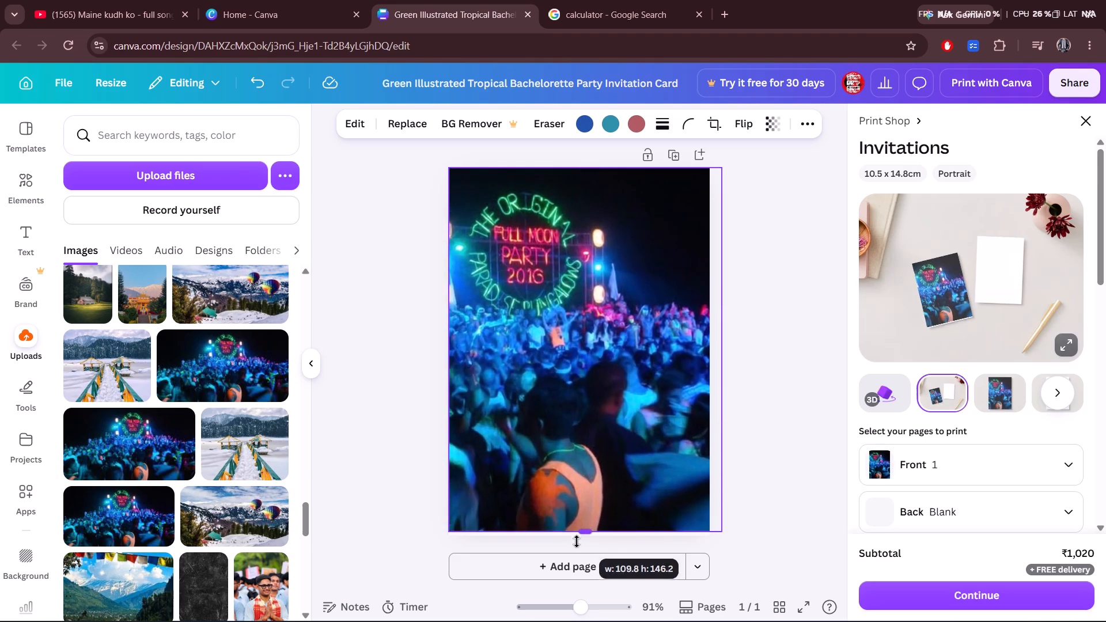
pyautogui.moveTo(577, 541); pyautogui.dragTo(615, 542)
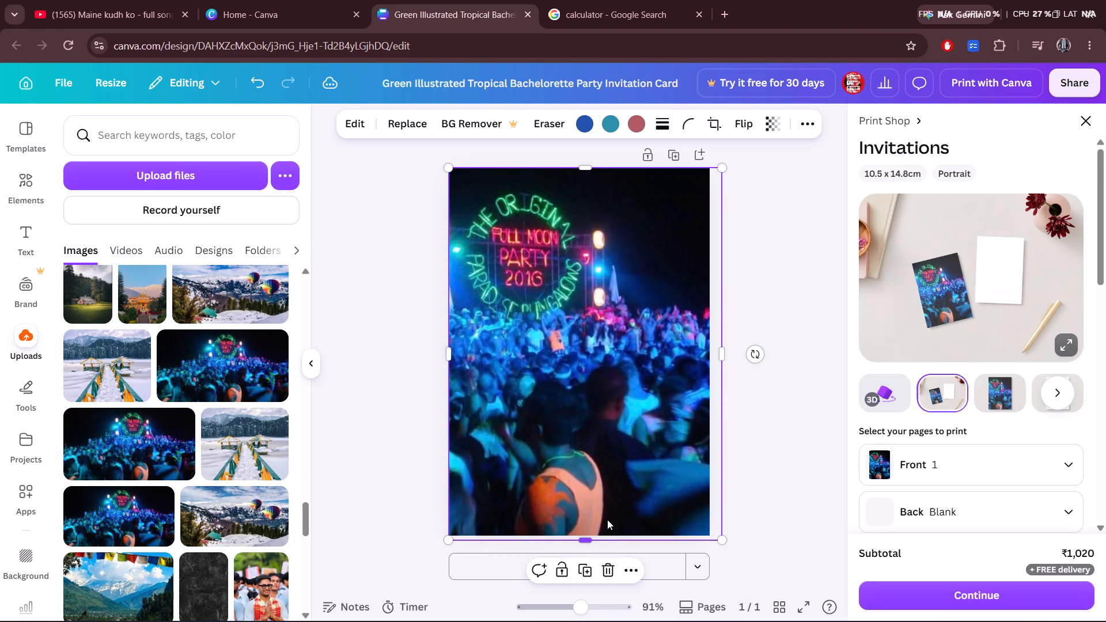
# Shrink the party photo to less than half the page width and place it near the page's upper-left corner.
pyautogui.moveTo(475, 214); pyautogui.dragTo(550, 225)
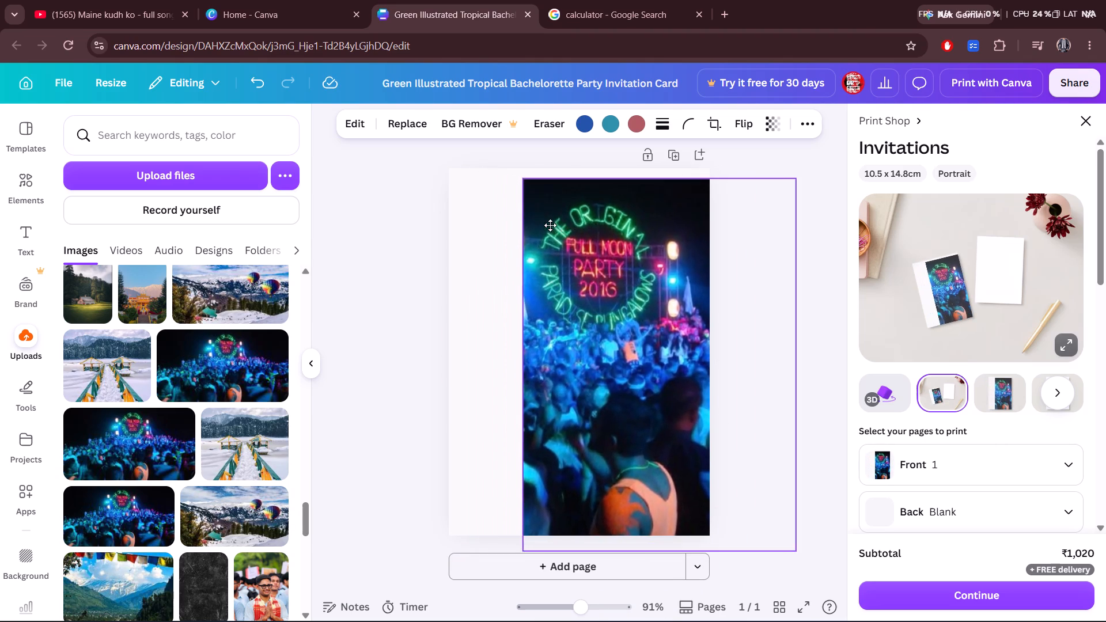
pyautogui.moveTo(550, 225); pyautogui.dragTo(546, 225)
pyautogui.moveTo(518, 183); pyautogui.dragTo(571, 308)
pyautogui.moveTo(615, 346); pyautogui.dragTo(532, 238)
pyautogui.moveTo(512, 310); pyautogui.dragTo(374, 305)
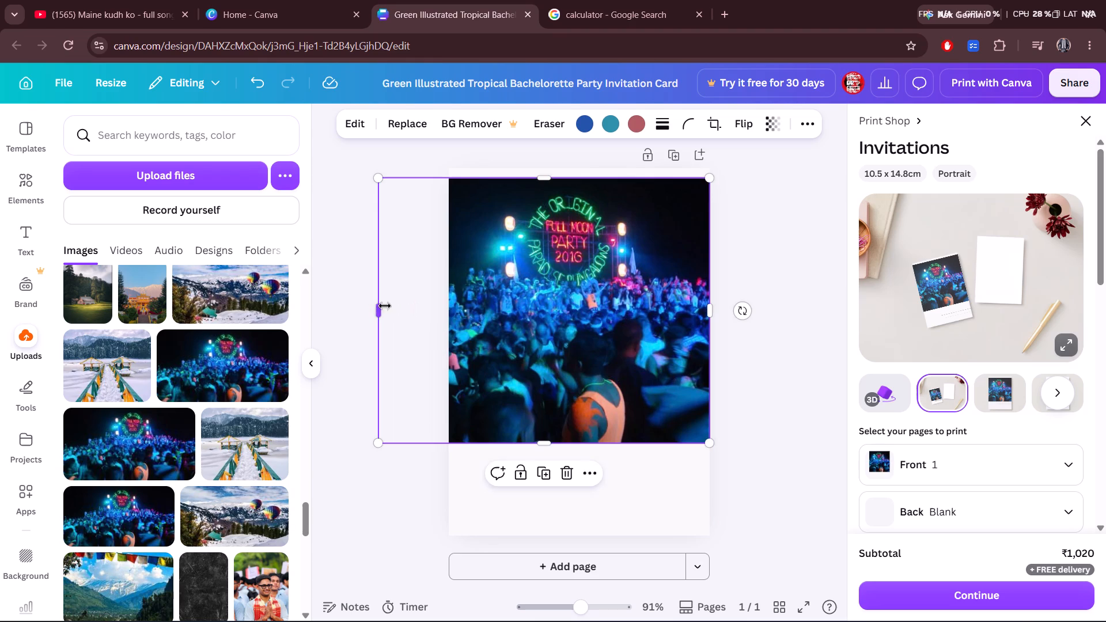
pyautogui.moveTo(495, 302); pyautogui.dragTo(542, 309)
pyautogui.moveTo(421, 452); pyautogui.dragTo(555, 378)
pyautogui.moveTo(642, 306); pyautogui.dragTo(562, 312)
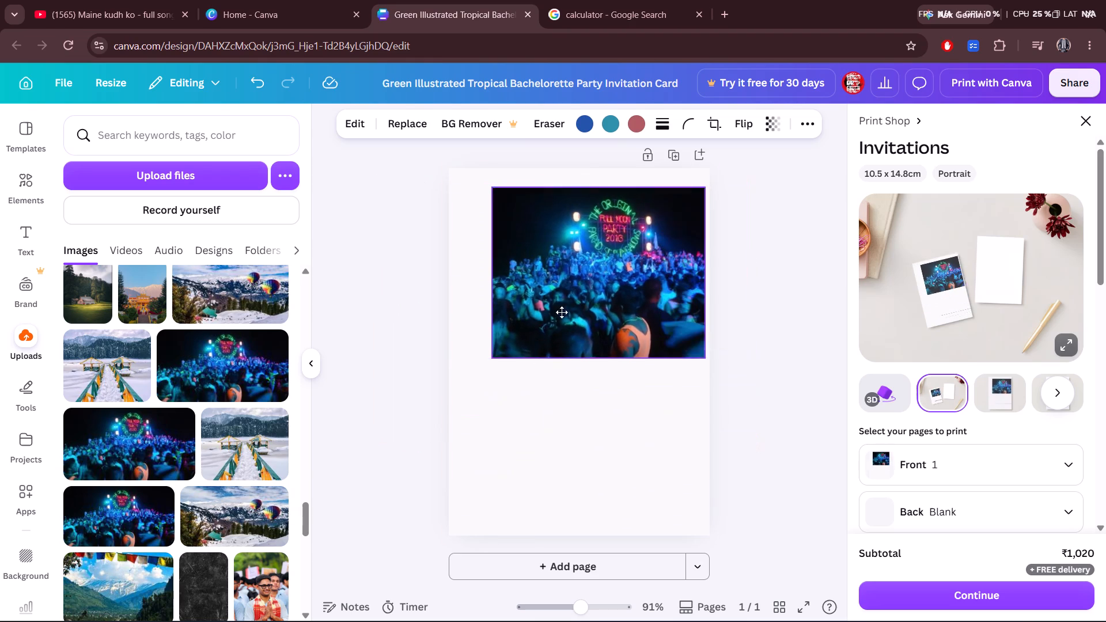
pyautogui.moveTo(562, 312); pyautogui.dragTo(560, 313)
pyautogui.moveTo(677, 362); pyautogui.dragTo(596, 251)
pyautogui.click(551, 245)
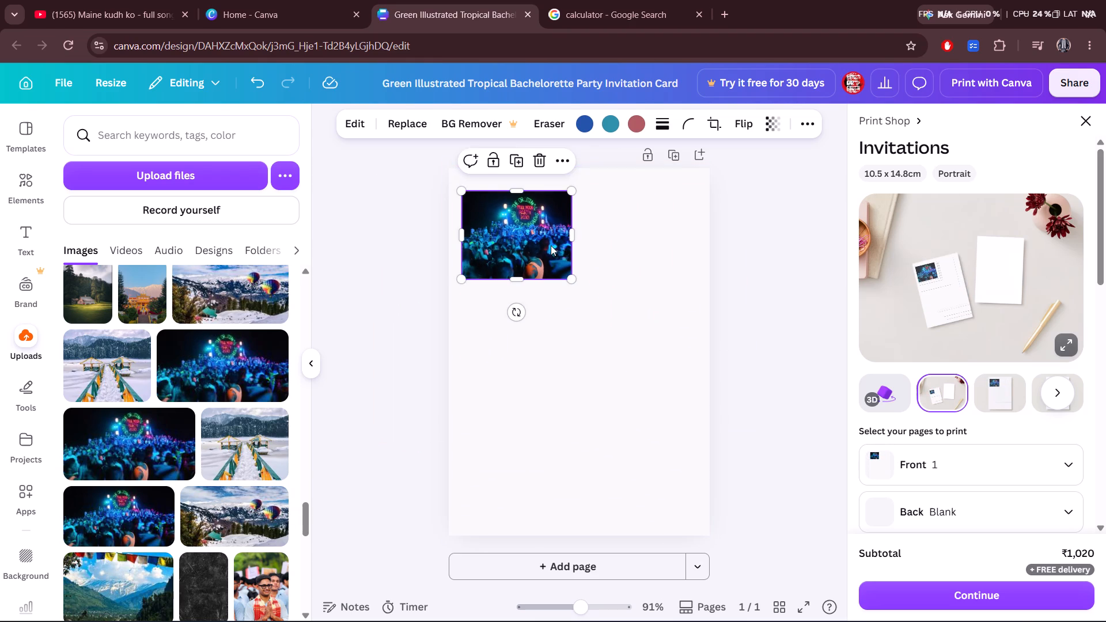
pyautogui.moveTo(544, 245); pyautogui.dragTo(525, 314)
pyautogui.tripleClick(516, 268)
pyautogui.click(679, 356)
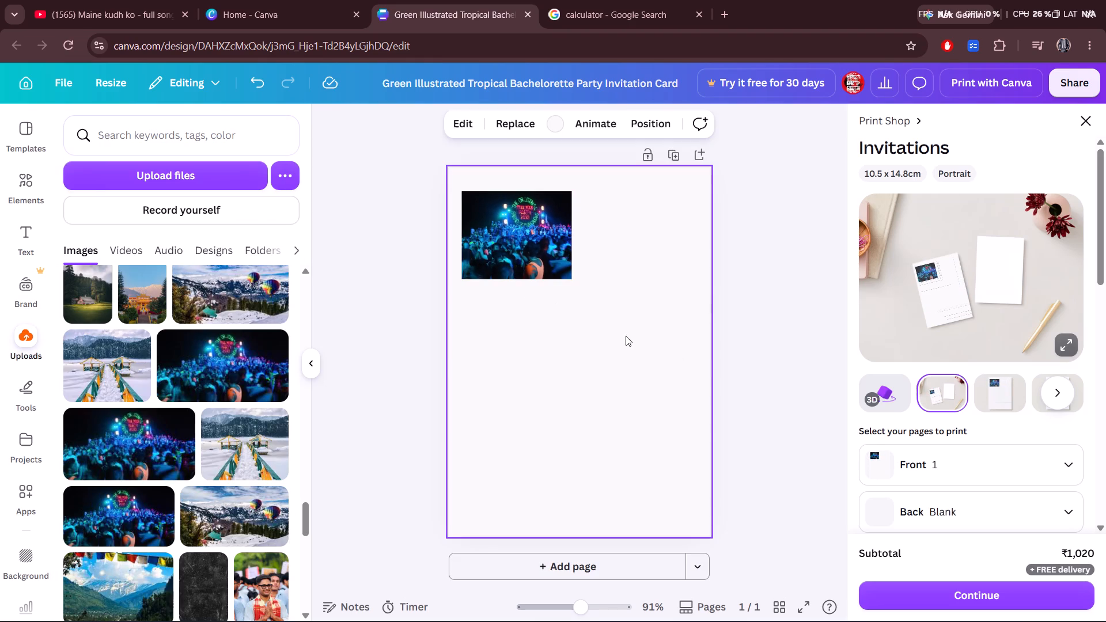
# Search the Invitation (A6) templates for CAR using the recent search.
pyautogui.click(8, 127)
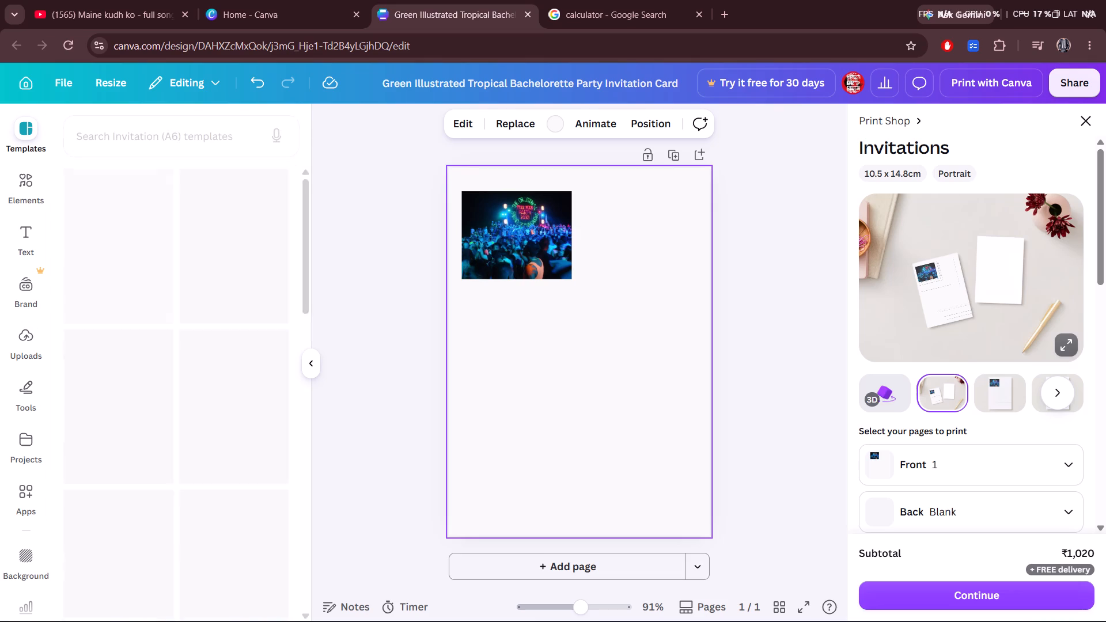
pyautogui.click(165, 128)
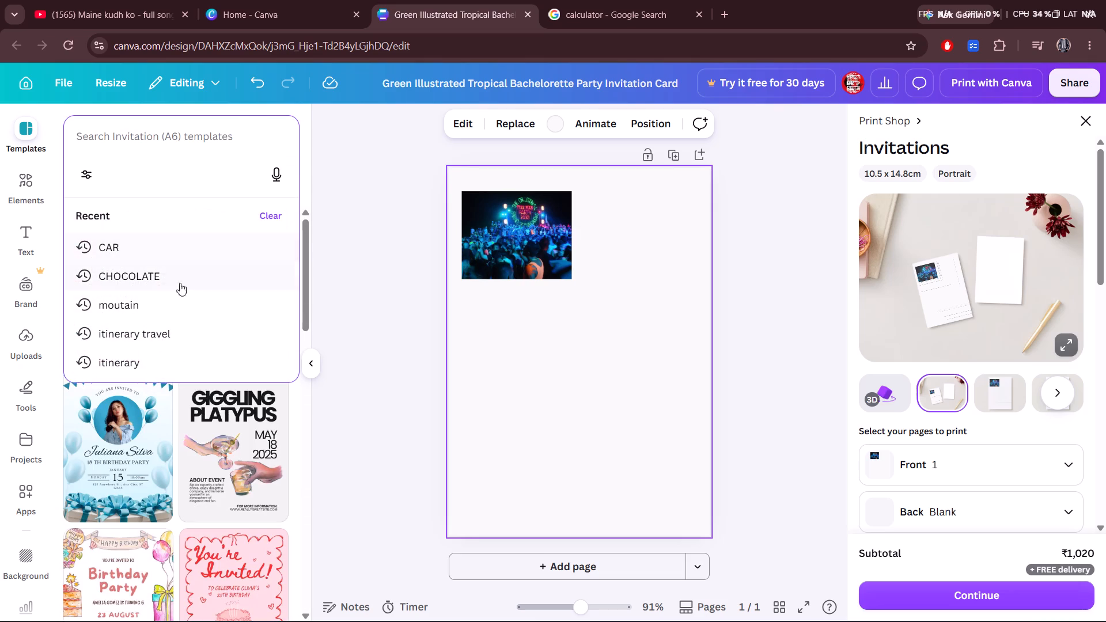
pyautogui.click(156, 254)
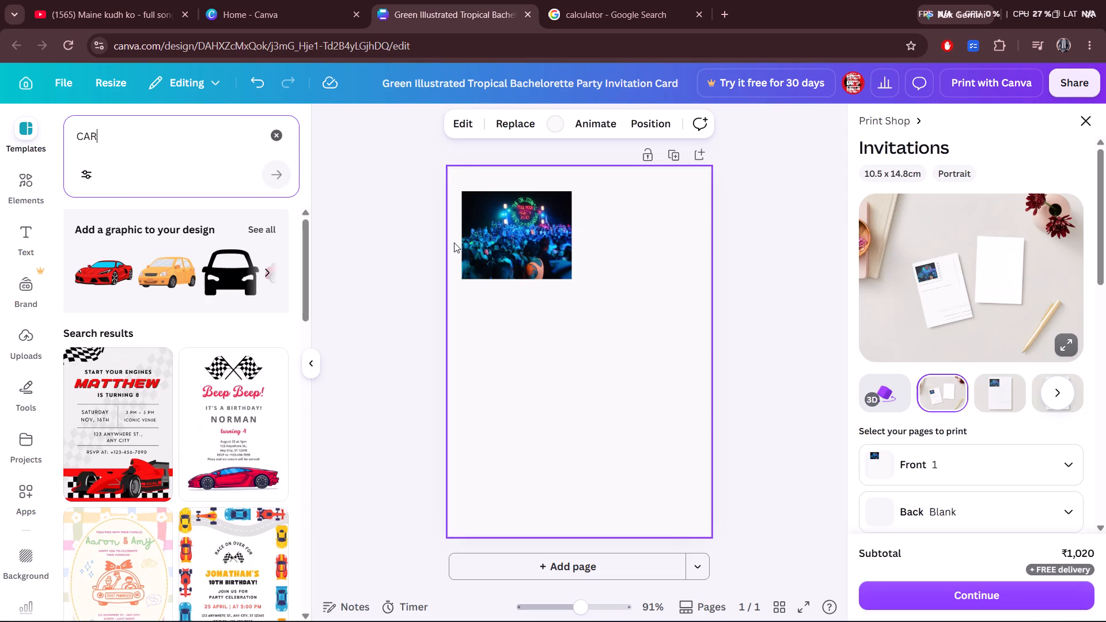
# Delete the party crowd photo from the page.
pyautogui.moveTo(438, 211); pyautogui.dragTo(446, 214)
pyautogui.click(487, 221)
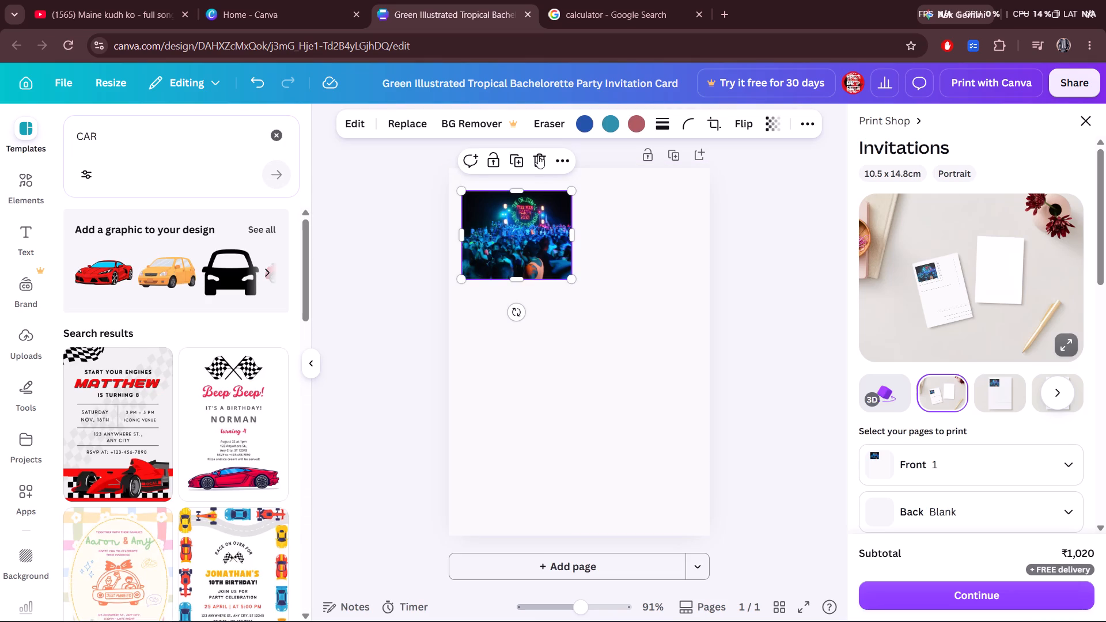
pyautogui.click(543, 159)
# Switch to the calculator search tab, search for Pinterest there instead and open the Pinterest site.
pyautogui.click(671, 4)
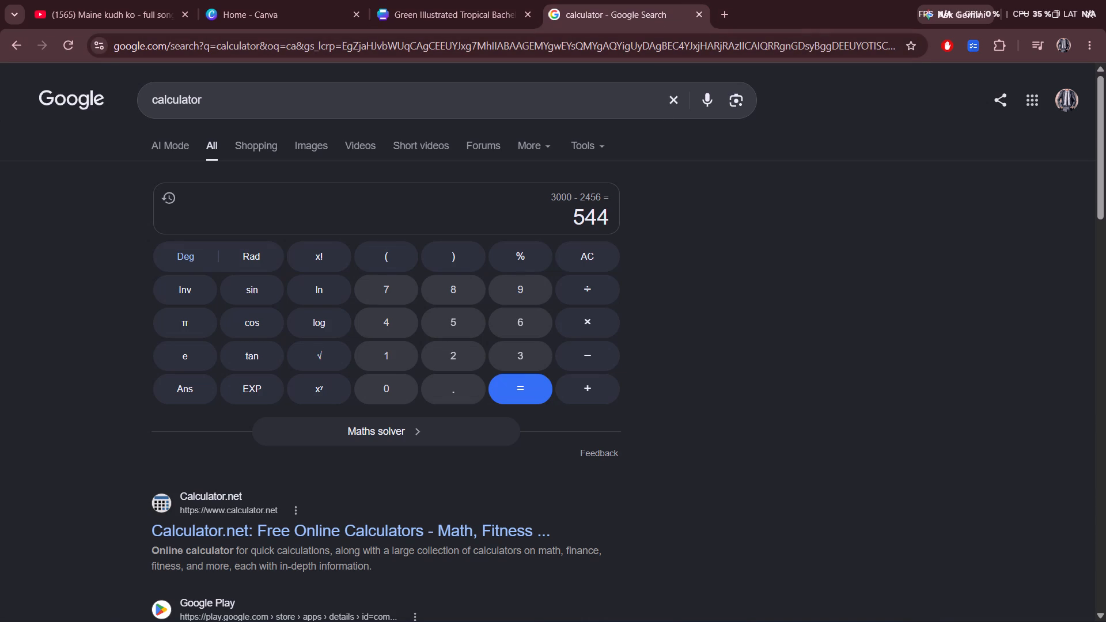
pyautogui.click(680, 105)
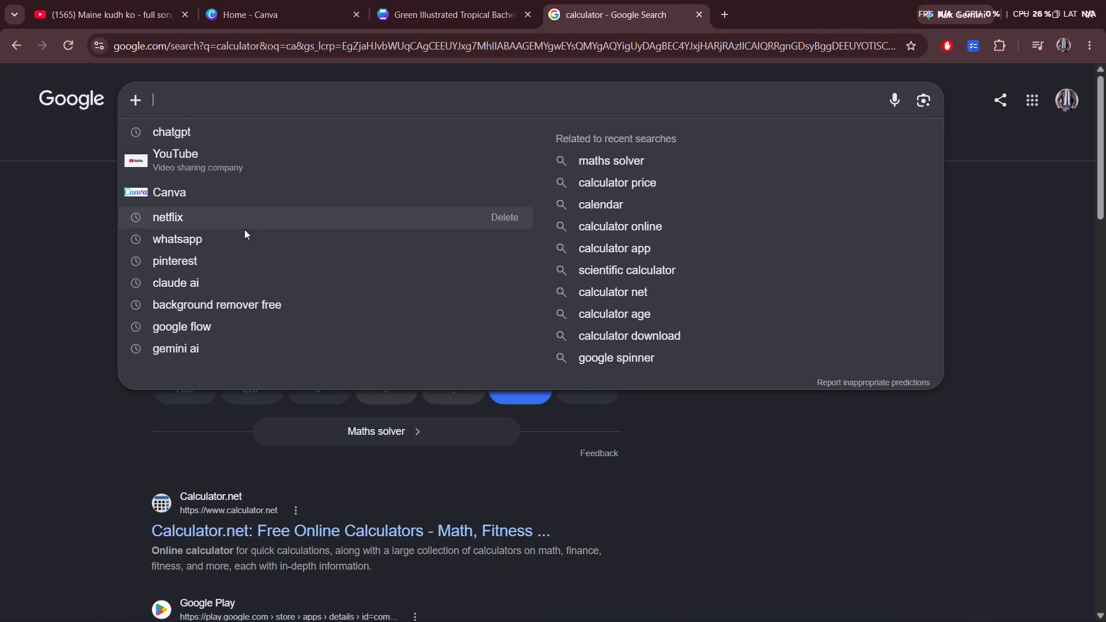
pyautogui.click(229, 253)
pyautogui.click(189, 237)
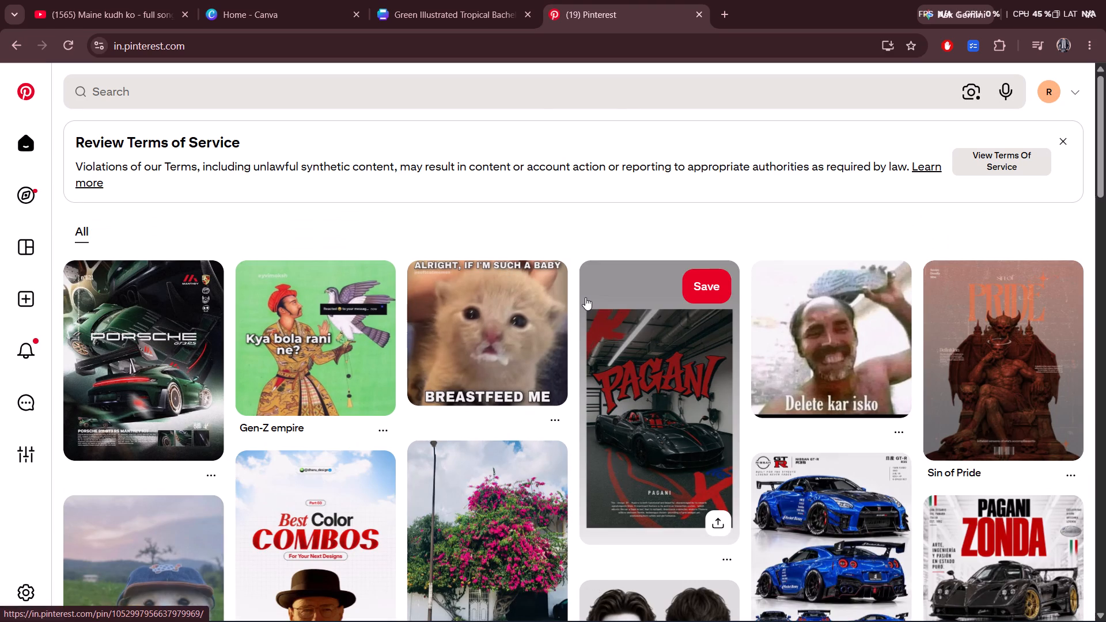
# Save the Shin-chan cartoon pin from the Pinterest home feed to the profile.
pyautogui.scroll(-3, 585, 297)
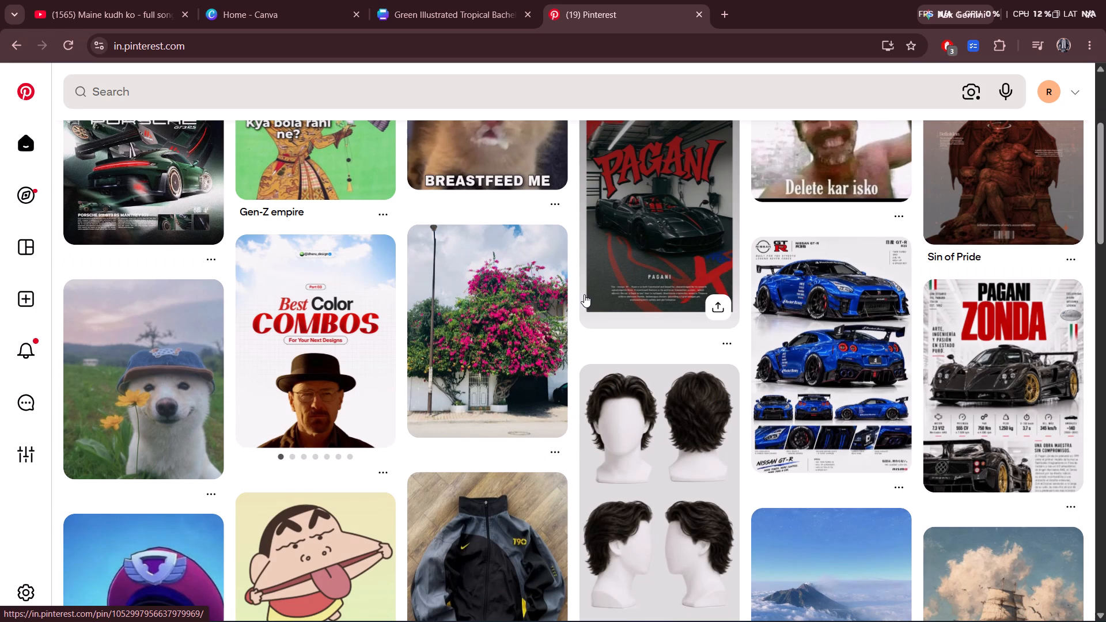
pyautogui.click(385, 519)
pyautogui.click(359, 545)
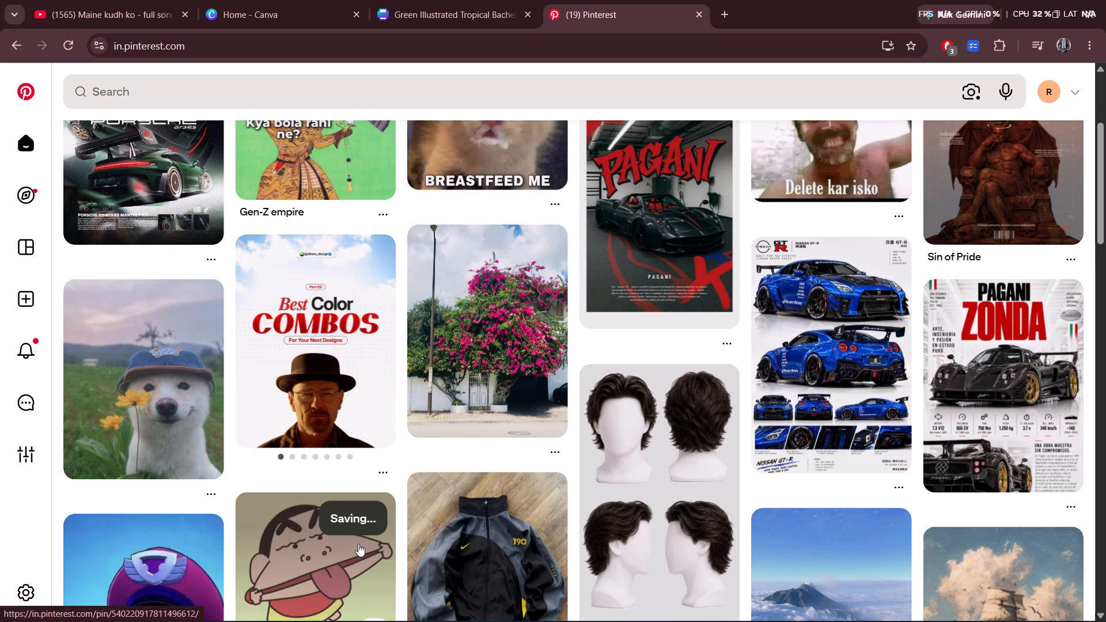
# View the saved Shin-chan pin with its related pins, and return to the home feed.
pyautogui.click(354, 545)
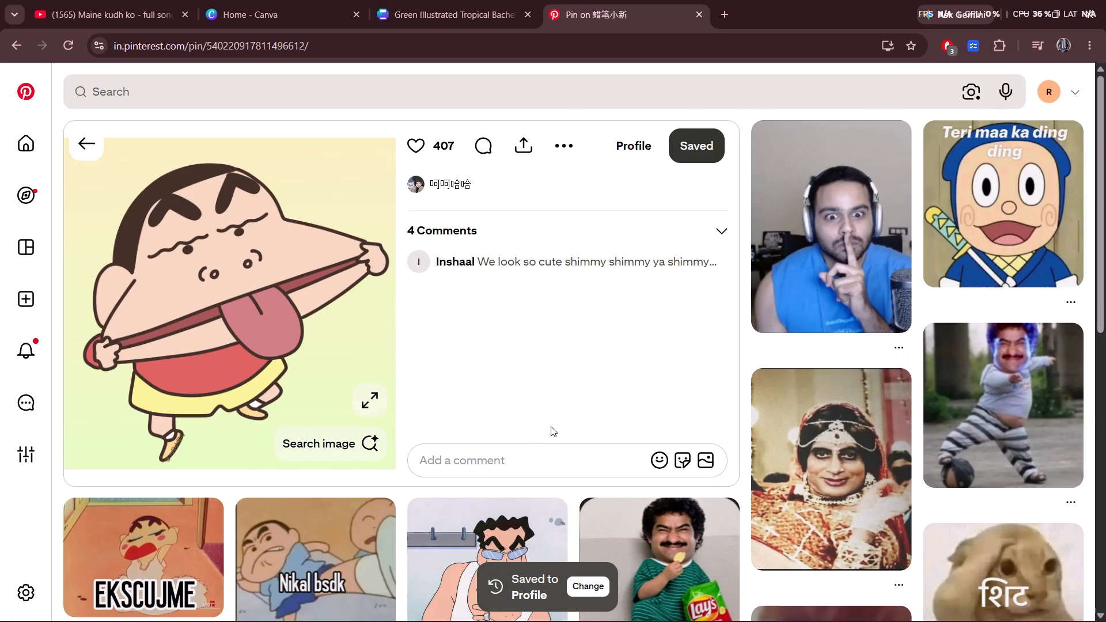
pyautogui.scroll(-1, 551, 426)
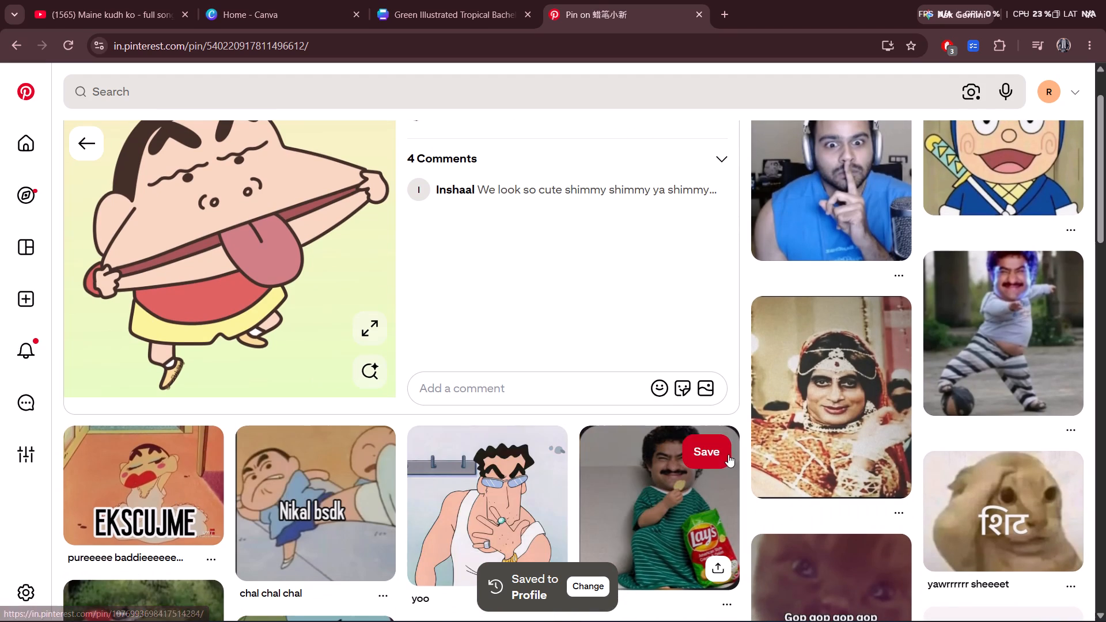
pyautogui.scroll(5, 417, 377)
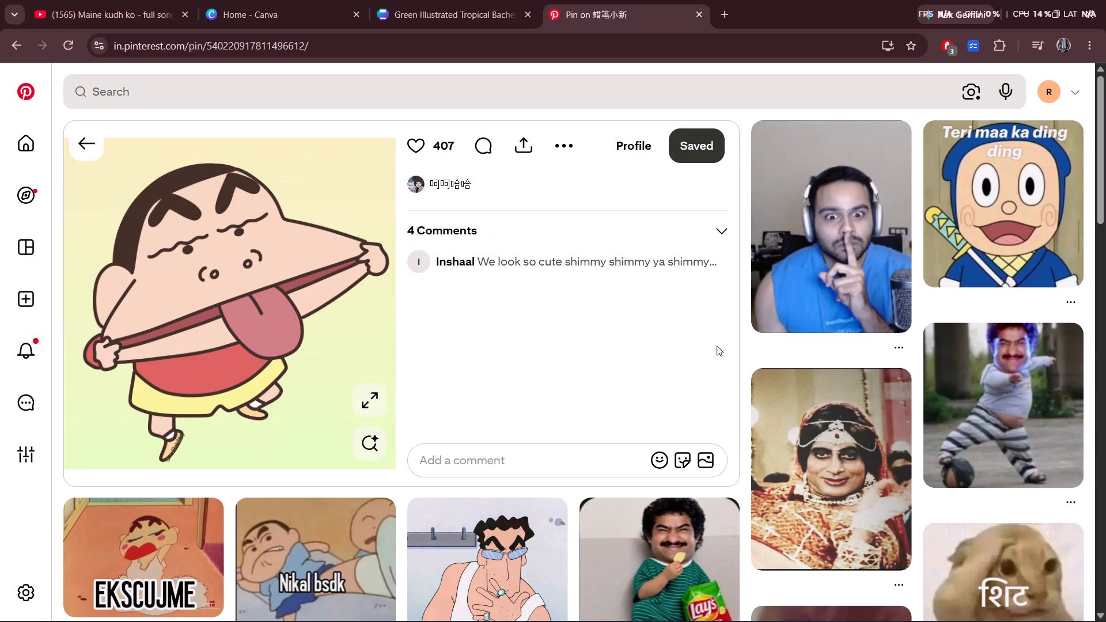
pyautogui.click(108, 136)
pyautogui.click(97, 149)
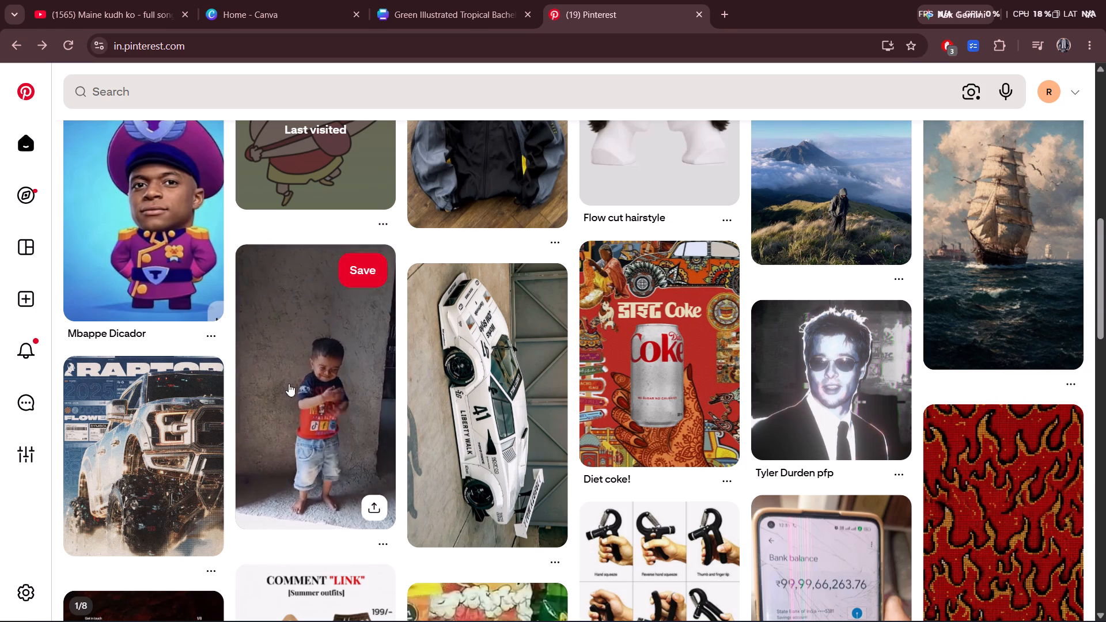
# Browse the home feed for design references and open the Porsche 718 Cayman poster pin.
pyautogui.scroll(-1, 187, 492)
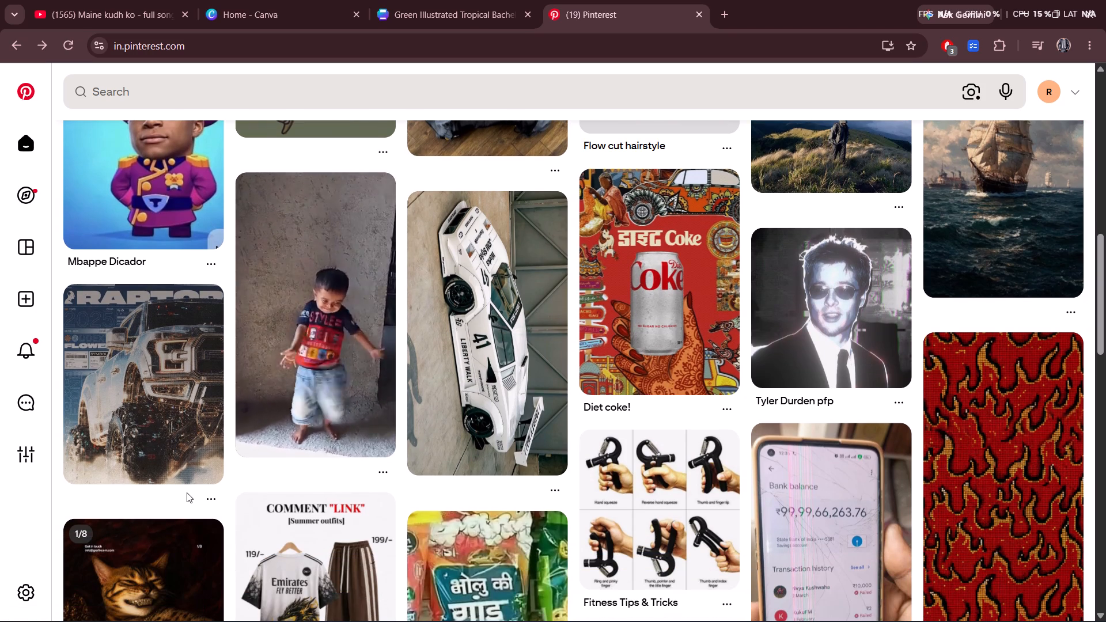
pyautogui.scroll(-2, 187, 492)
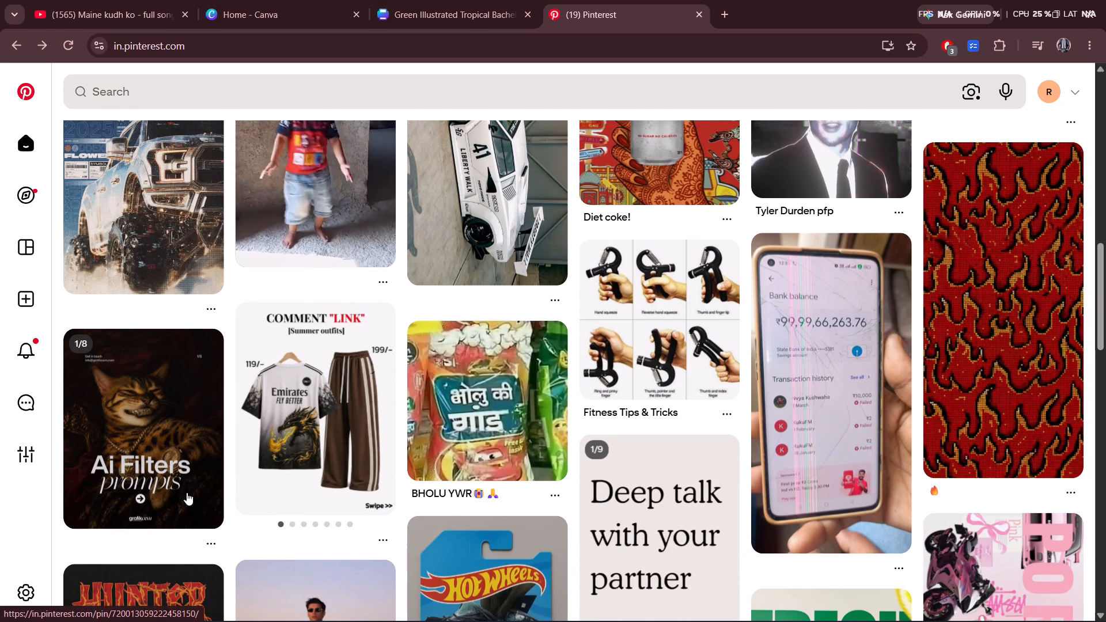
pyautogui.scroll(-4, 187, 492)
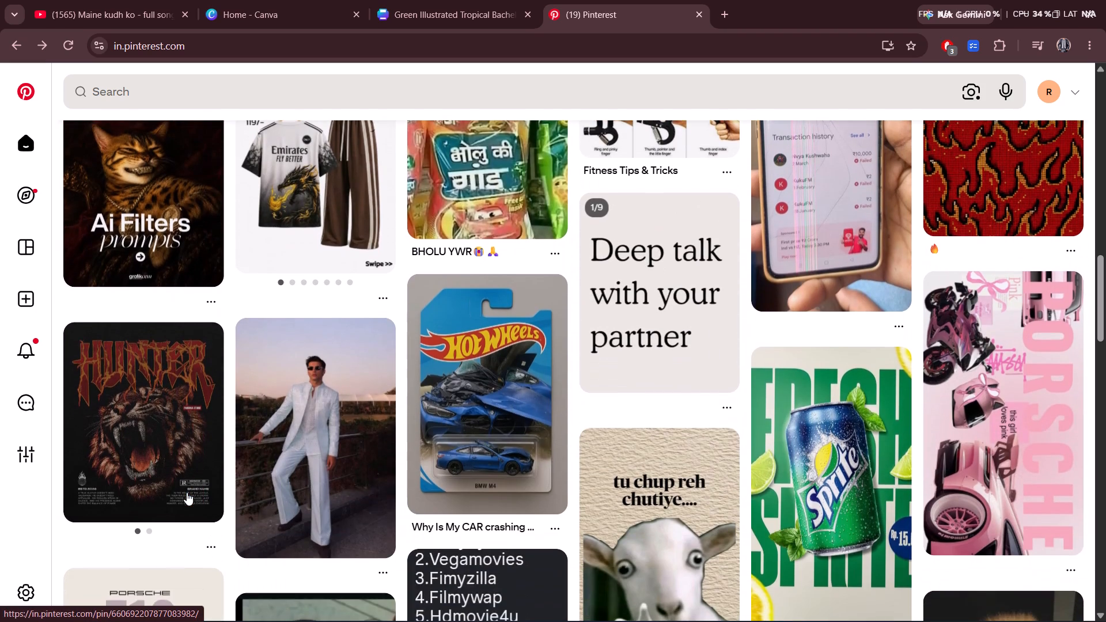
pyautogui.scroll(-4, 449, 505)
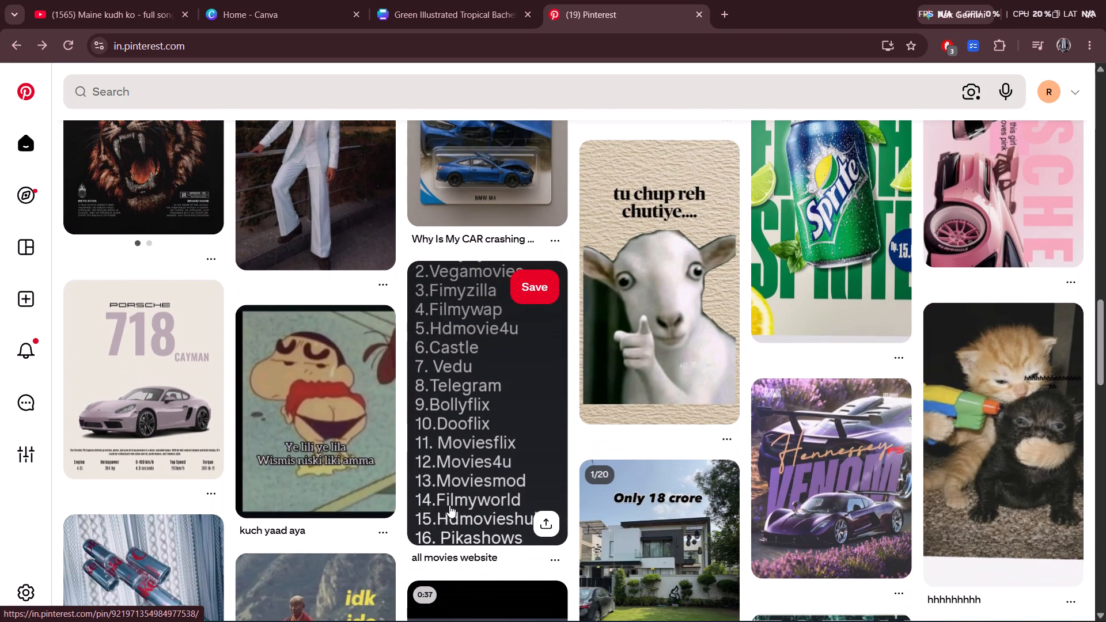
pyautogui.scroll(1, 449, 505)
pyautogui.click(128, 472)
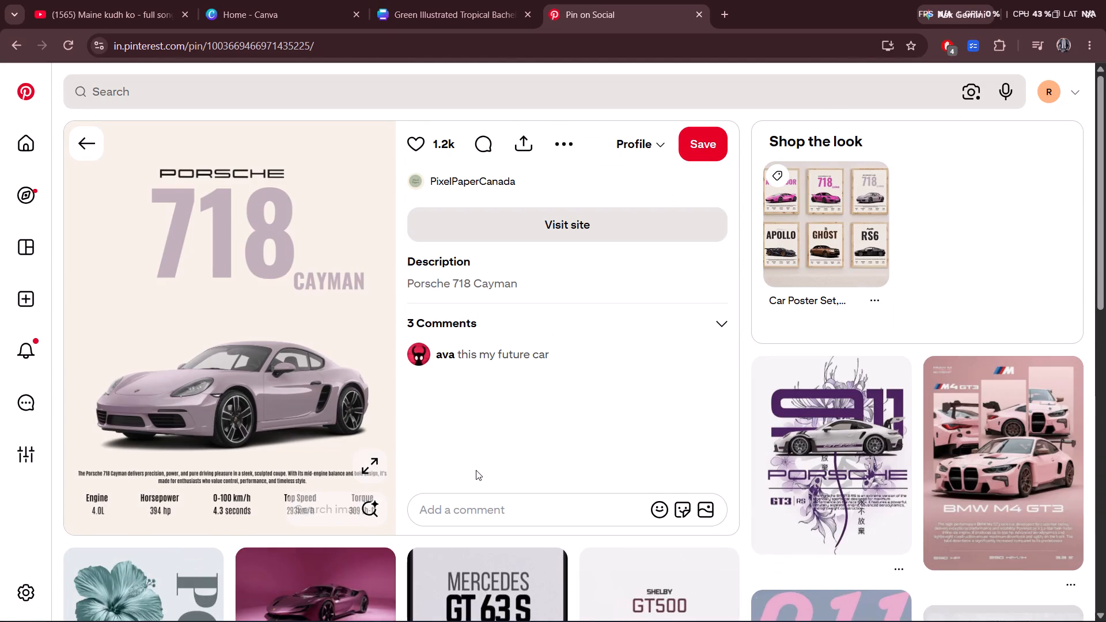
# Look through the pins related to the Porsche poster and open the Mercedes GT 63 S poster.
pyautogui.scroll(-5, 476, 470)
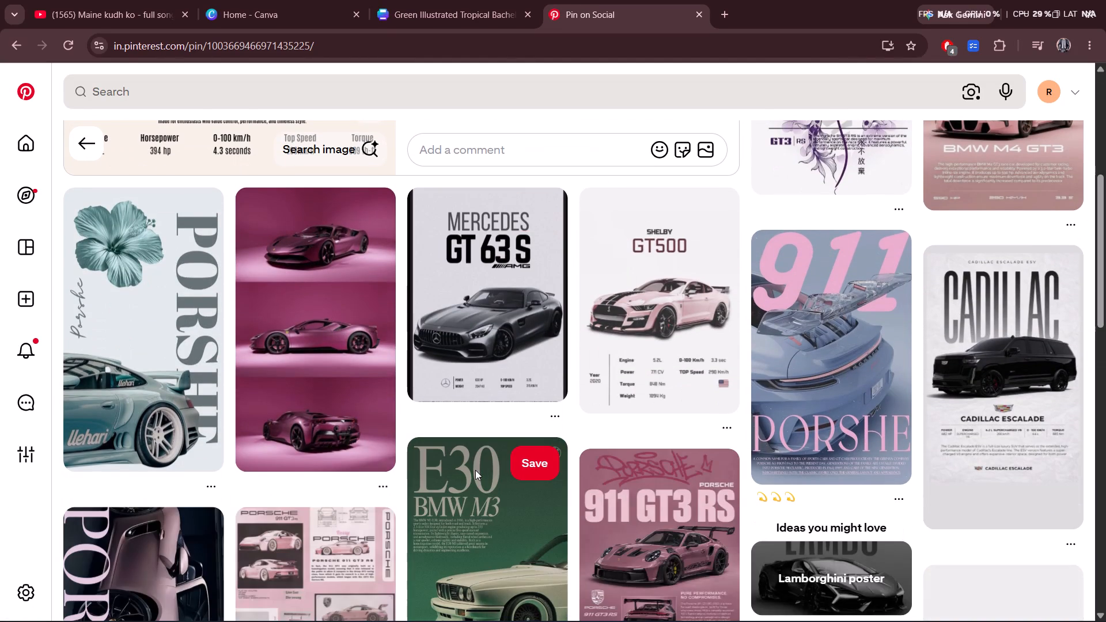
pyautogui.click(524, 343)
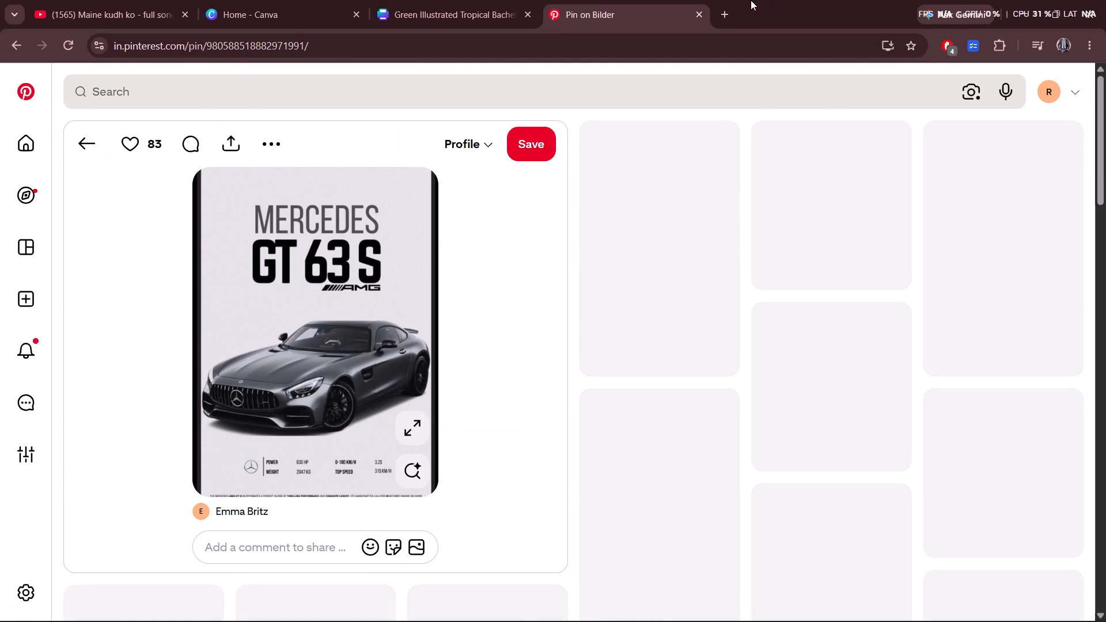
pyautogui.click(331, 88)
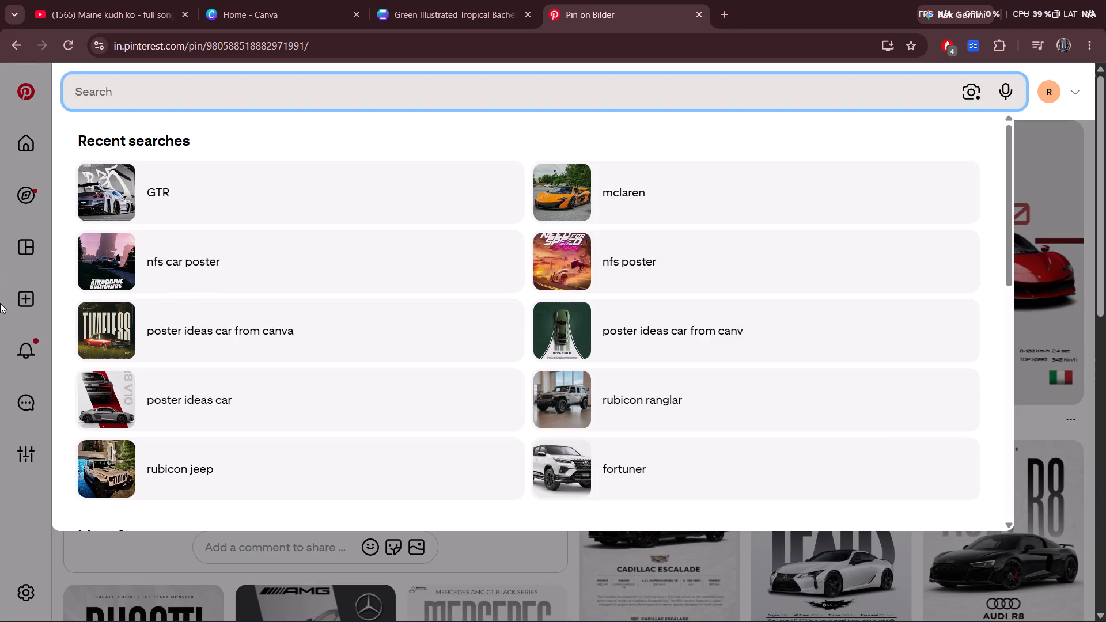
pyautogui.click(0, 303)
# Search for pinterest in a new browser tab and open a second Pinterest page.
pyautogui.click(732, 0)
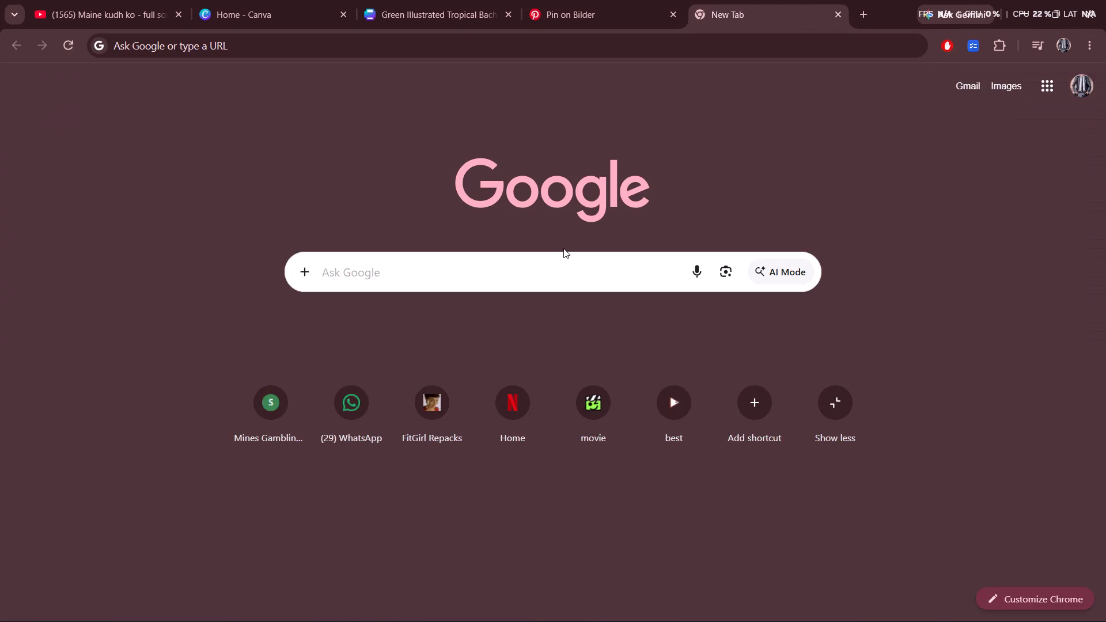
pyautogui.click(563, 248)
pyautogui.click(539, 266)
pyautogui.write('pinterest')
pyautogui.press('space')
pyautogui.press('Return')
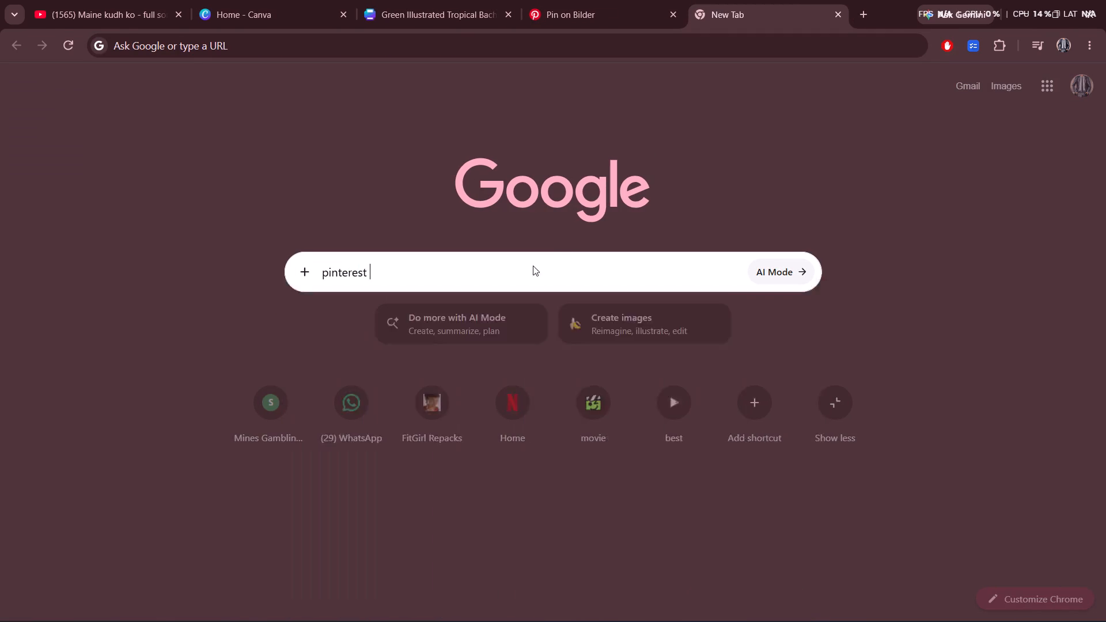
pyautogui.click(195, 237)
# Open the Mercedes-AMG GT Black Series poster pin in the first Pinterest tab as a layout reference.
pyautogui.click(575, 0)
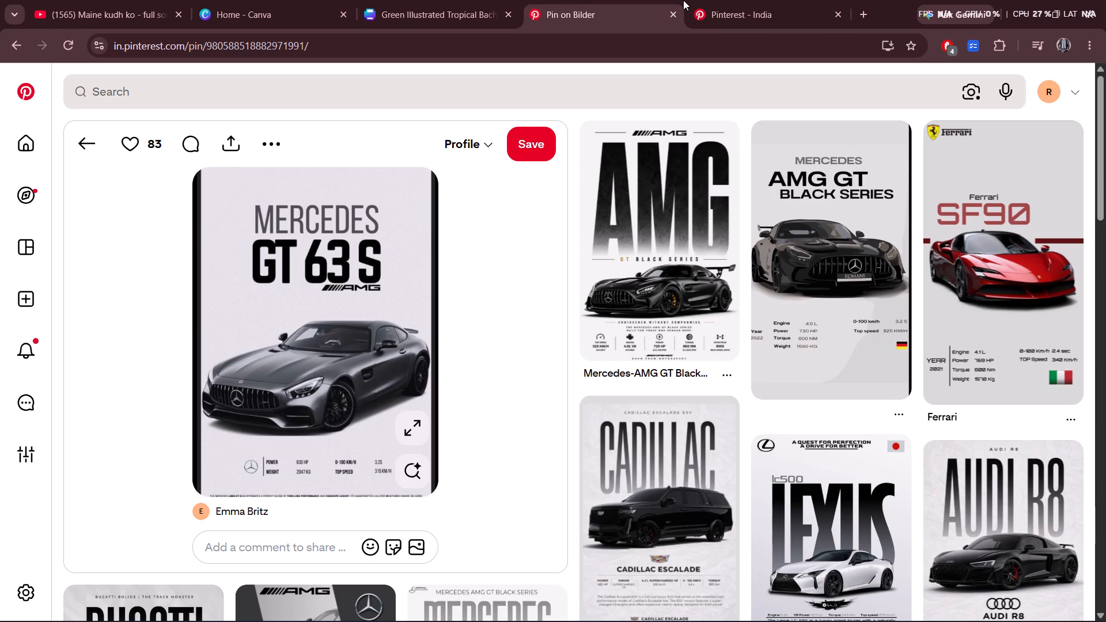
pyautogui.click(748, 0)
pyautogui.click(494, 86)
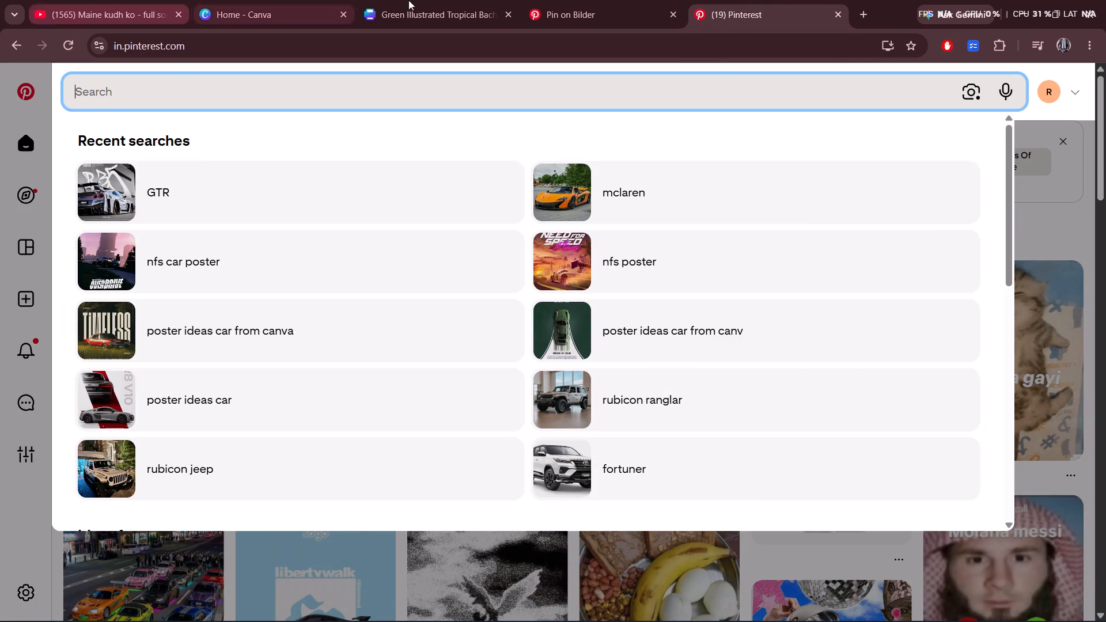
pyautogui.click(601, 0)
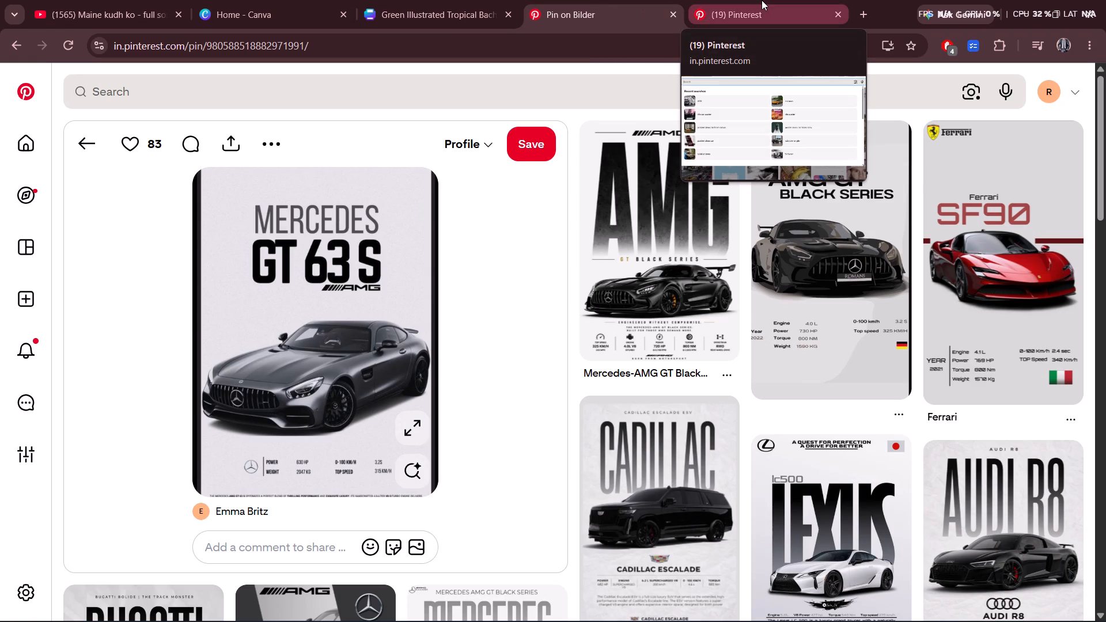
pyautogui.click(663, 245)
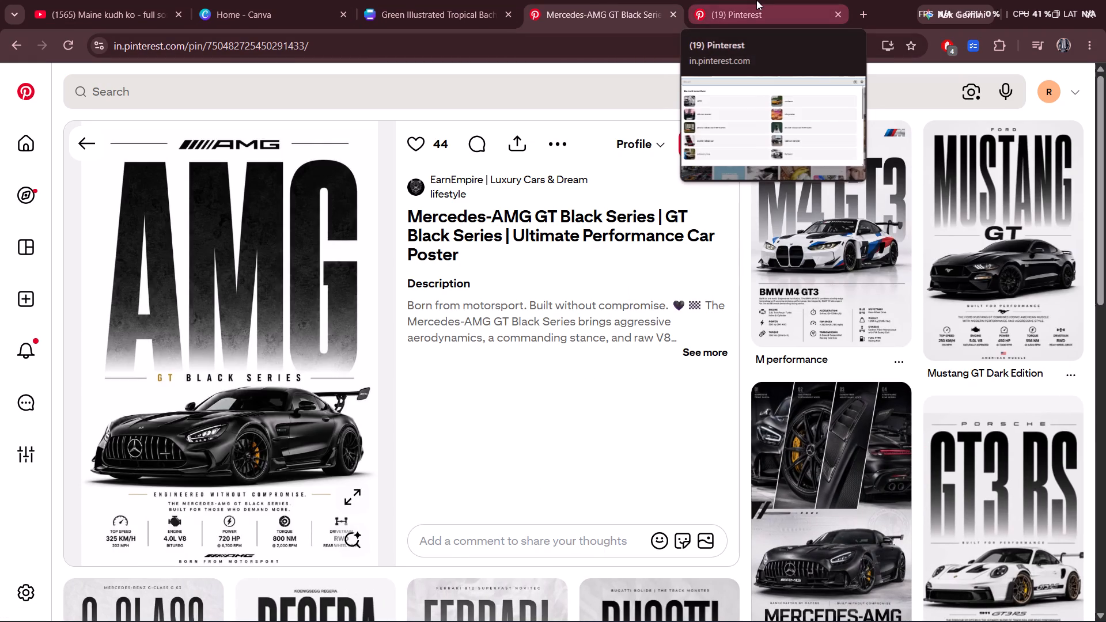
# Search for "amg gt 63s" in the second Pinterest tab.
pyautogui.click(756, 0)
pyautogui.press('a')
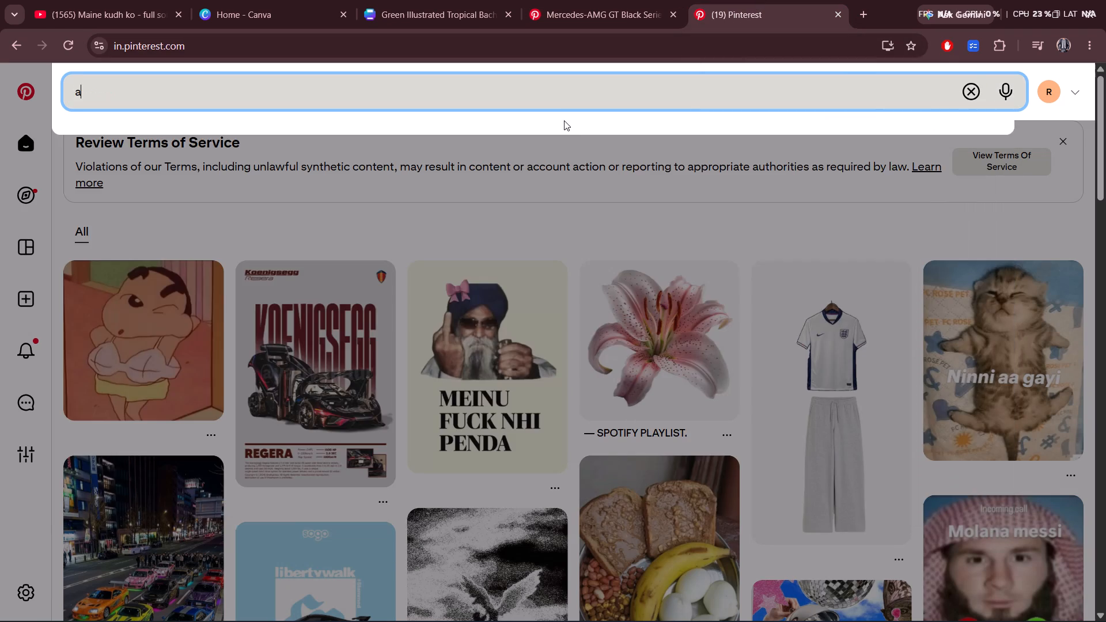
pyautogui.write('mg g')
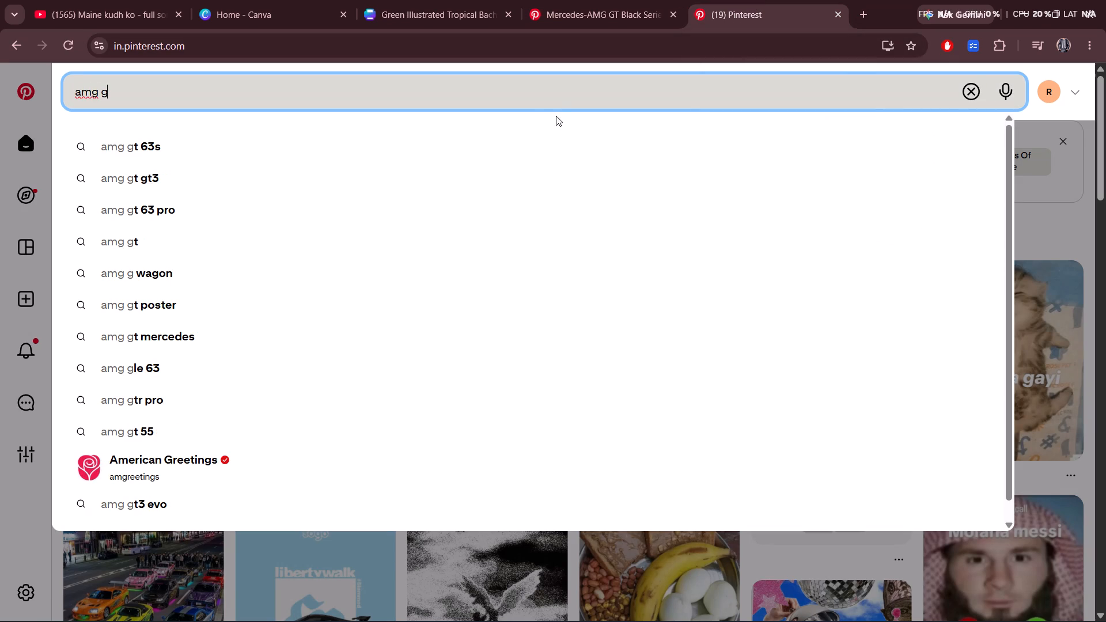
pyautogui.click(308, 140)
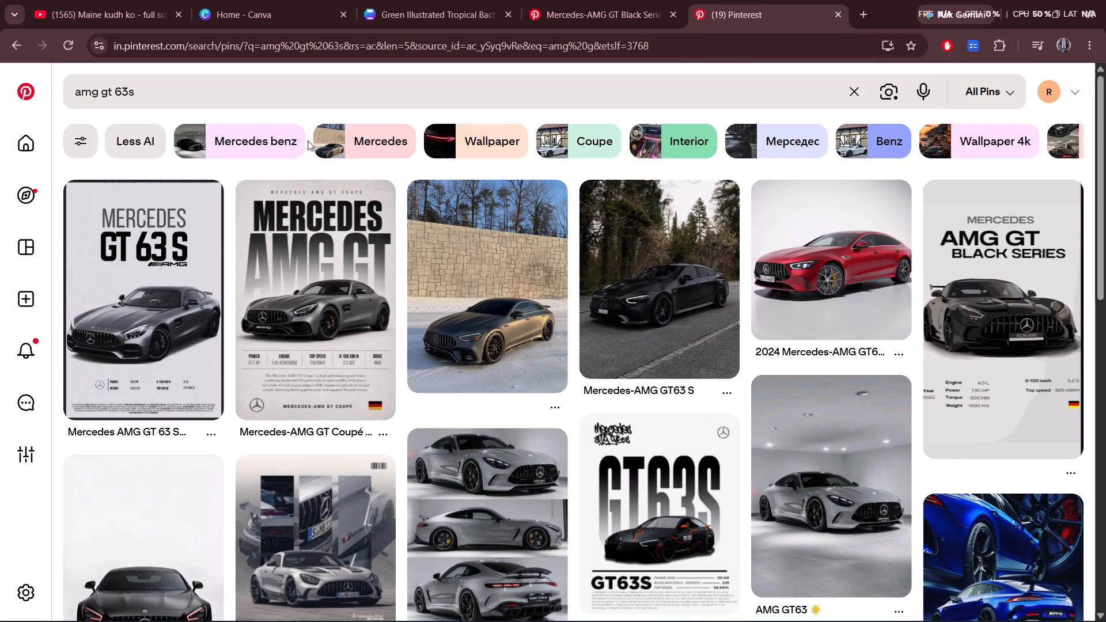
# Look through the search results and open the black Mercedes Benz GT63 AMG side-view photo.
pyautogui.scroll(-4, 546, 356)
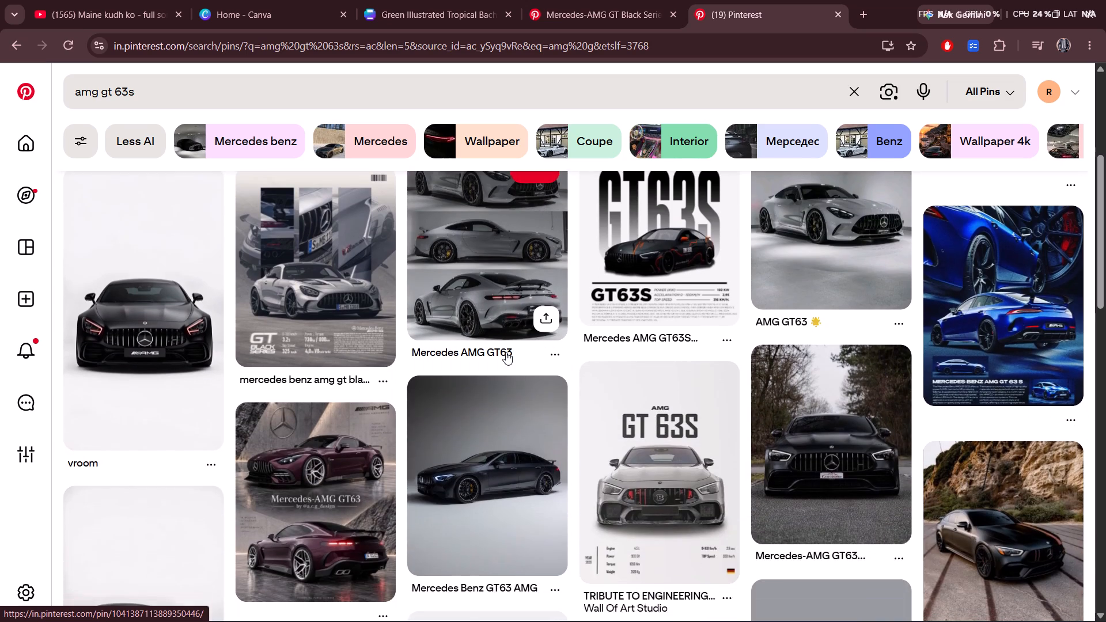
pyautogui.scroll(-2, 506, 352)
pyautogui.click(527, 329)
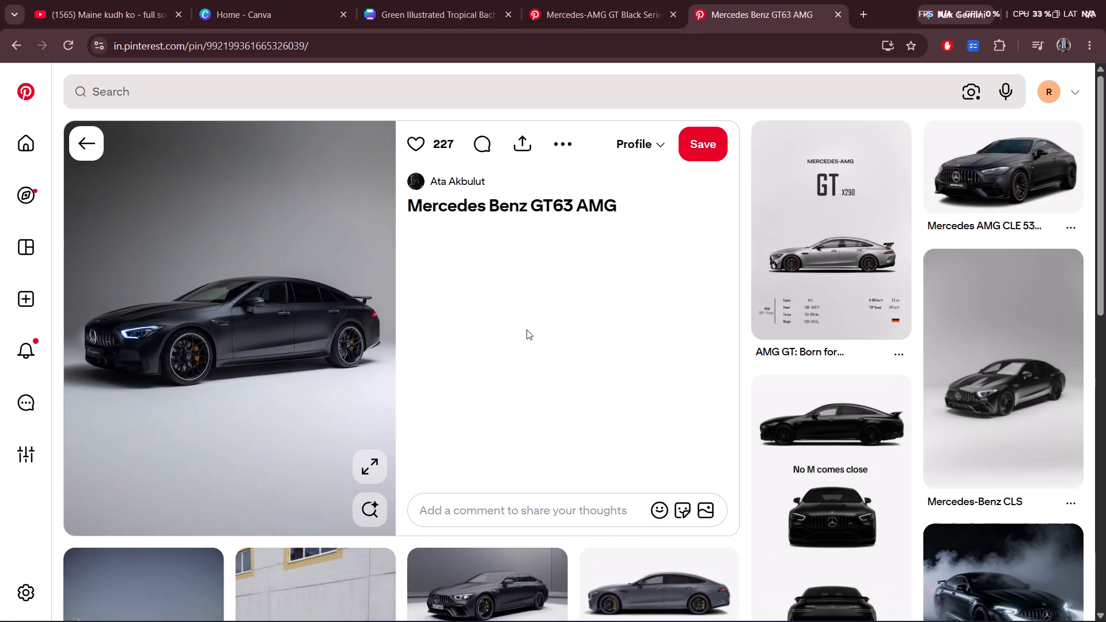
# Browse the related Mercedes-AMG pins for a black AMG GT photo that suits the poster.
pyautogui.scroll(-3, 677, 357)
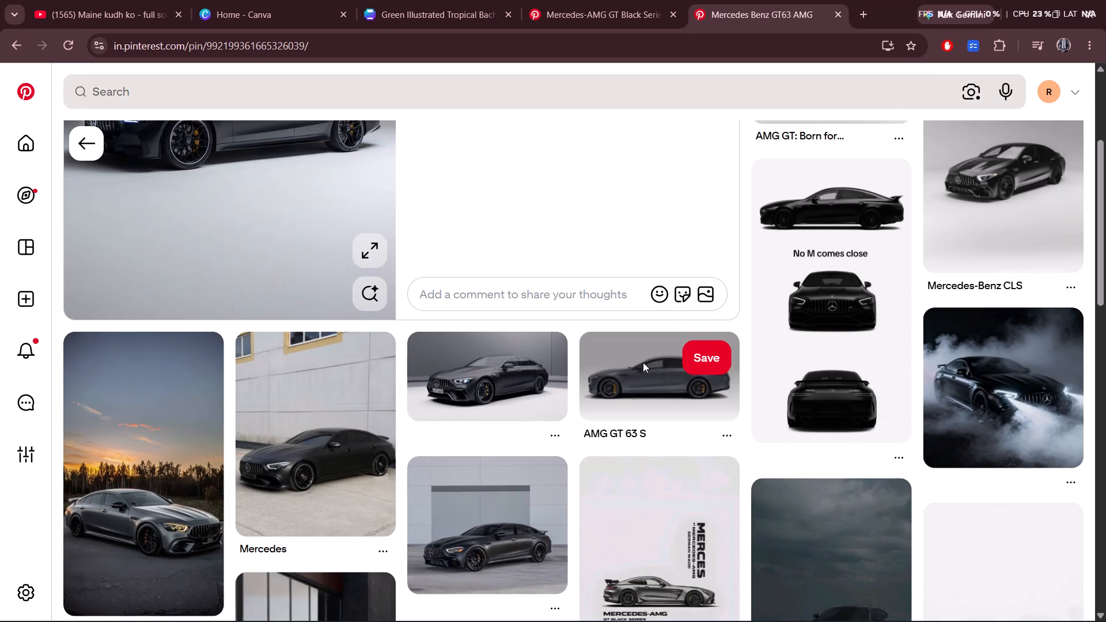
pyautogui.scroll(-2, 591, 389)
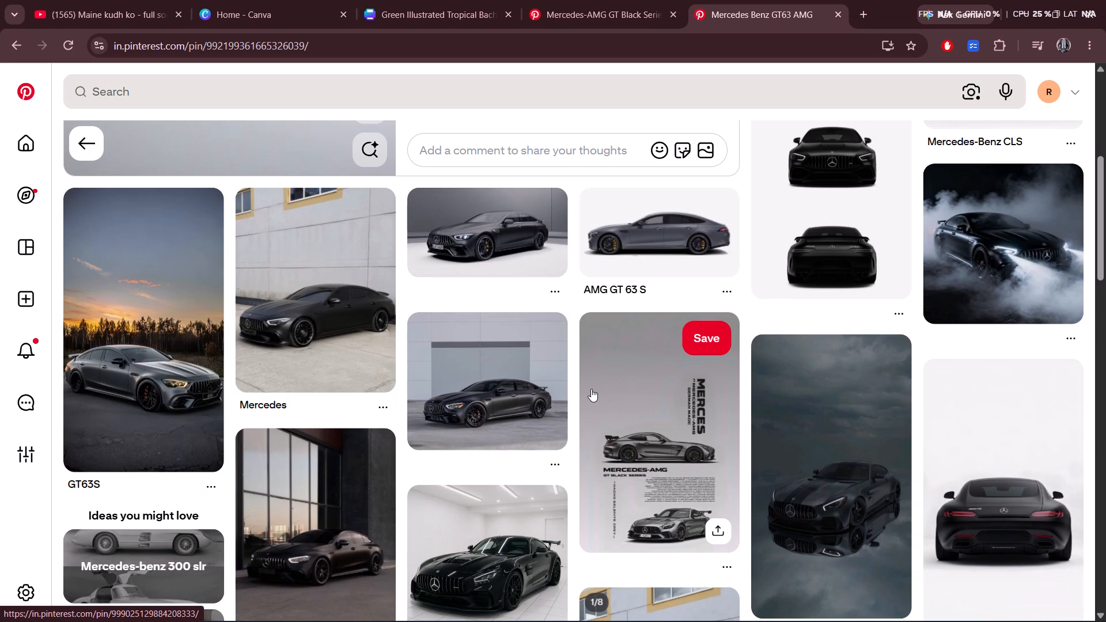
pyautogui.scroll(-3, 591, 389)
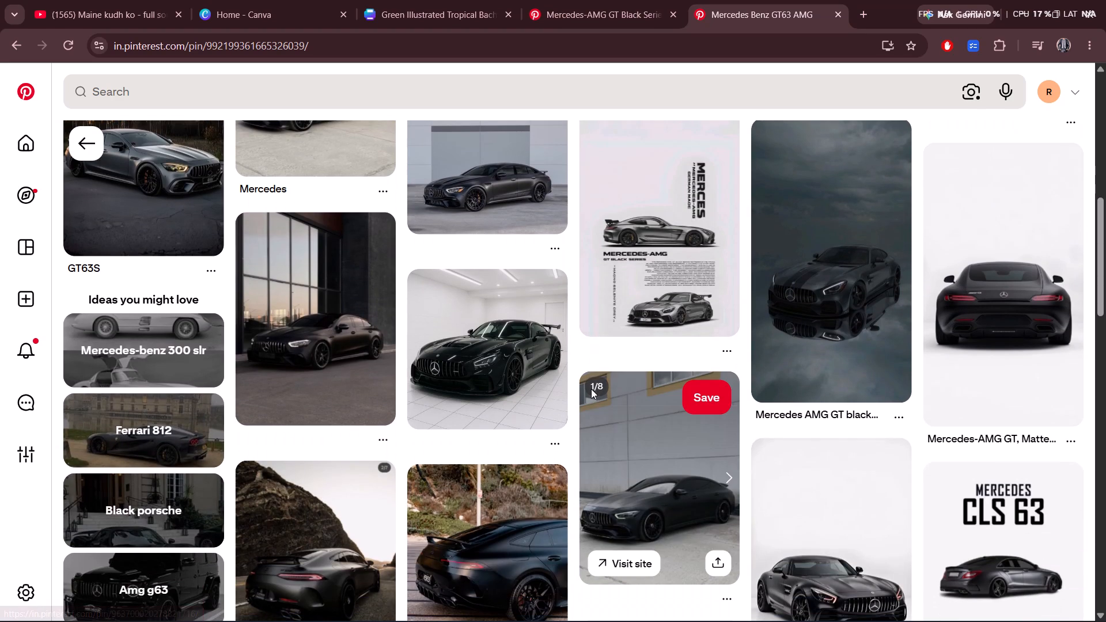
pyautogui.click(554, 365)
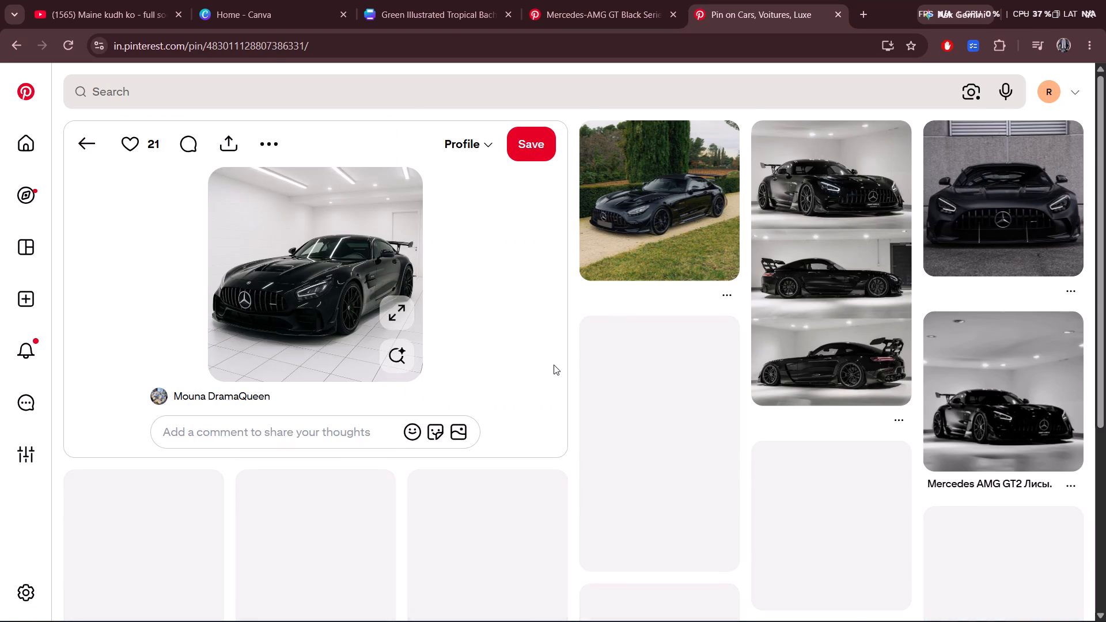
pyautogui.scroll(-2, 547, 350)
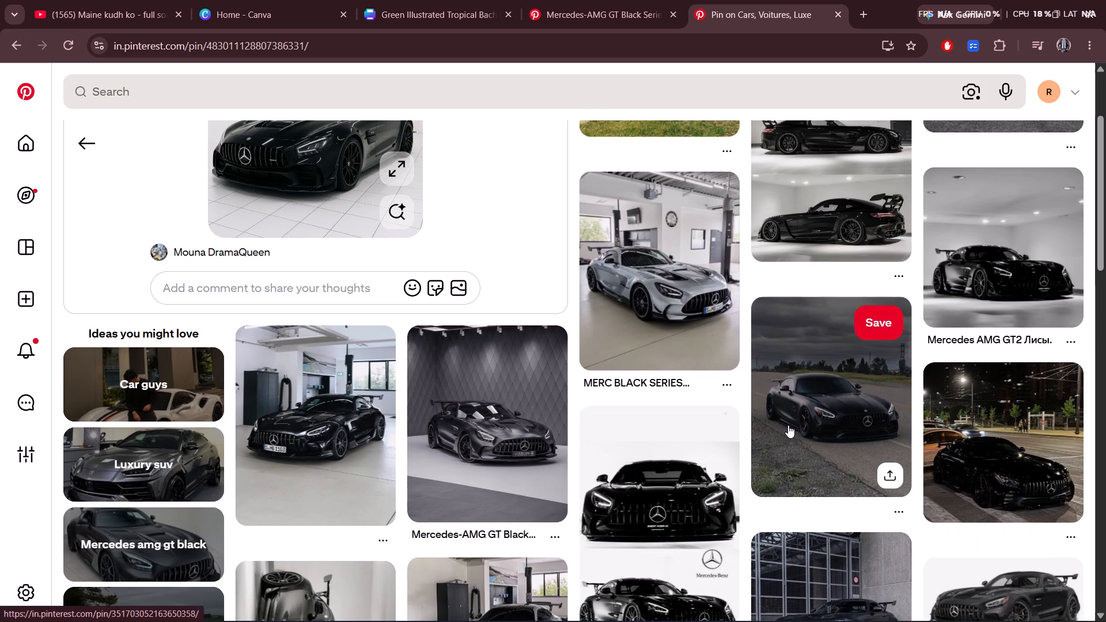
pyautogui.scroll(-5, 788, 425)
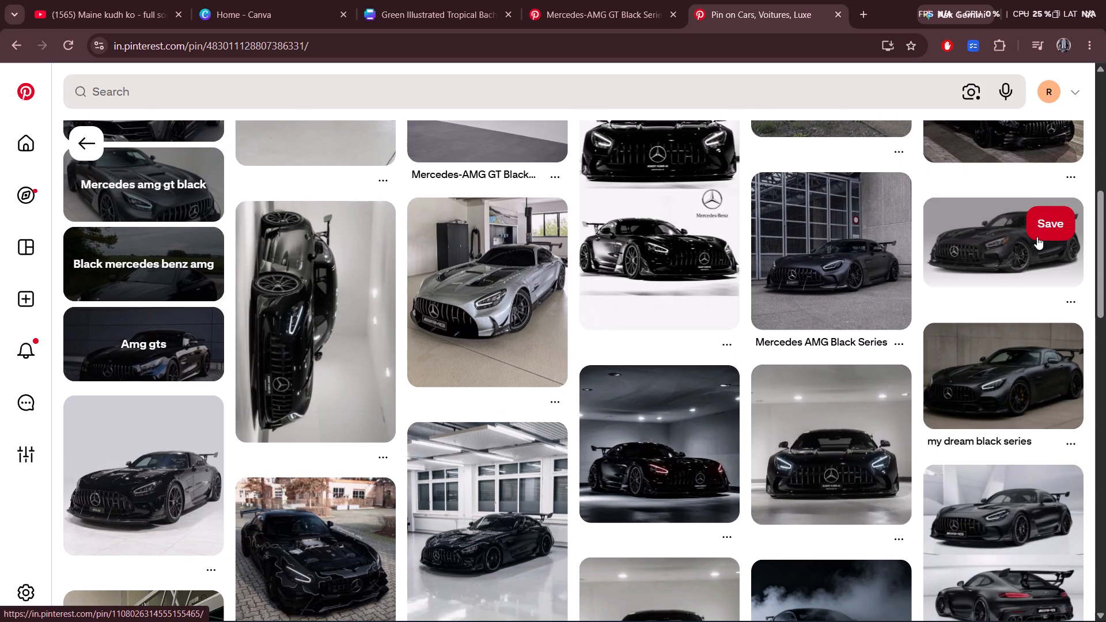
pyautogui.moveTo(1037, 237); pyautogui.dragTo(1032, 237)
pyautogui.click(976, 391)
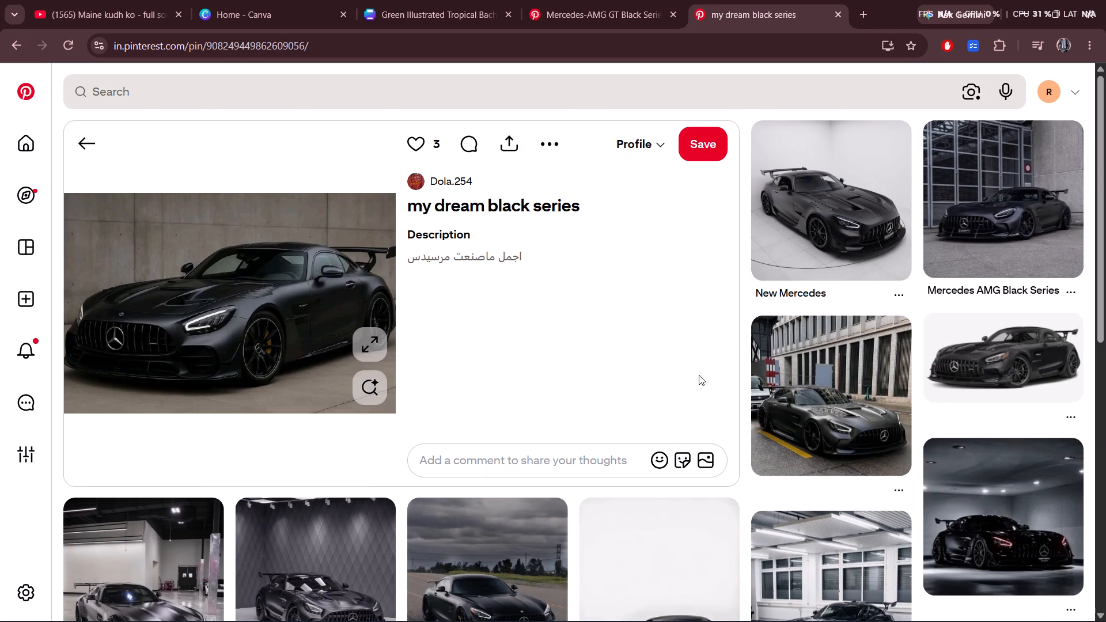
pyautogui.scroll(-3, 883, 326)
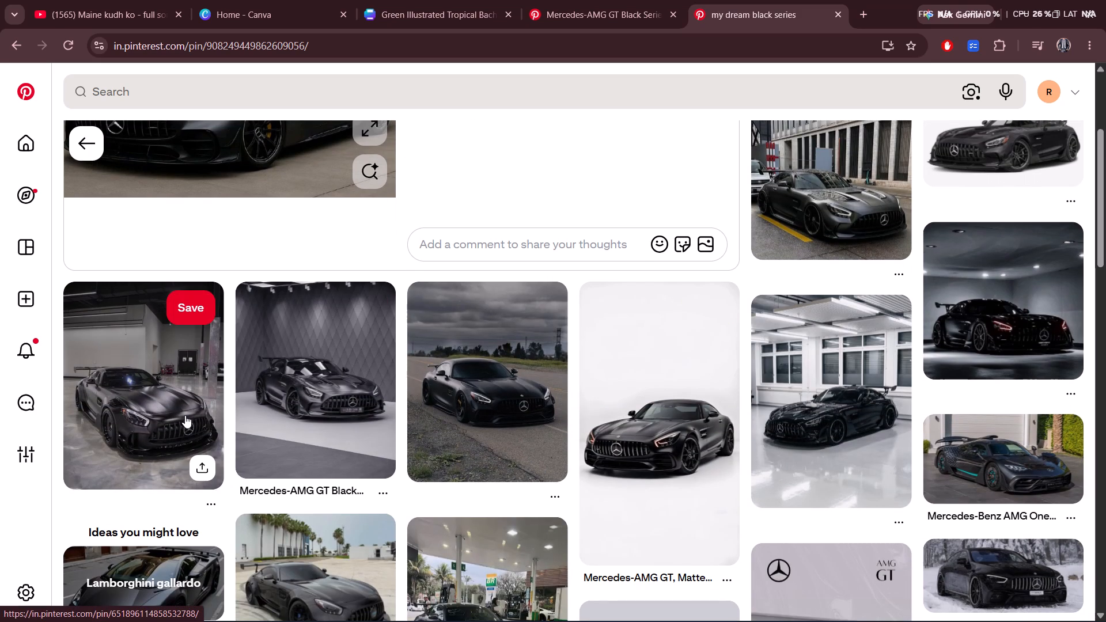
pyautogui.scroll(-2, 309, 412)
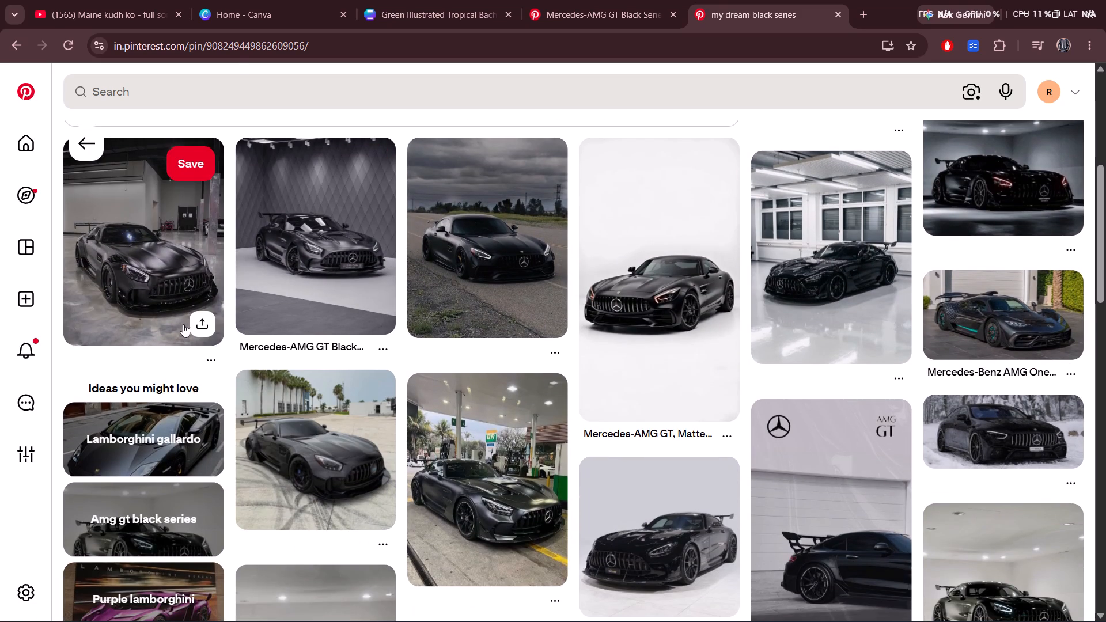
# Open the matte black AMG GT photo taken in a grey-floored garage and download its image.
pyautogui.click(171, 277)
pyautogui.click(228, 149)
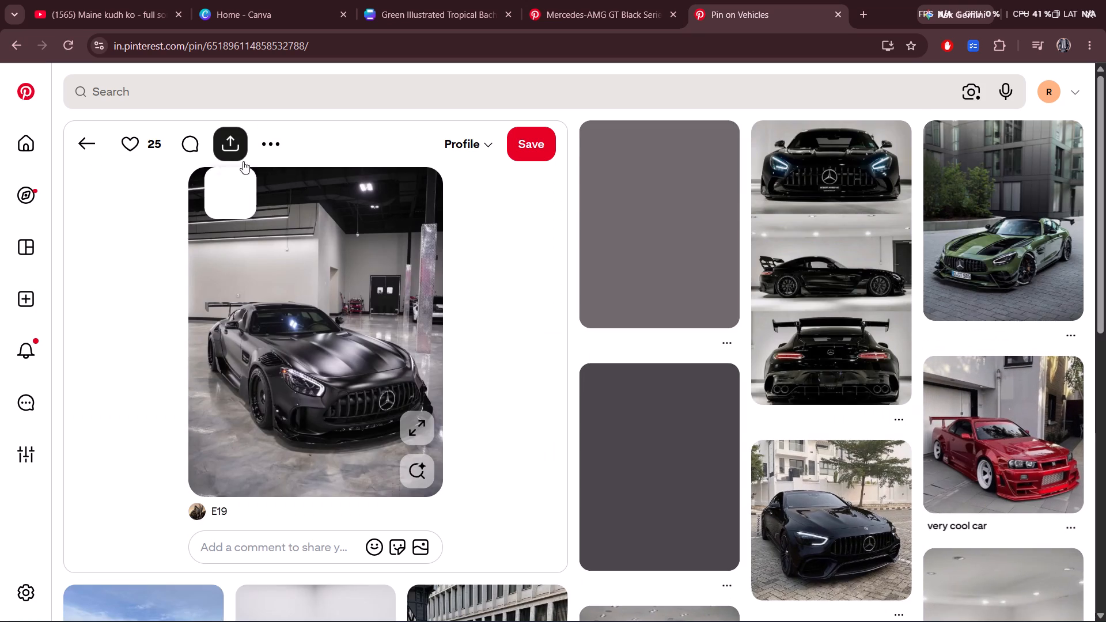
pyautogui.click(280, 130)
pyautogui.doubleClick(269, 141)
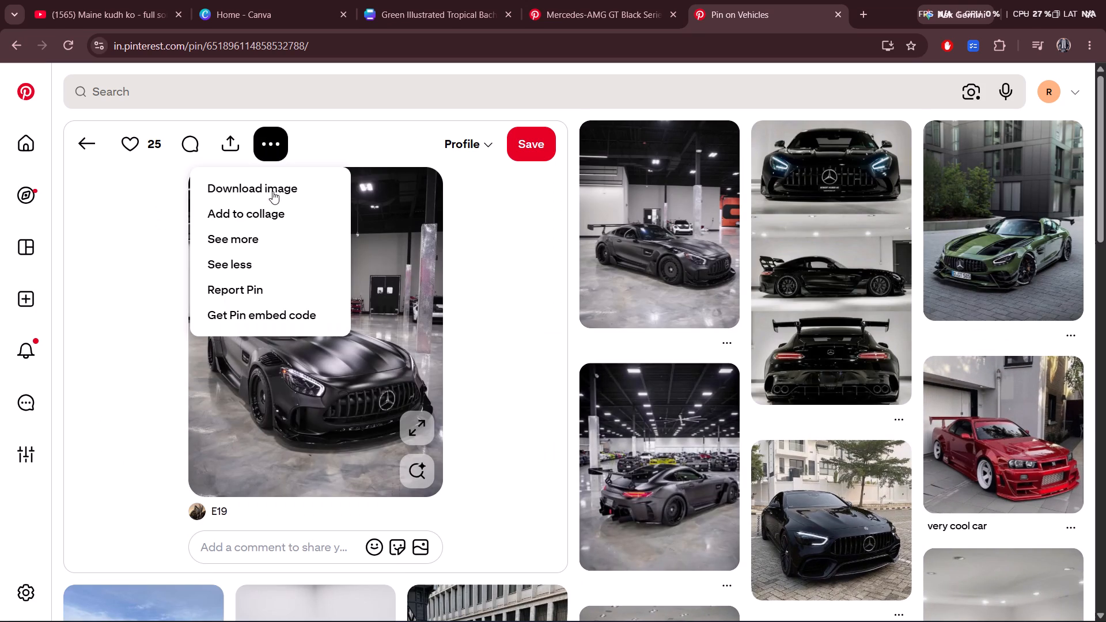
pyautogui.click(272, 191)
# Search Google for "remove background from image" in a new browser tab.
pyautogui.click(854, 0)
pyautogui.click(860, 0)
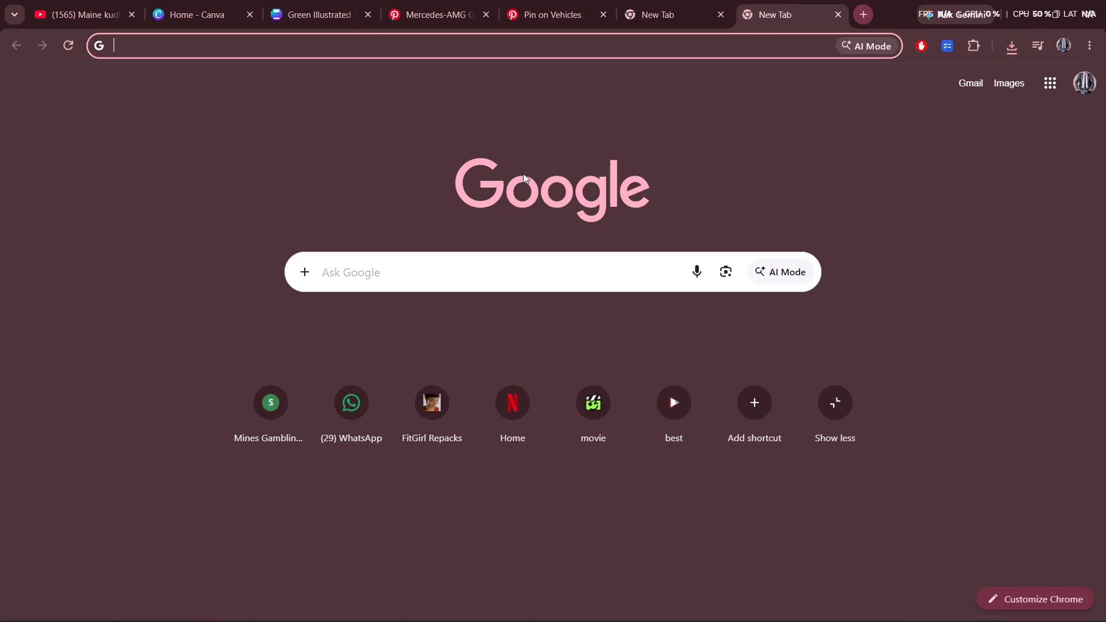
pyautogui.click(726, 14)
pyautogui.moveTo(725, 14); pyautogui.dragTo(719, 18)
pyautogui.click(464, 275)
pyautogui.press('f')
pyautogui.press('d')
pyautogui.press('BackSpace')
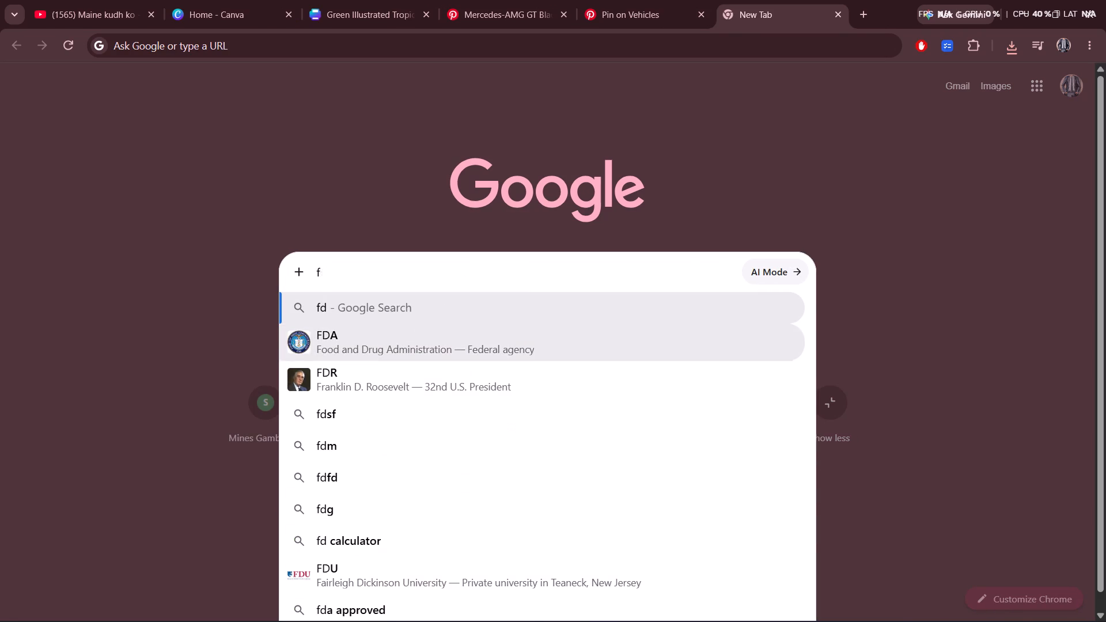
pyautogui.press('BackSpace')
pyautogui.press('BackSpace')
pyautogui.write('re,')
pyautogui.press('BackSpace')
pyautogui.write('move')
pyautogui.press('space')
pyautogui.moveTo(404, 337); pyautogui.dragTo(482, 297)
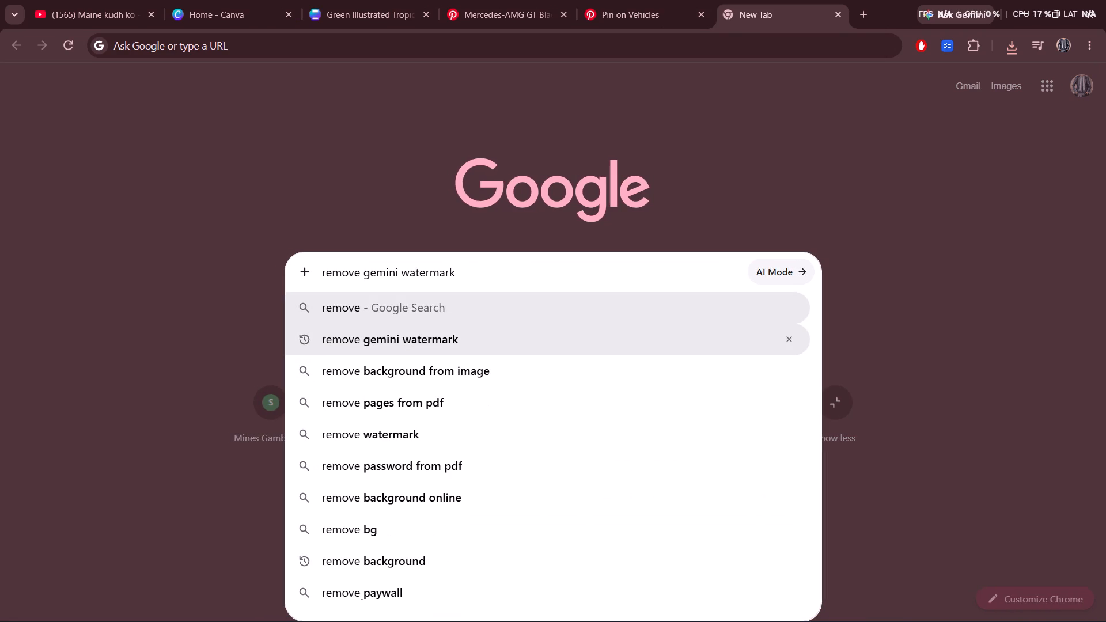
pyautogui.moveTo(482, 297); pyautogui.dragTo(482, 366)
pyautogui.click(482, 366)
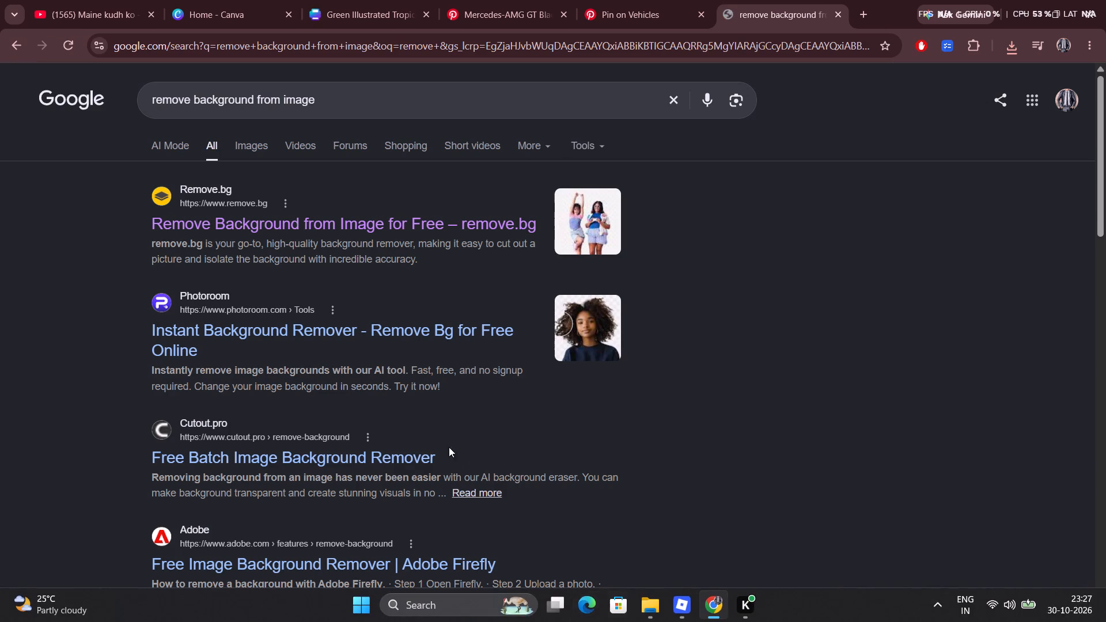
# Open remove.bg and upload the downloaded car photo "download" to have its background removed.
pyautogui.click(259, 237)
pyautogui.click(276, 230)
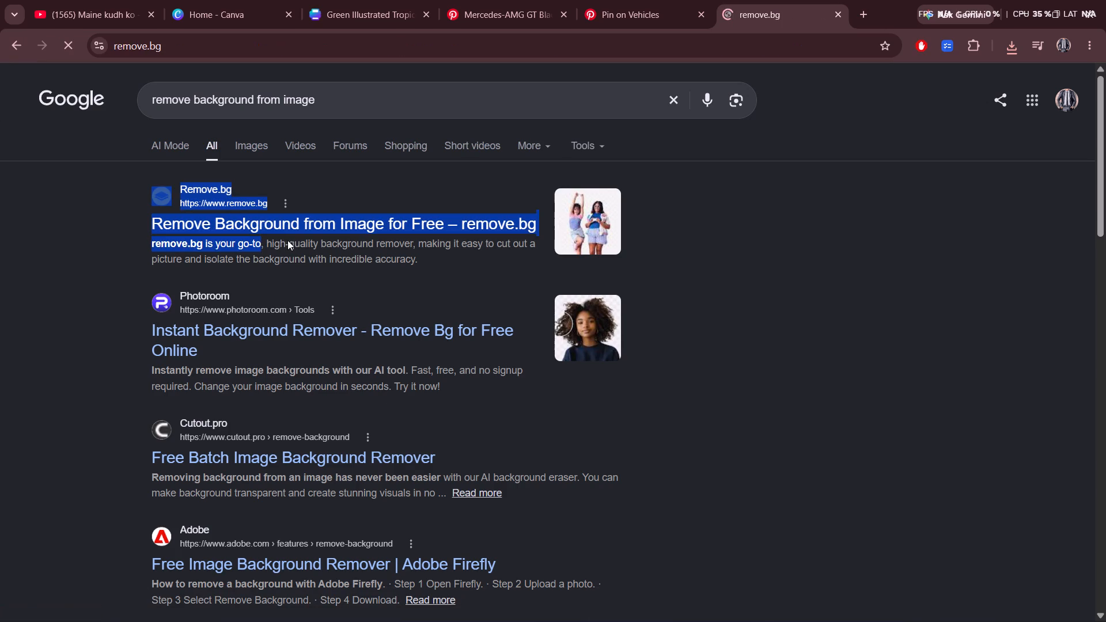
pyautogui.click(761, 430)
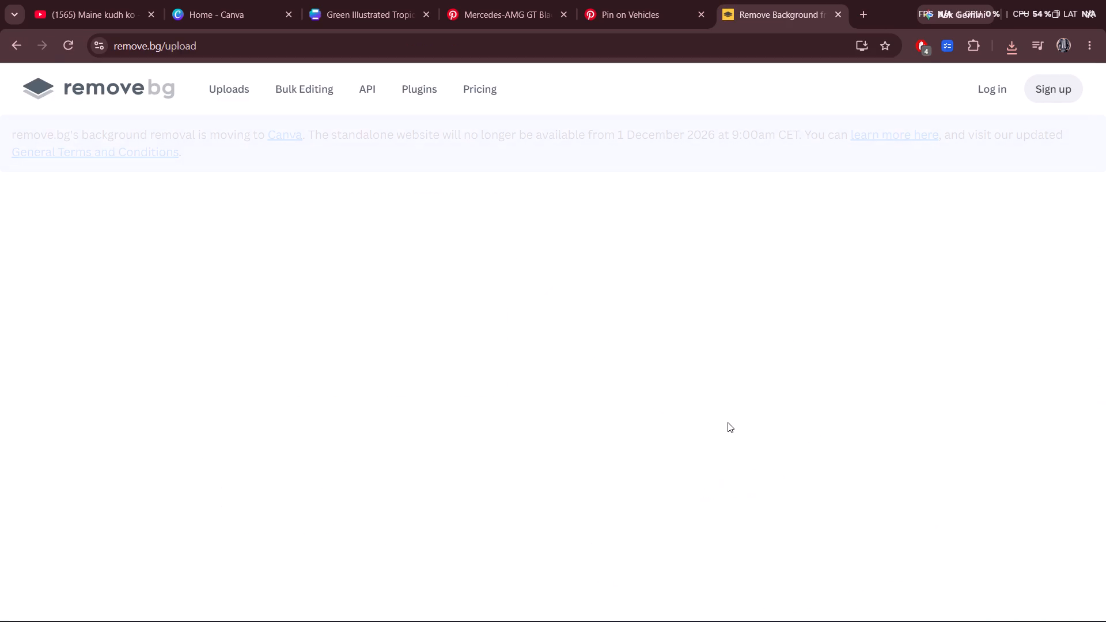
pyautogui.click(420, 129)
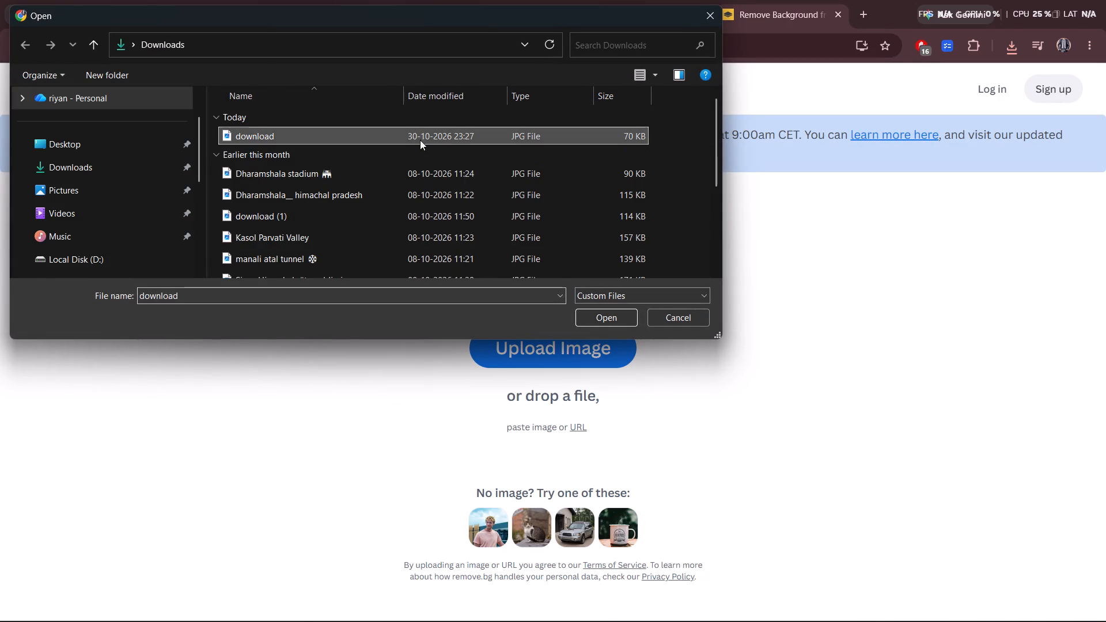
pyautogui.click(596, 312)
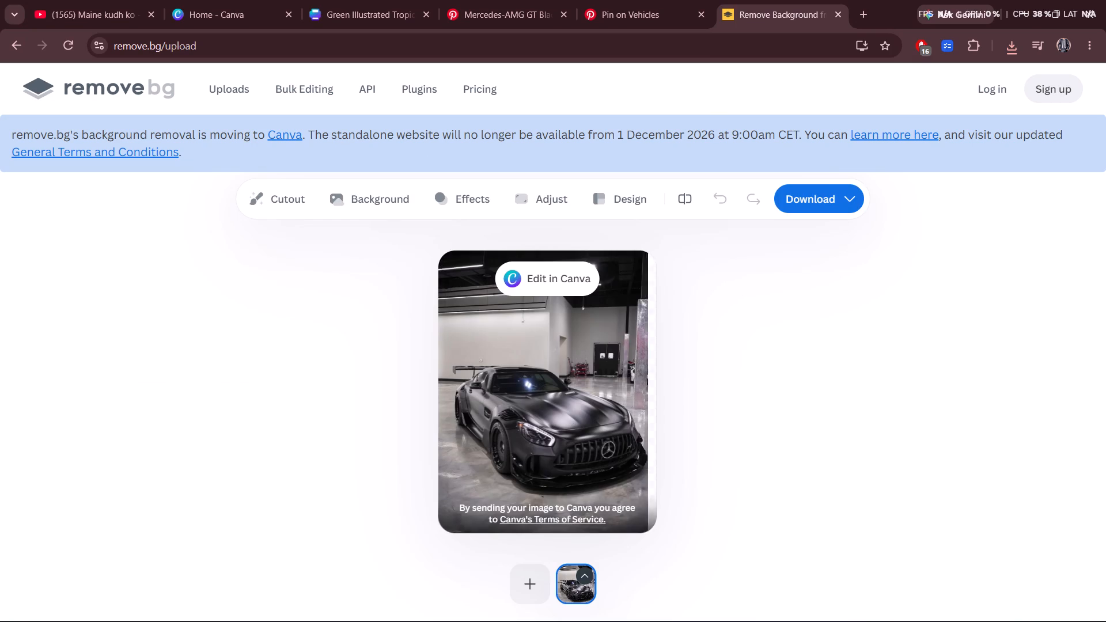
# Download the free 438 x 569 preview of the car cutout.
pyautogui.click(800, 199)
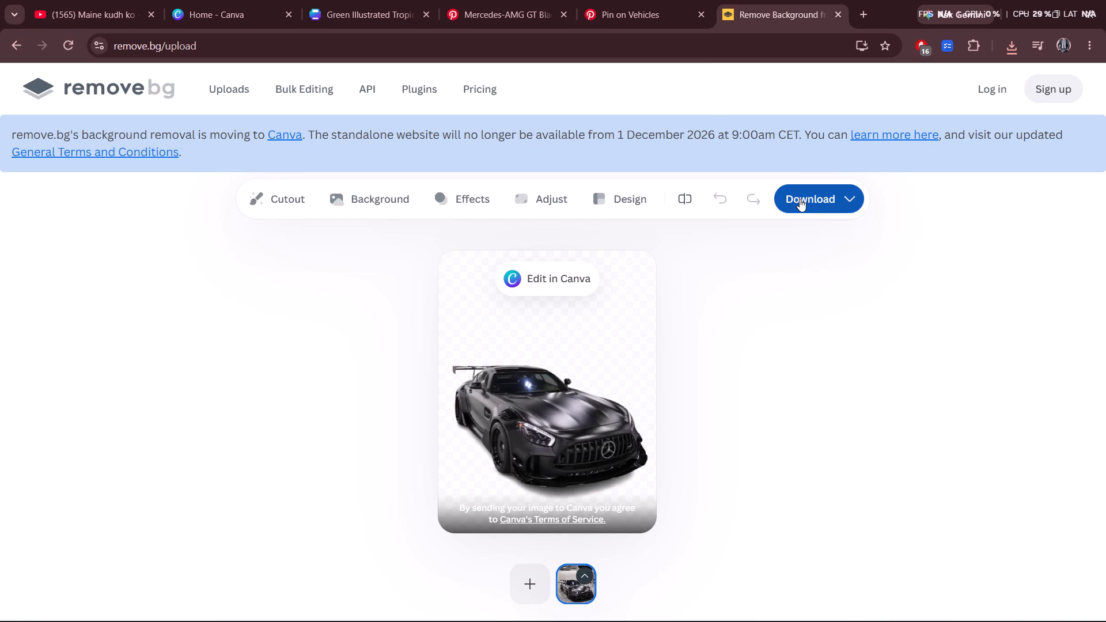
pyautogui.click(793, 240)
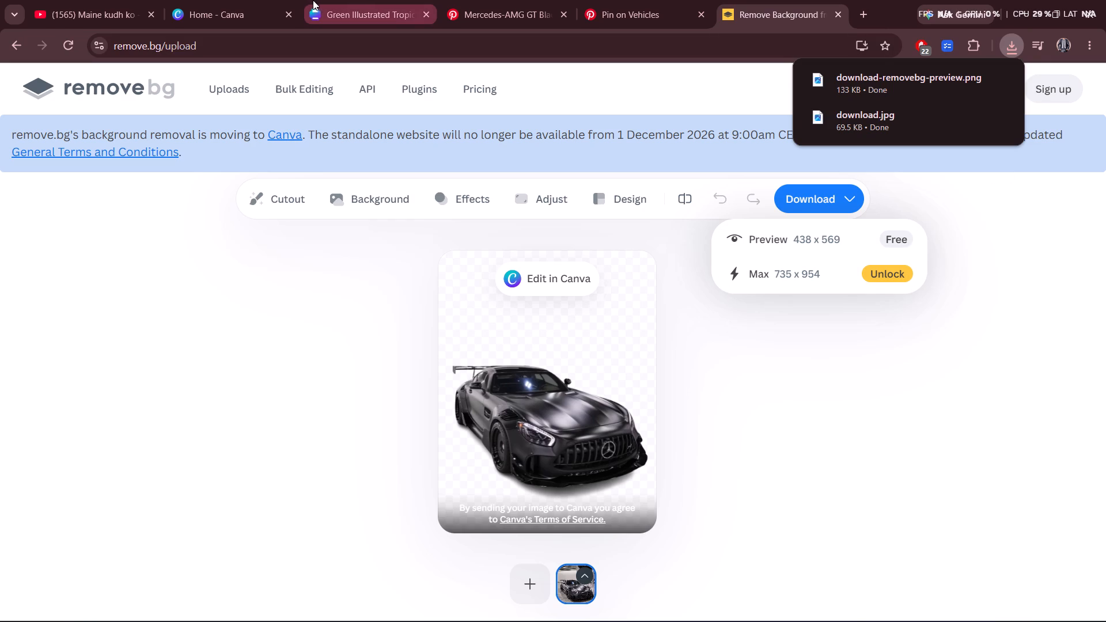
# Return to the blank Canva design and upload the download-removebg-preview PNG file.
pyautogui.click(252, 0)
pyautogui.click(380, 0)
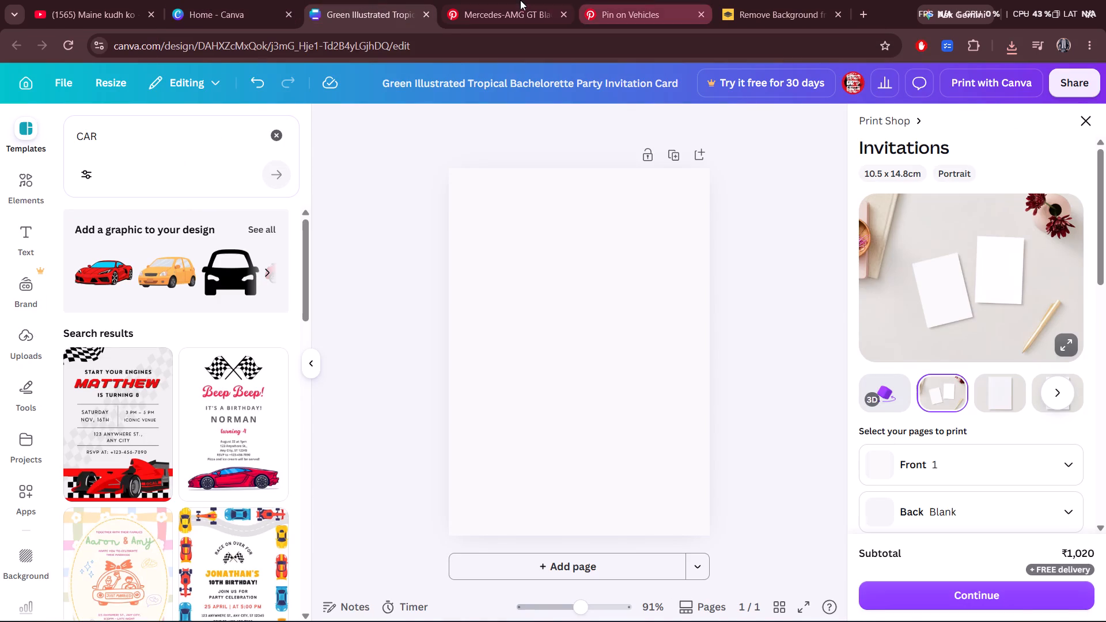
pyautogui.click(520, 0)
pyautogui.click(400, 0)
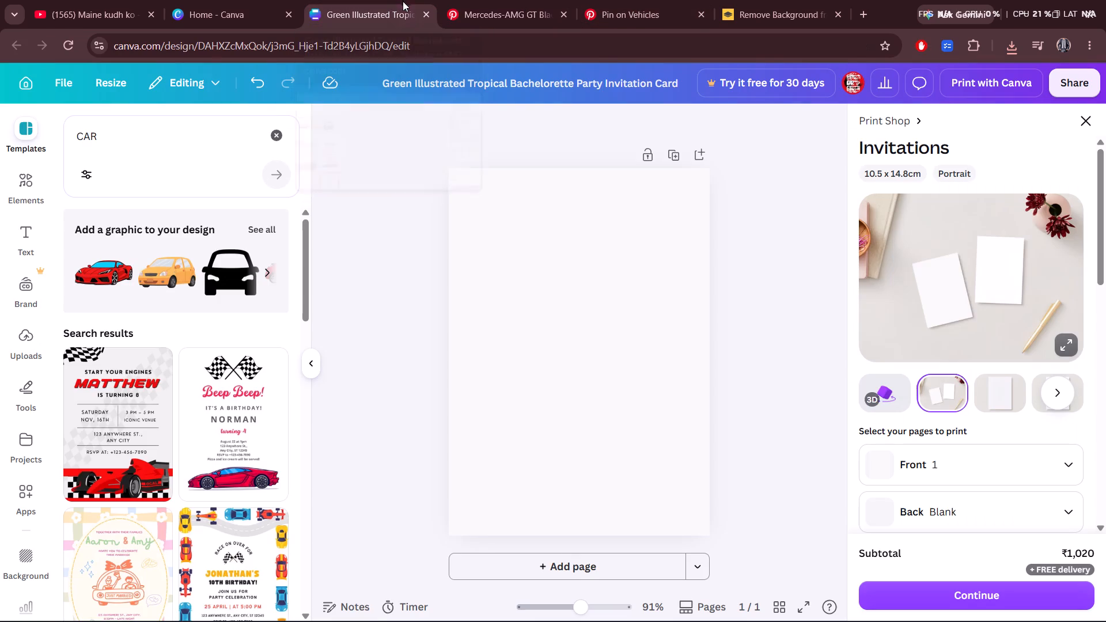
pyautogui.click(26, 347)
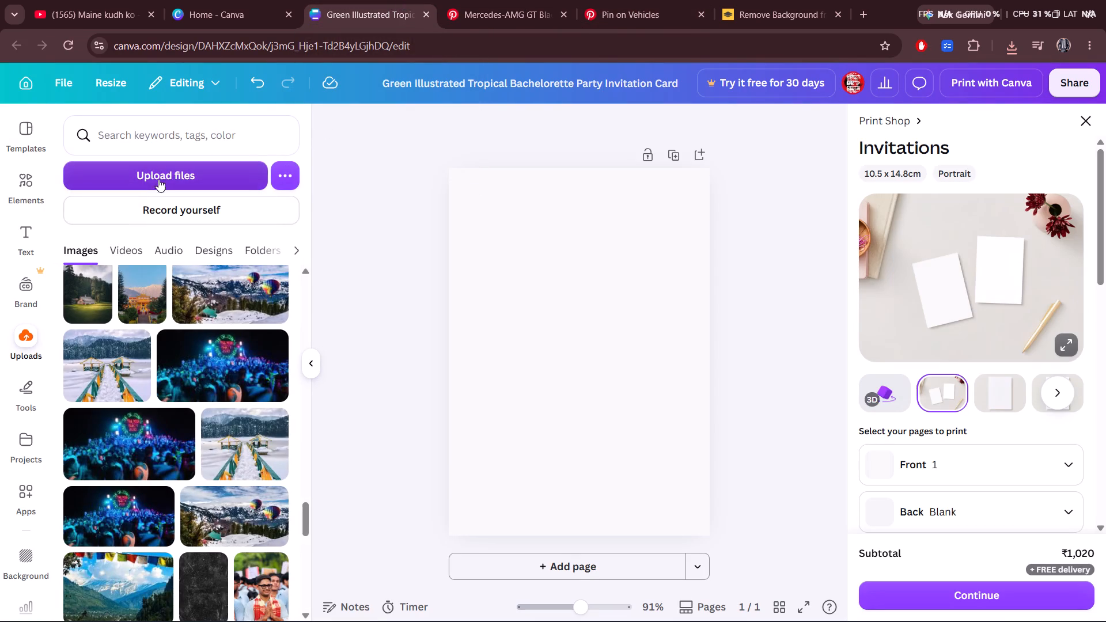
pyautogui.click(158, 179)
pyautogui.click(285, 143)
pyautogui.click(287, 157)
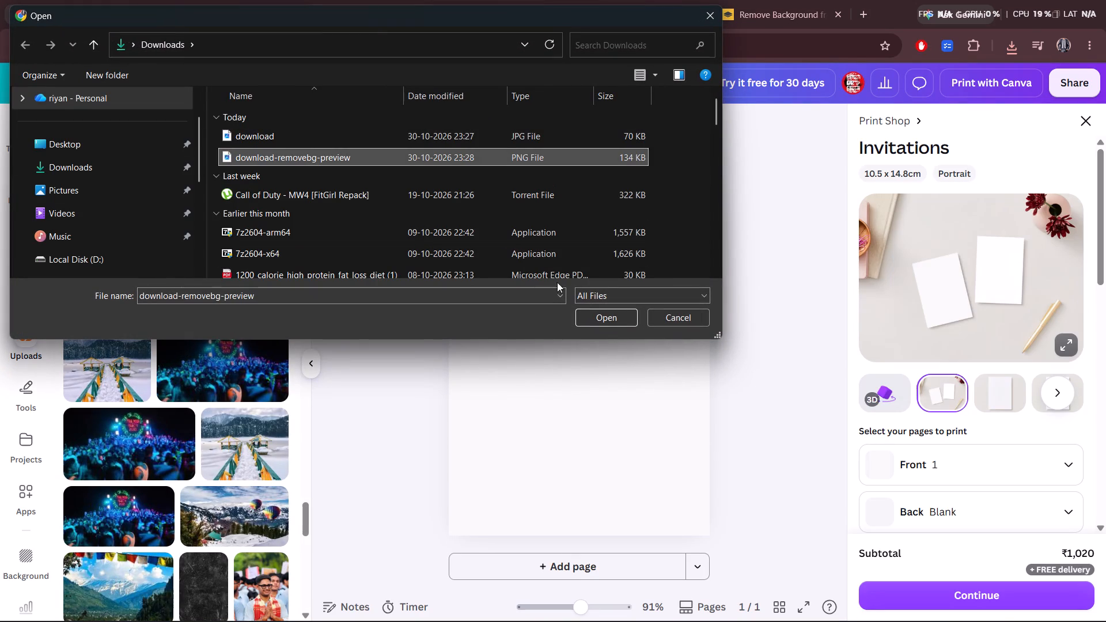
pyautogui.click(604, 315)
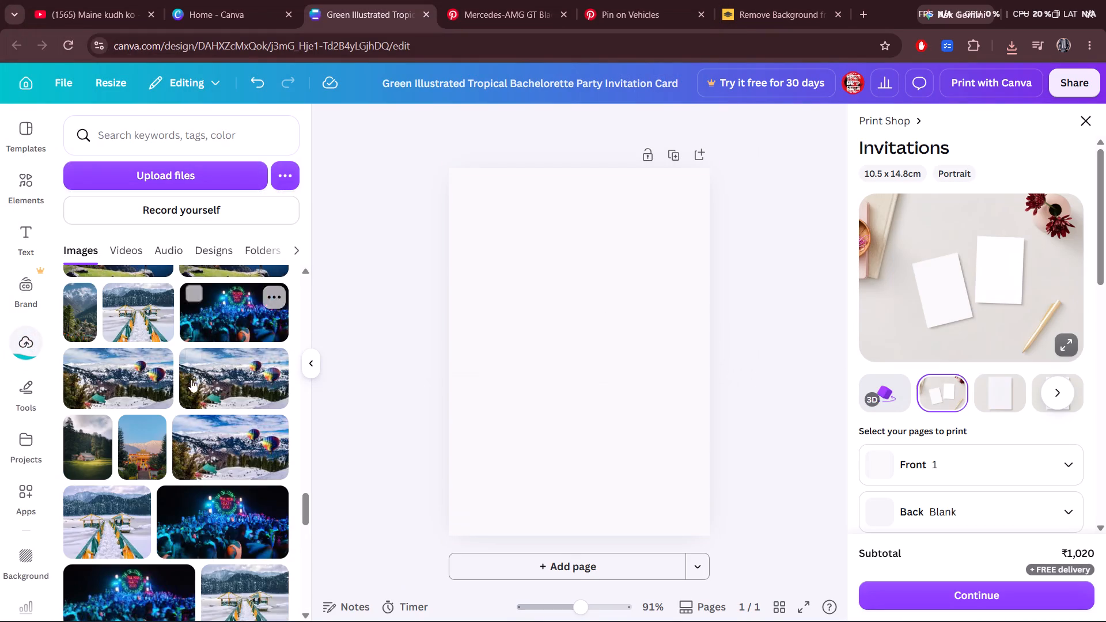
# Place the uploaded black car cutout on the blank page and flip it horizontally.
pyautogui.scroll(7, 191, 380)
pyautogui.moveTo(309, 470); pyautogui.dragTo(309, 424)
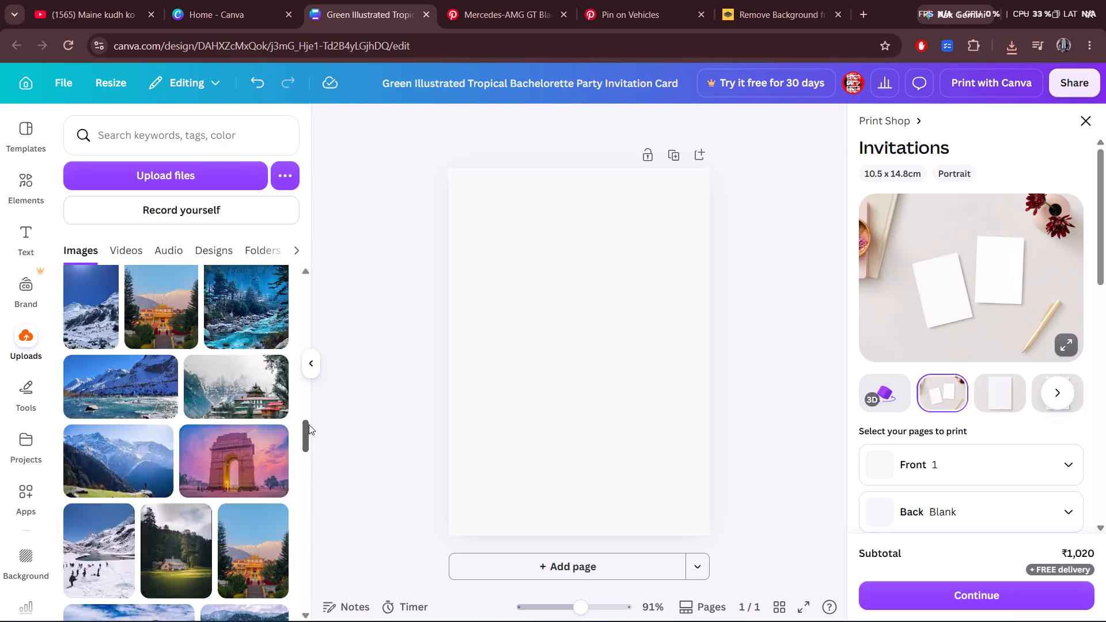
pyautogui.moveTo(309, 424); pyautogui.dragTo(304, 284)
pyautogui.click(76, 446)
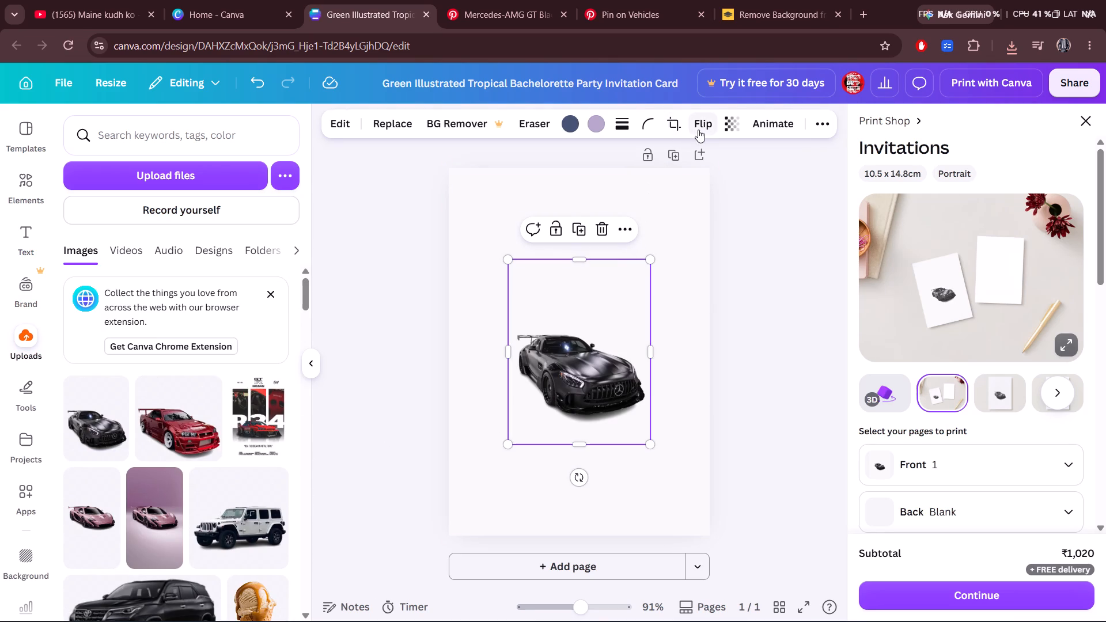
pyautogui.click(698, 130)
pyautogui.moveTo(719, 161); pyautogui.dragTo(719, 166)
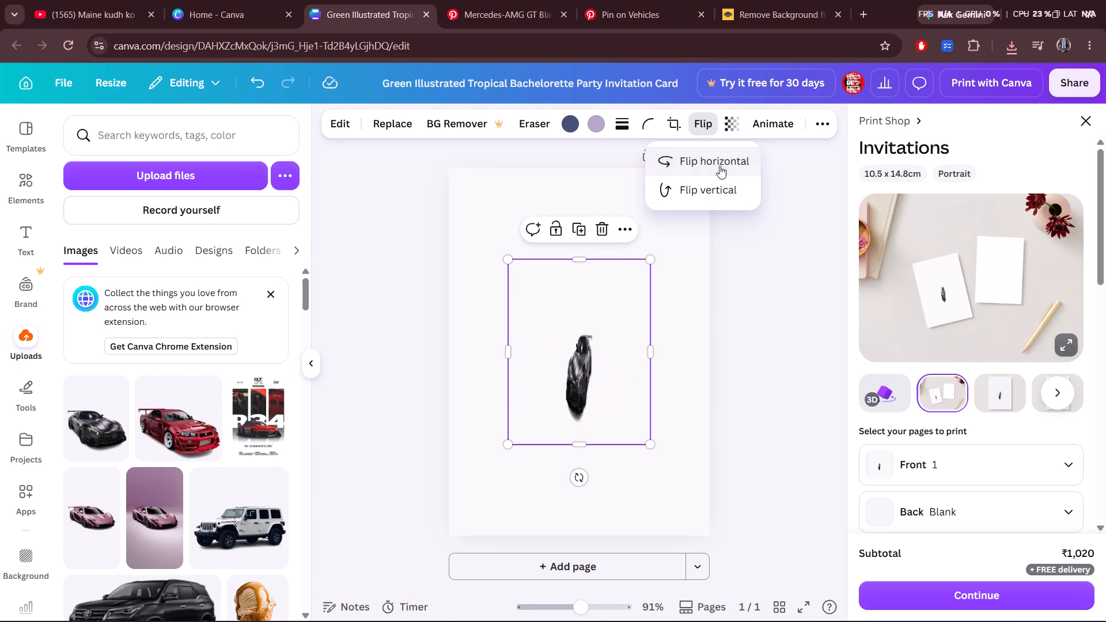
# Enlarge the car to most of the page width and position it just below mid-page, following the AMG poster reference.
pyautogui.moveTo(654, 256); pyautogui.dragTo(767, 204)
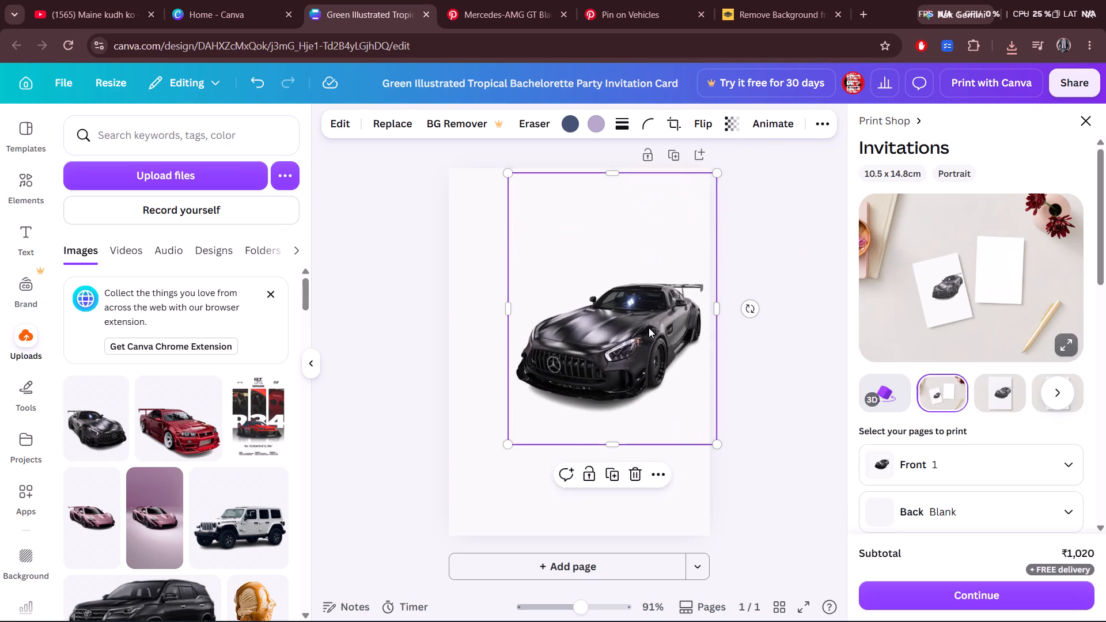
pyautogui.moveTo(649, 328); pyautogui.dragTo(613, 348)
pyautogui.click(539, 8)
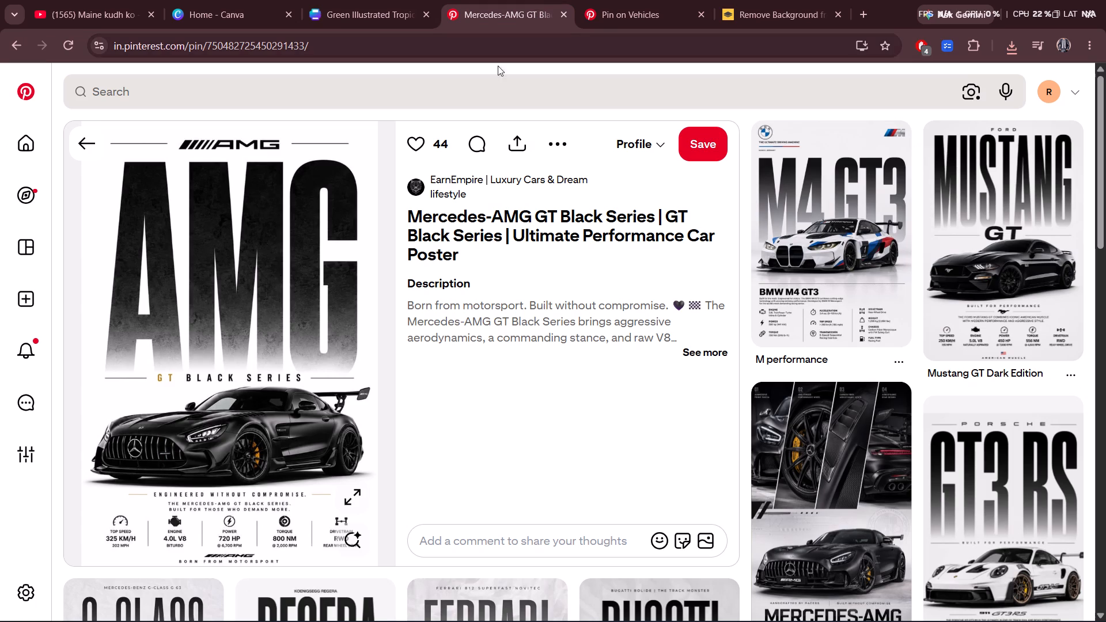
pyautogui.click(399, 0)
pyautogui.moveTo(595, 275); pyautogui.dragTo(598, 295)
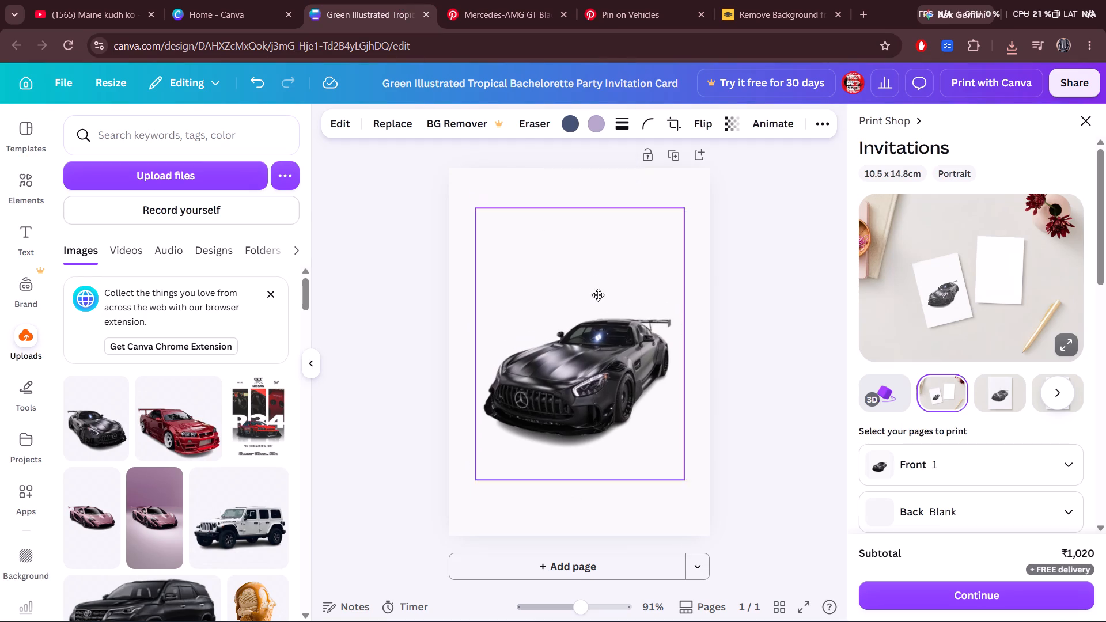
pyautogui.moveTo(598, 295); pyautogui.dragTo(590, 284)
# Check the AMG poster reference on Pinterest, return to the Canva design, and add a straight line over the car.
pyautogui.click(496, 0)
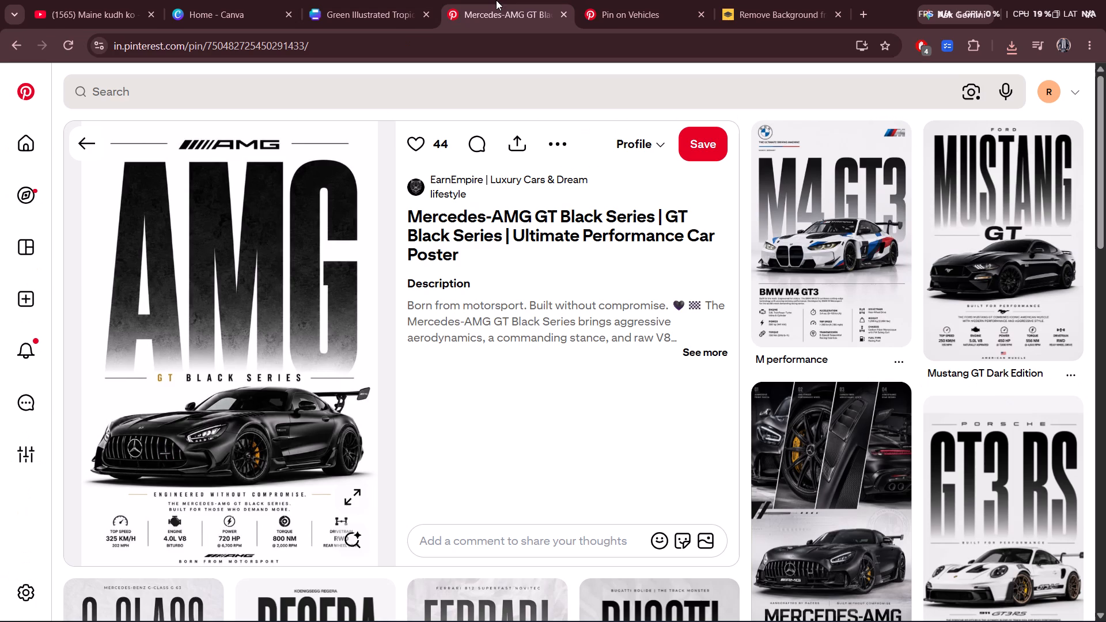
pyautogui.click(423, 0)
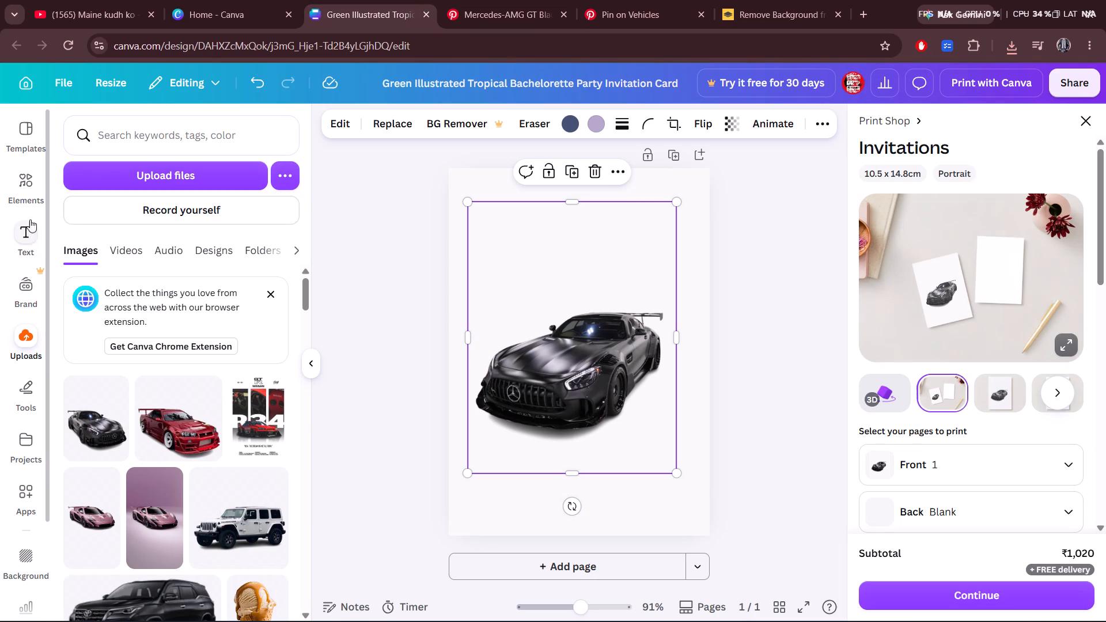
pyautogui.click(28, 179)
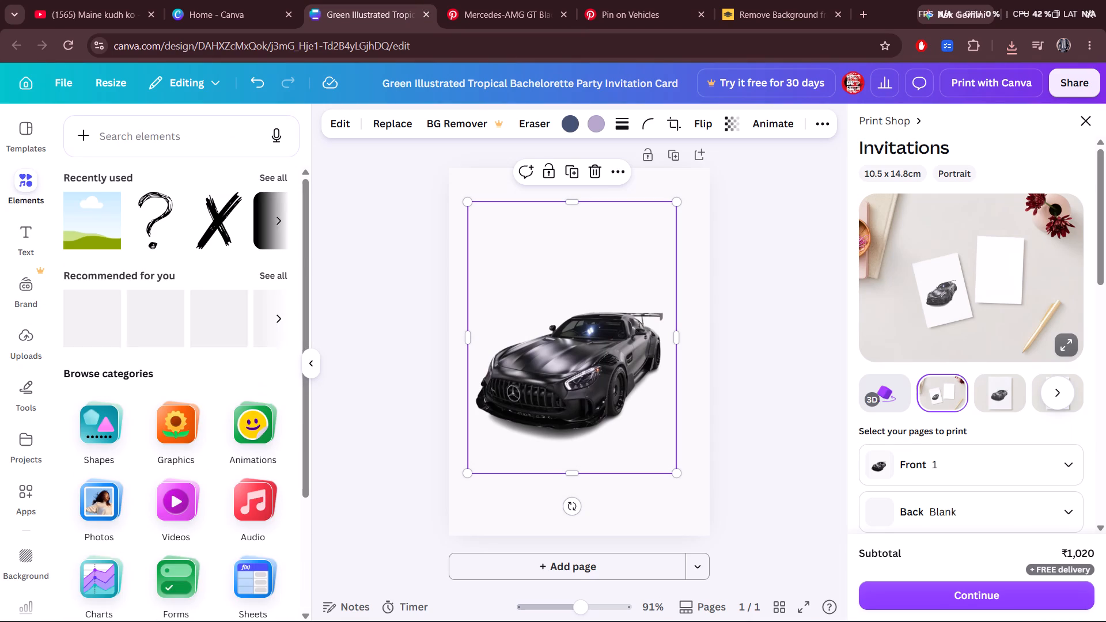
pyautogui.scroll(-6, 256, 358)
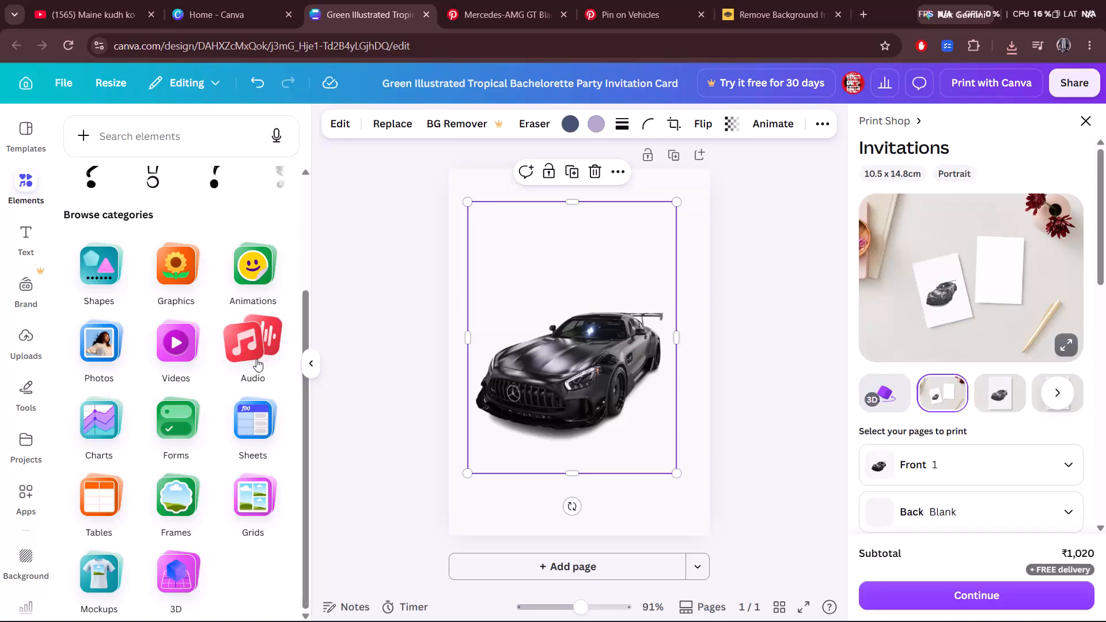
pyautogui.scroll(3, 244, 351)
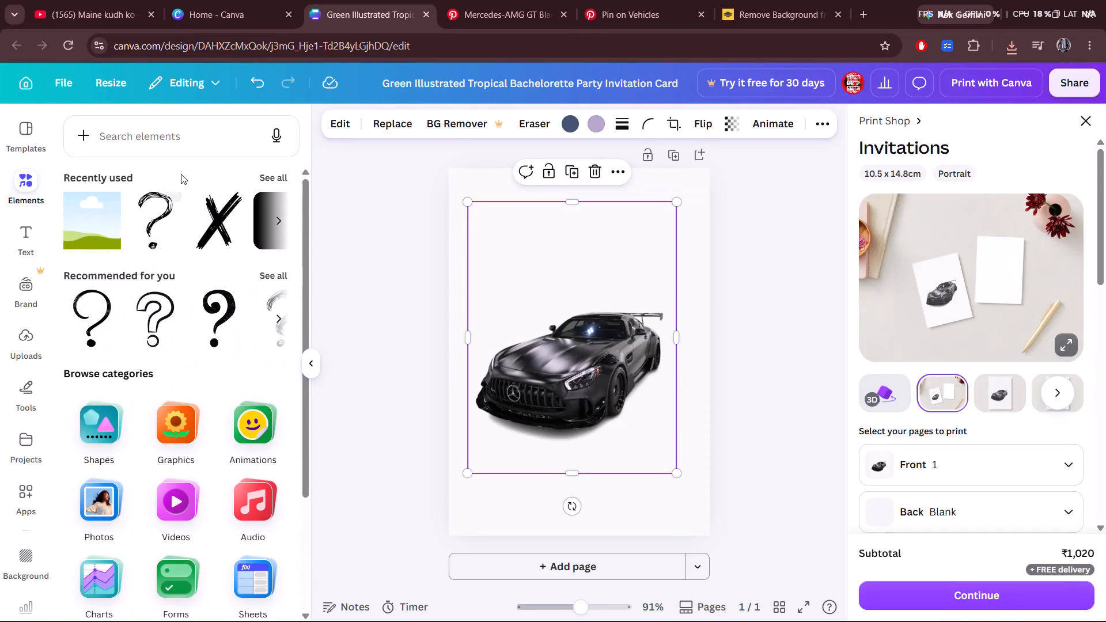
pyautogui.click(188, 150)
pyautogui.write('li')
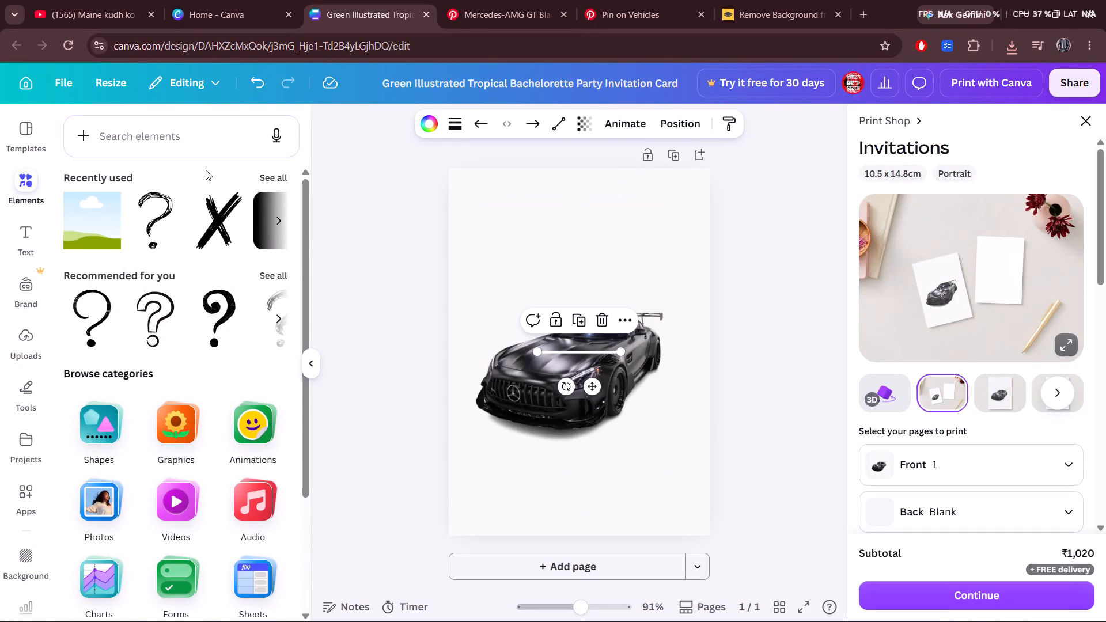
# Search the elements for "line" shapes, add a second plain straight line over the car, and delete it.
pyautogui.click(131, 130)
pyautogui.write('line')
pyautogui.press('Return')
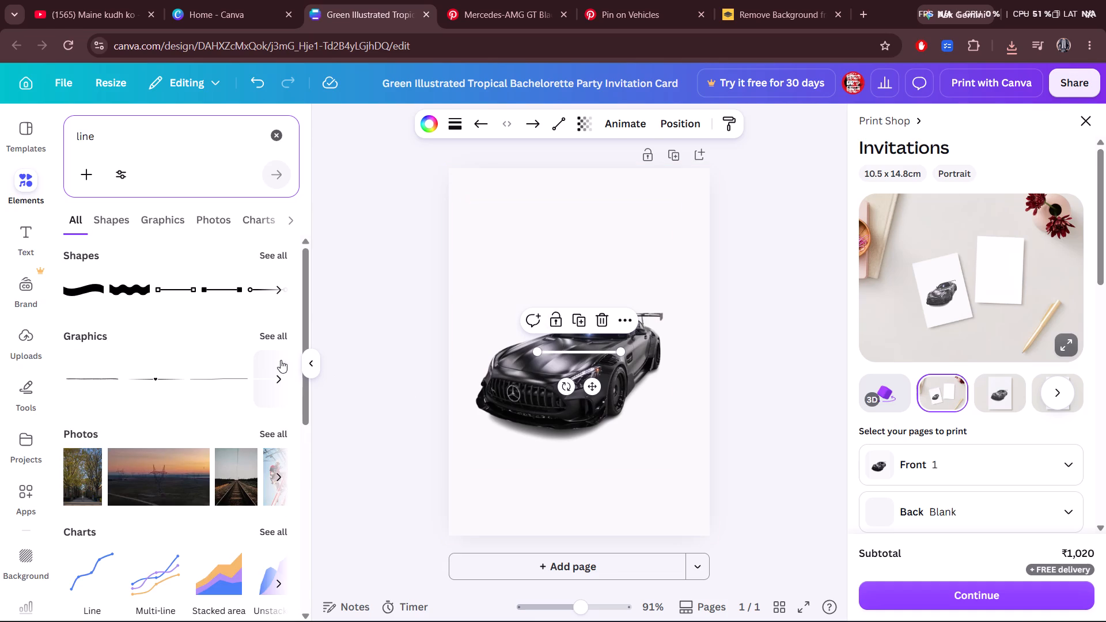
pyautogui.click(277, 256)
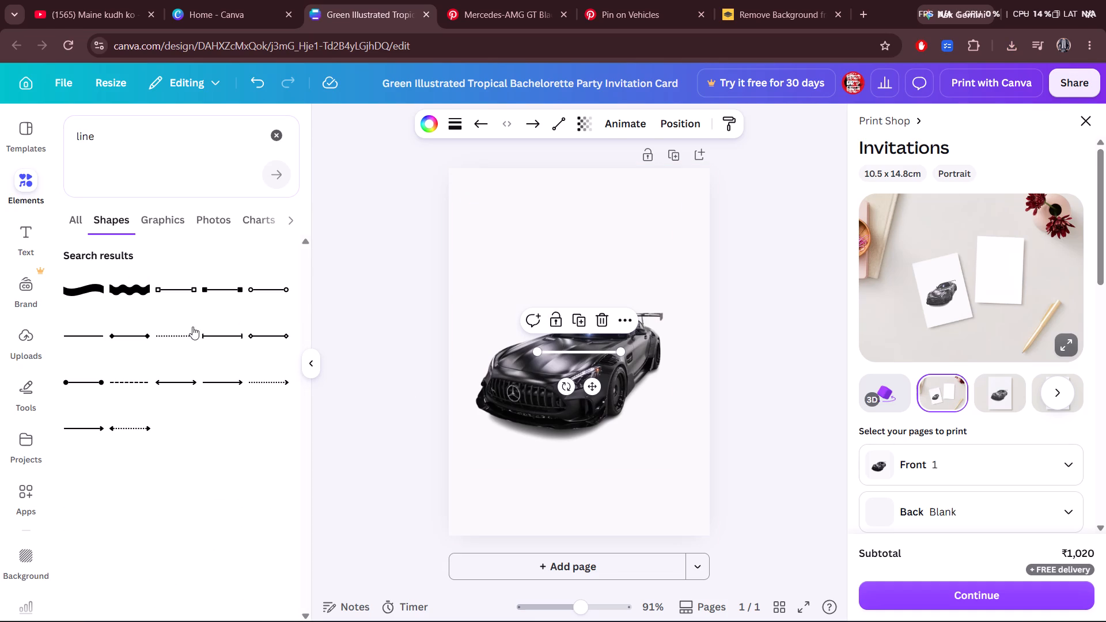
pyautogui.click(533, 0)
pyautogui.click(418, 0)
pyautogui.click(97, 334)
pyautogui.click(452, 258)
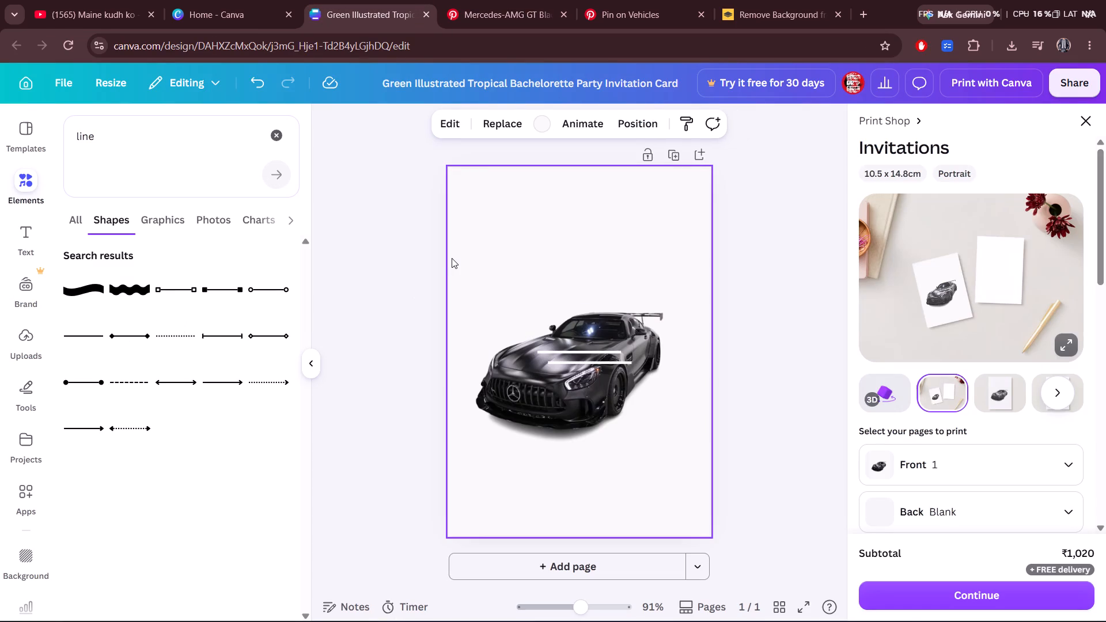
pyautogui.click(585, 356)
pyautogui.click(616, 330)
# Recolour the remaining line over the car with the darkest near-black photo colour.
pyautogui.click(570, 352)
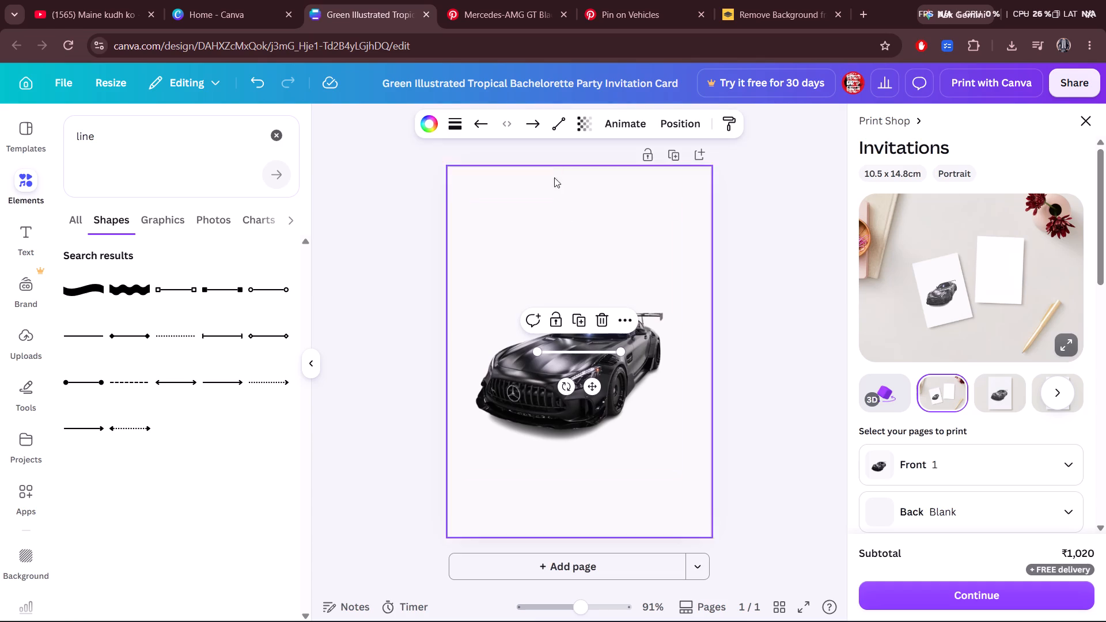
pyautogui.click(437, 130)
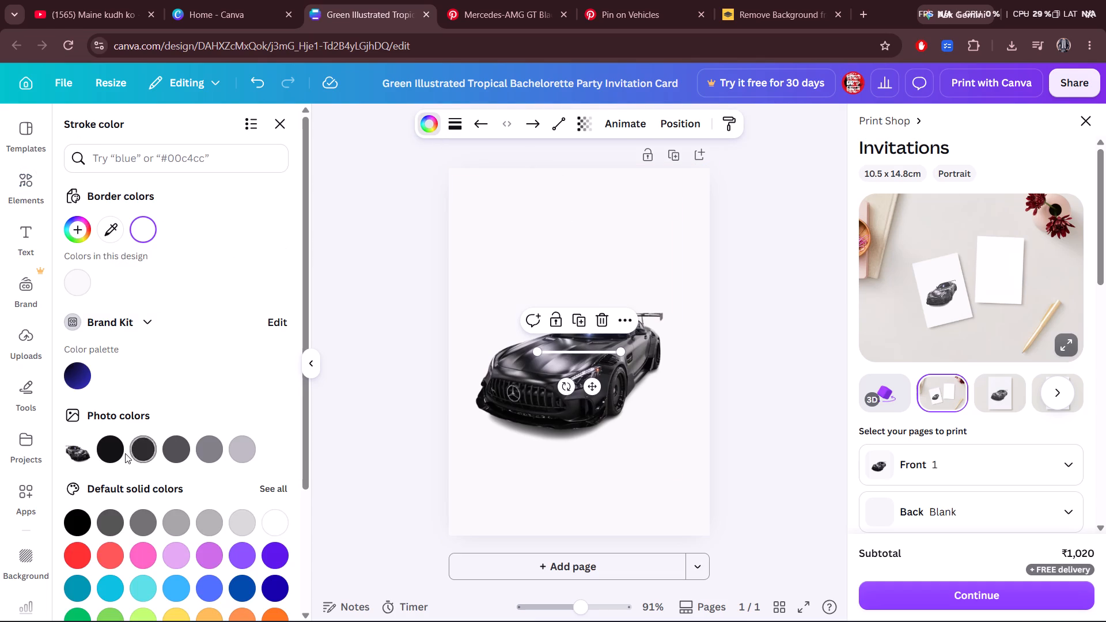
pyautogui.click(112, 454)
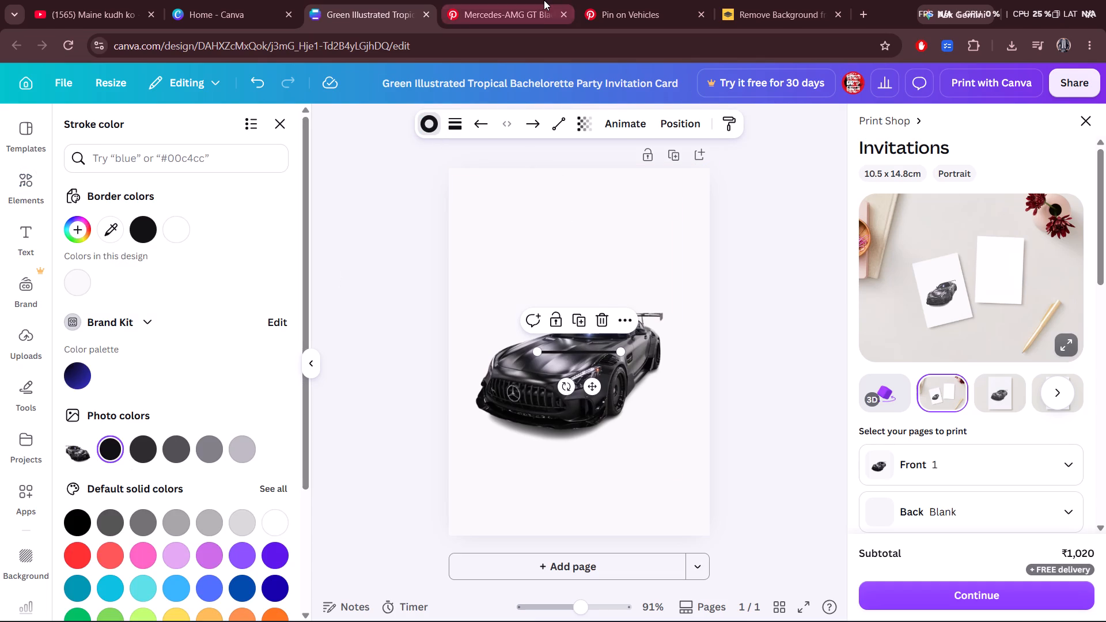
# Recheck the AMG poster reference on Pinterest and set the Canva page background to light pink #F5E6E6.
pyautogui.click(486, 0)
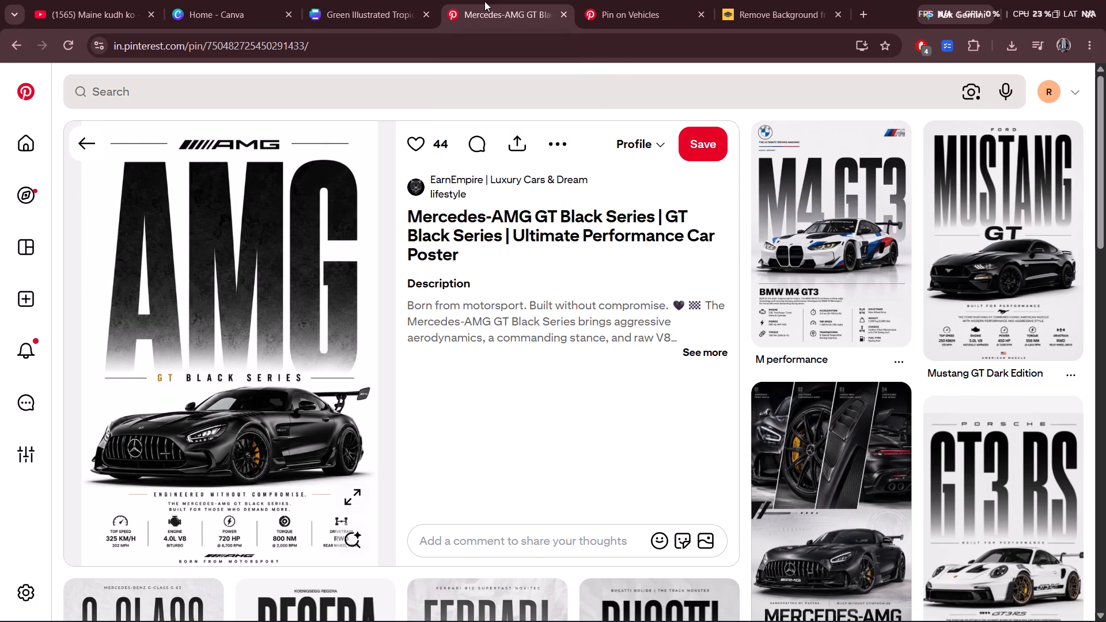
pyautogui.click(441, 0)
pyautogui.click(395, 0)
pyautogui.moveTo(541, 0); pyautogui.dragTo(539, 2)
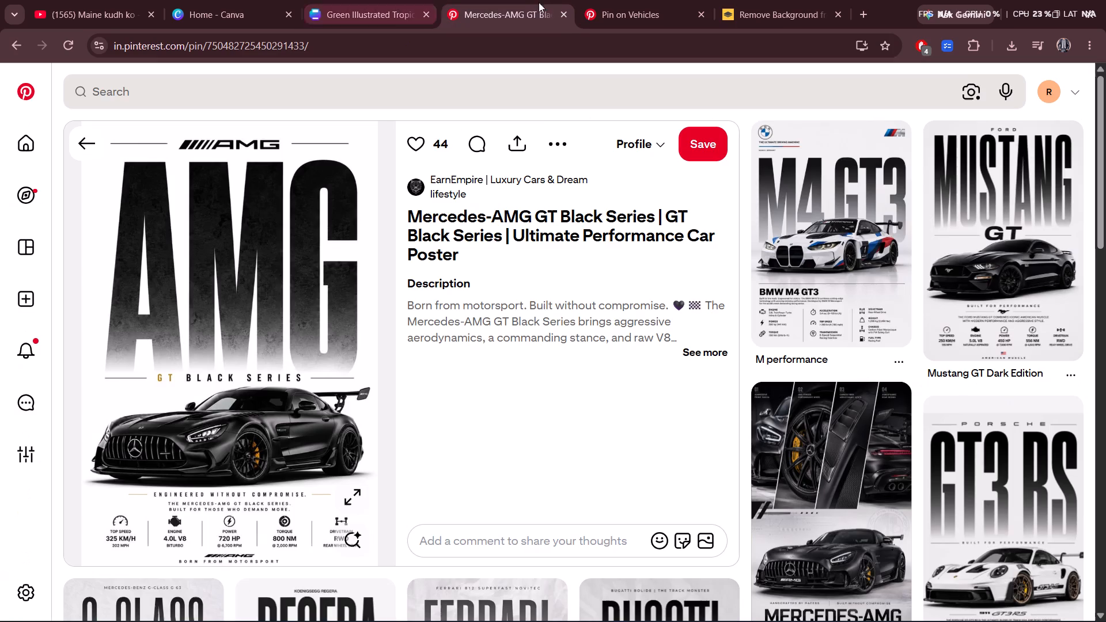
pyautogui.moveTo(539, 2); pyautogui.dragTo(536, 3)
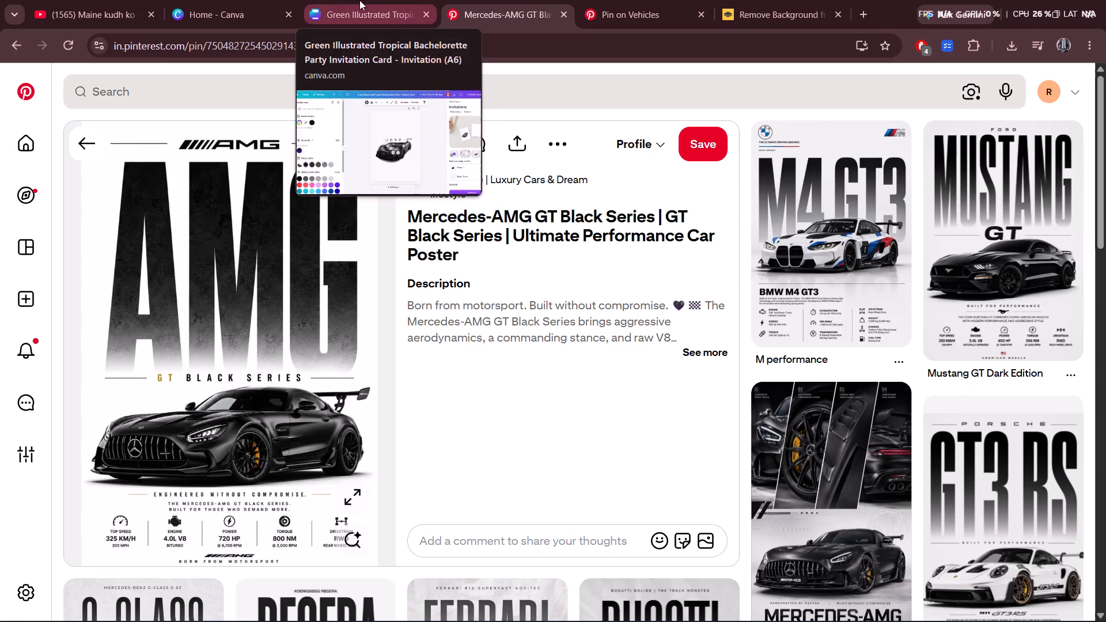
pyautogui.click(359, 0)
pyautogui.moveTo(440, 226); pyautogui.dragTo(445, 226)
pyautogui.click(460, 223)
pyautogui.click(543, 126)
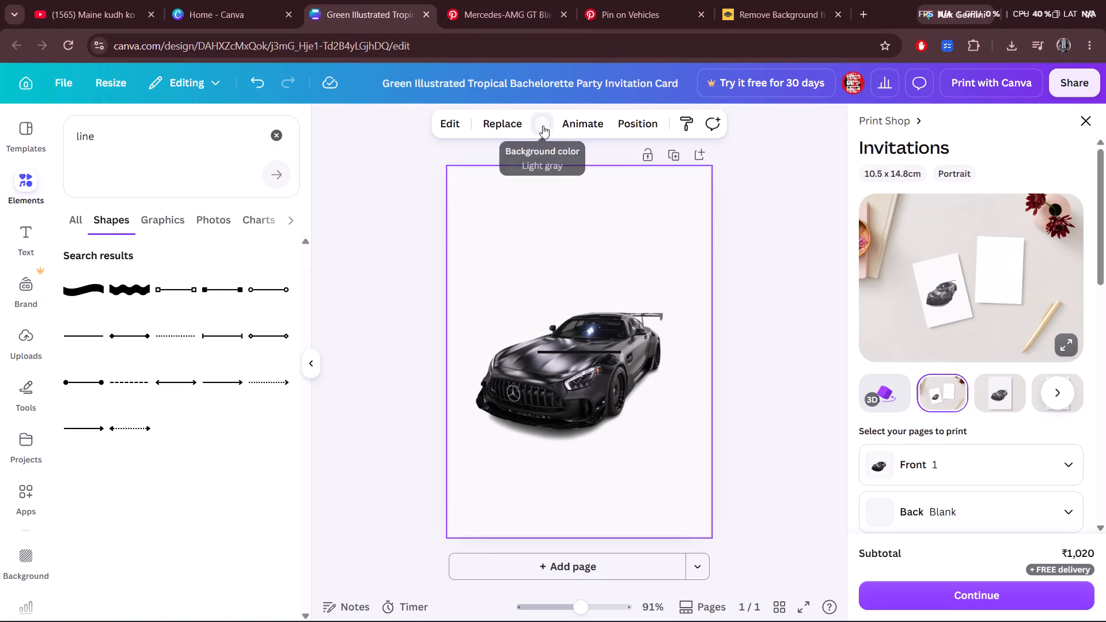
pyautogui.click(147, 241)
pyautogui.moveTo(80, 303); pyautogui.dragTo(88, 295)
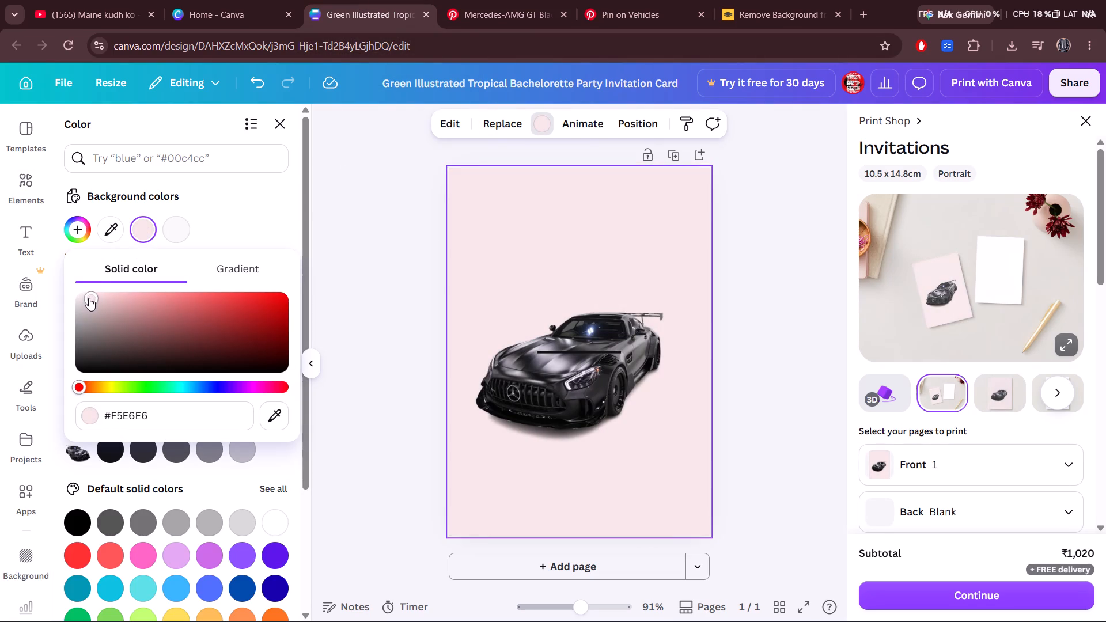
# Turn the page background into a gradient with the fifth style, light pink at the page's top-left corner darkening to mauve-grey.
pyautogui.click(240, 272)
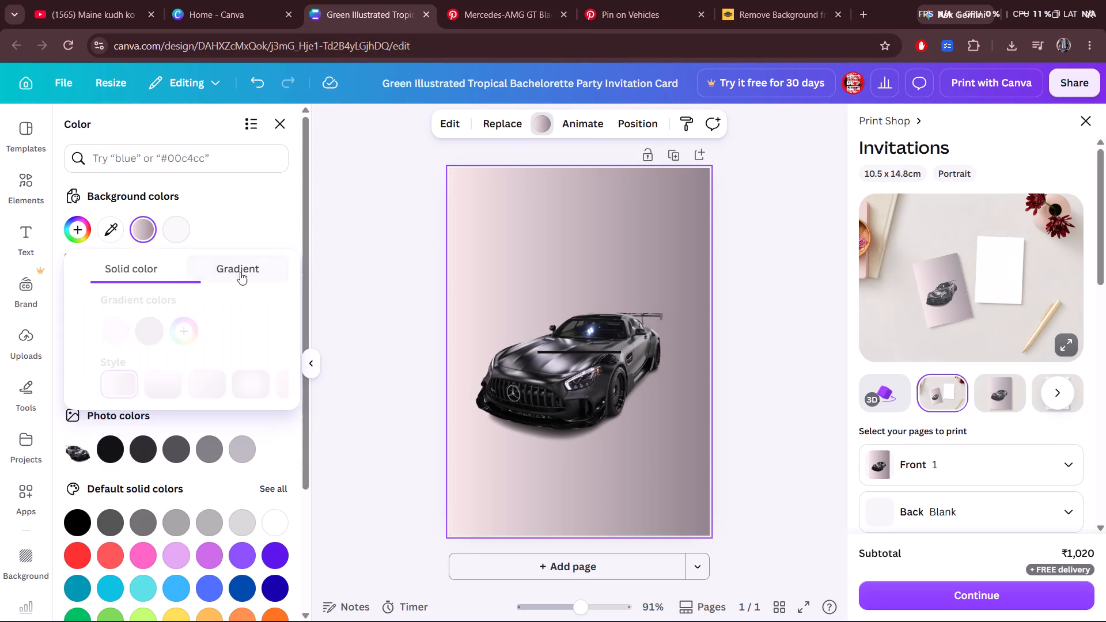
pyautogui.click(196, 381)
pyautogui.click(228, 381)
pyautogui.click(290, 383)
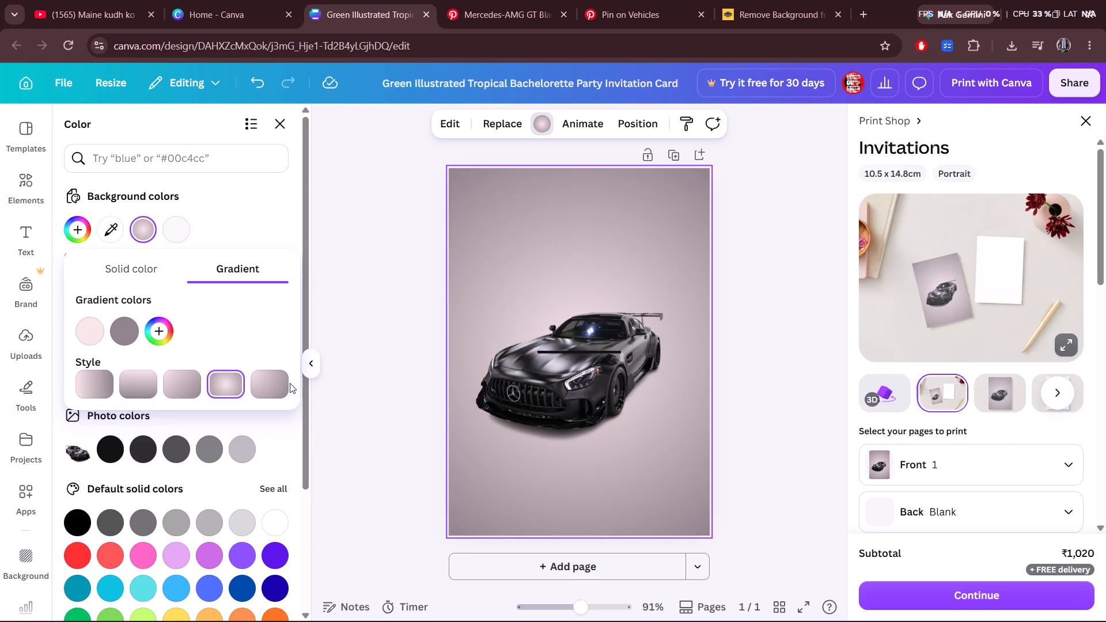
pyautogui.click(272, 382)
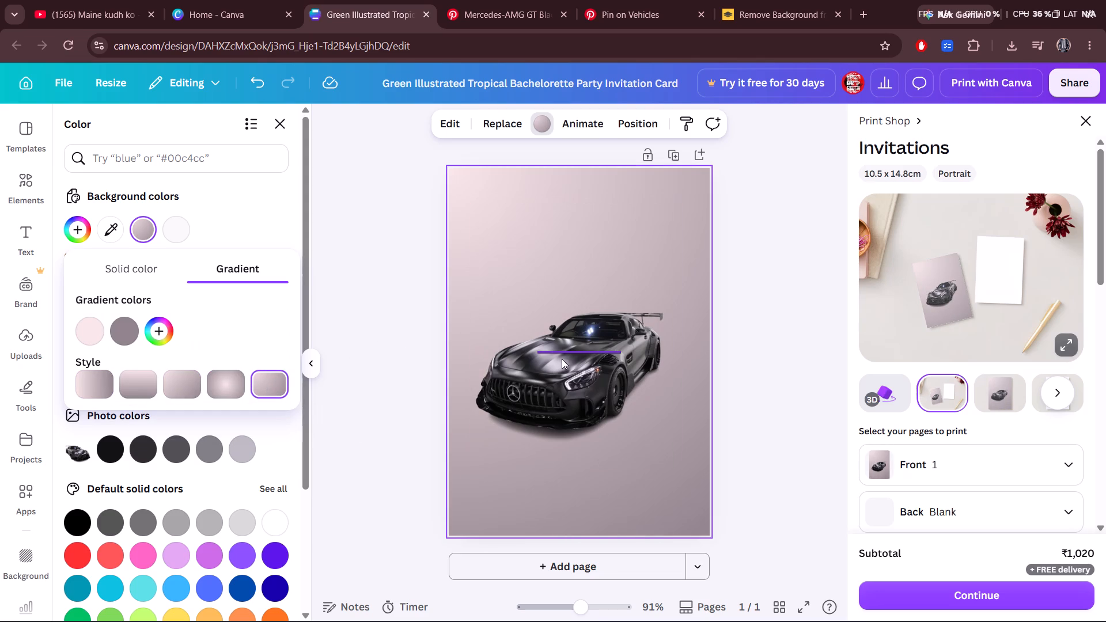
# Move the black line to the upper-left area of the page, checking its placement against the AMG poster reference.
pyautogui.click(567, 356)
pyautogui.moveTo(567, 354); pyautogui.dragTo(485, 207)
pyautogui.click(492, 0)
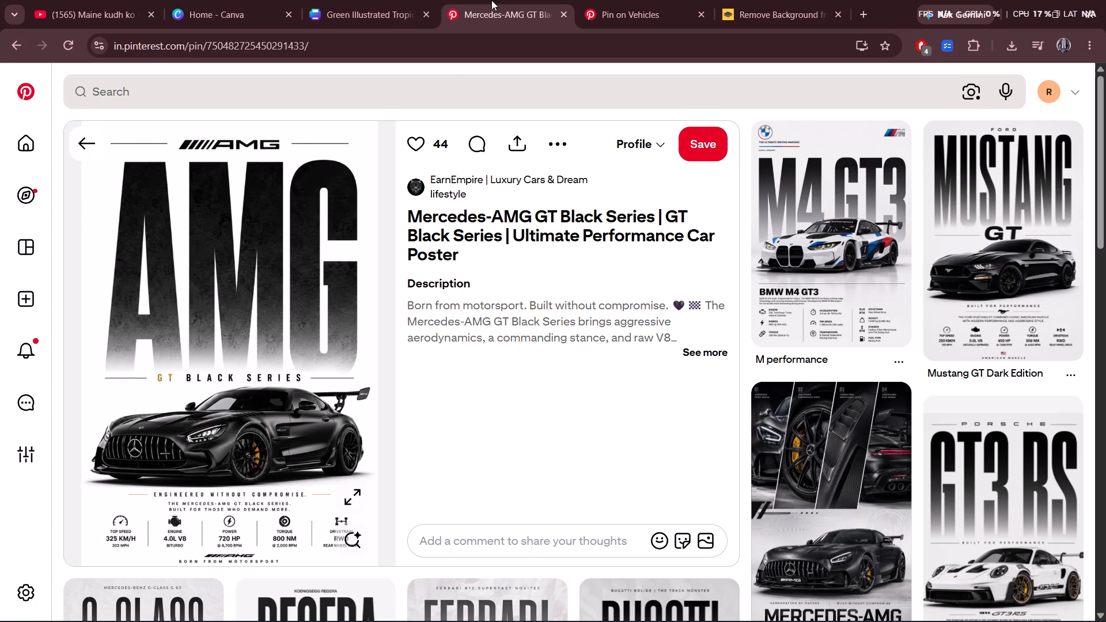
pyautogui.click(408, 10)
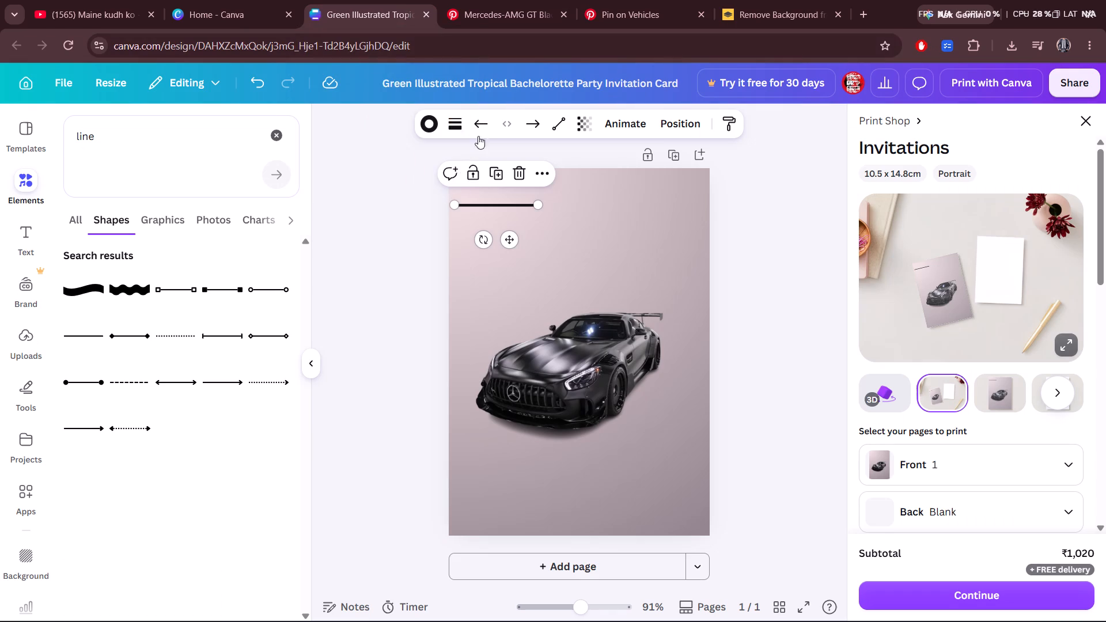
pyautogui.click(385, 195)
# Clear the "line" search and browse the Shapes category, including the polygons, for a suitable poster shape.
pyautogui.doubleClick(195, 143)
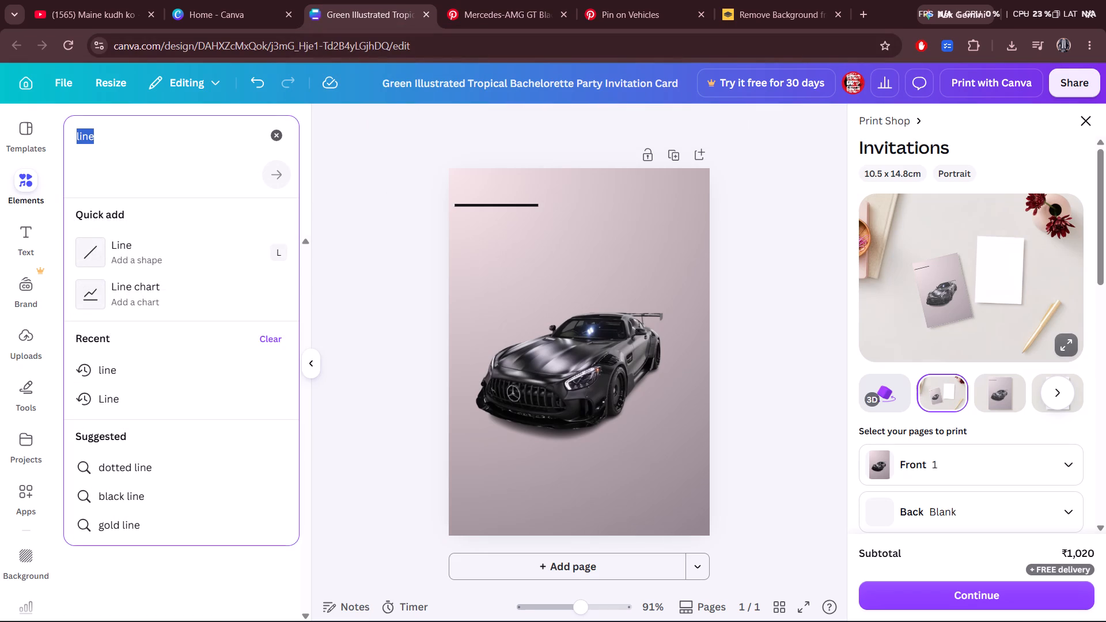
pyautogui.press('BackSpace')
pyautogui.press('Return')
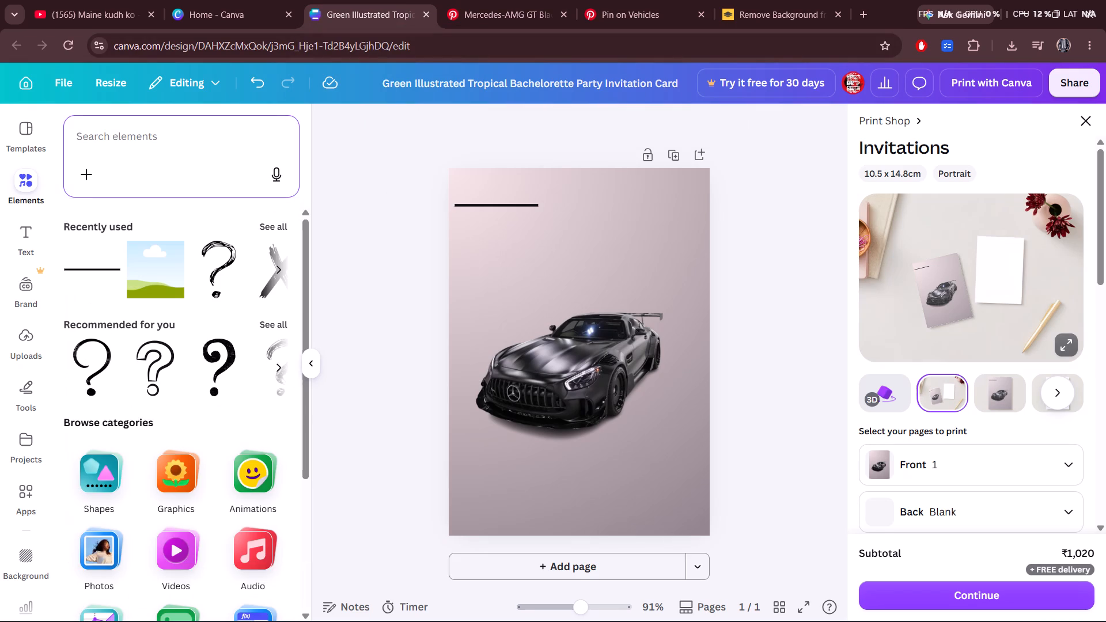
pyautogui.scroll(-2, 166, 403)
pyautogui.click(101, 359)
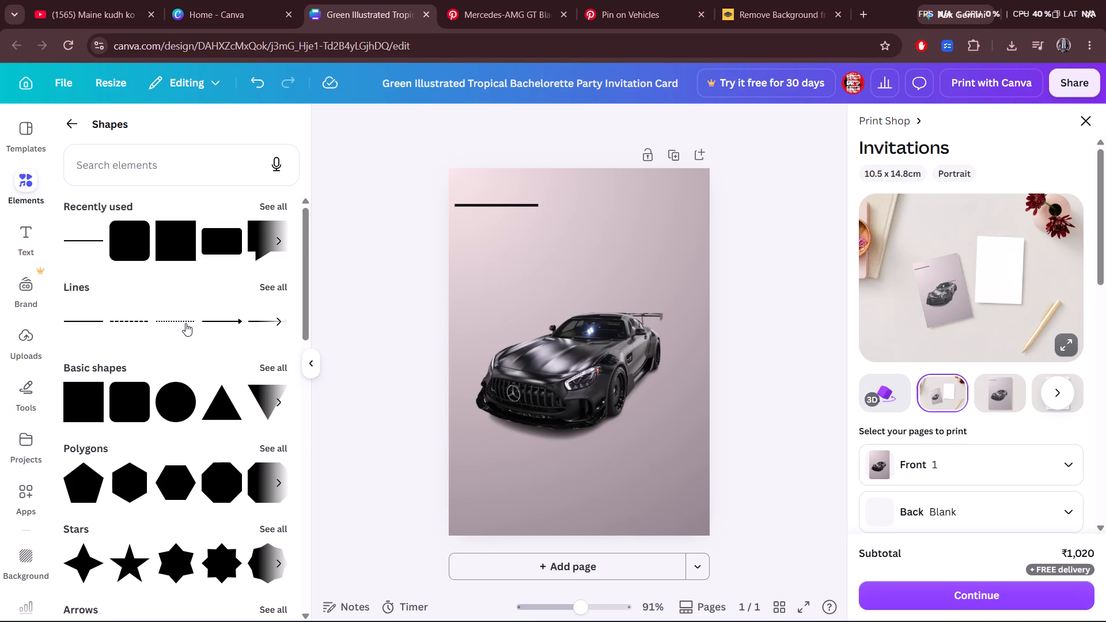
pyautogui.click(275, 455)
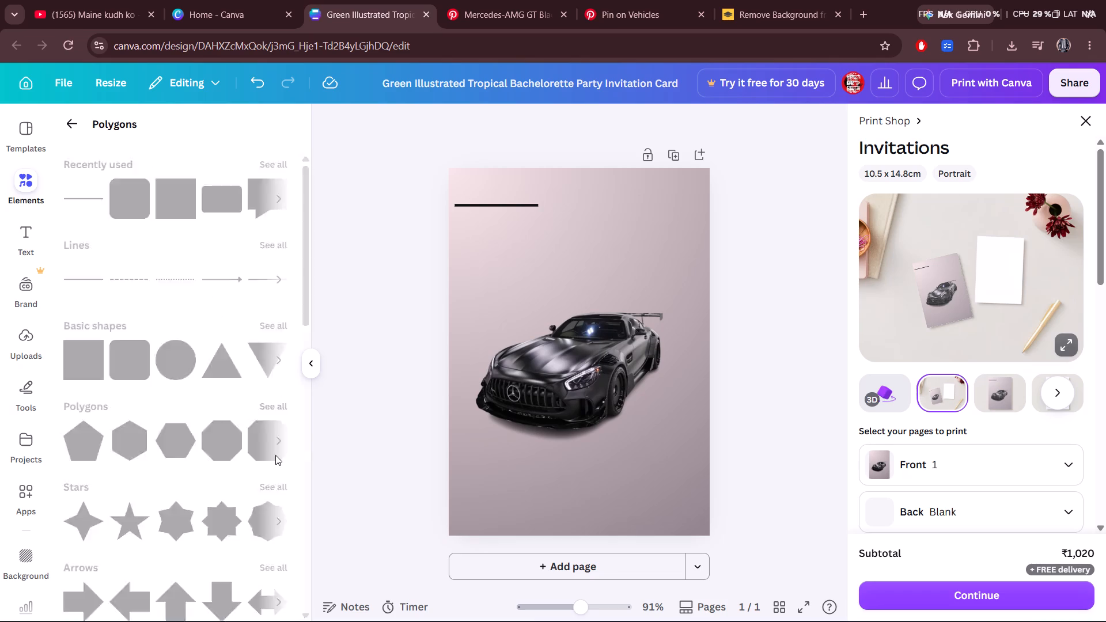
pyautogui.click(70, 128)
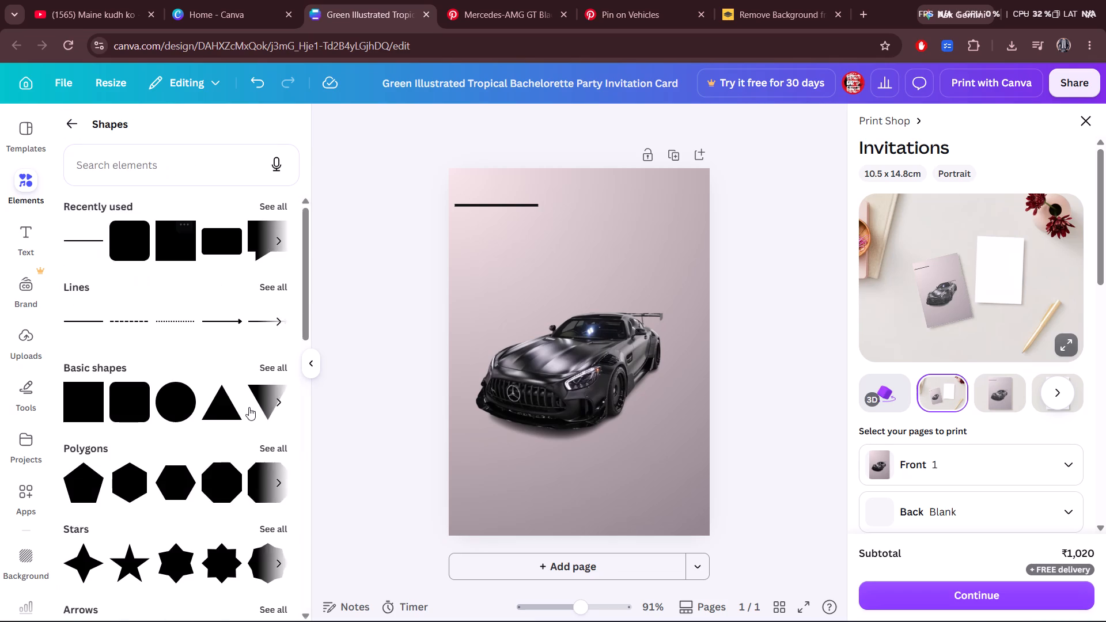
pyautogui.scroll(-2, 249, 407)
pyautogui.scroll(2, 245, 437)
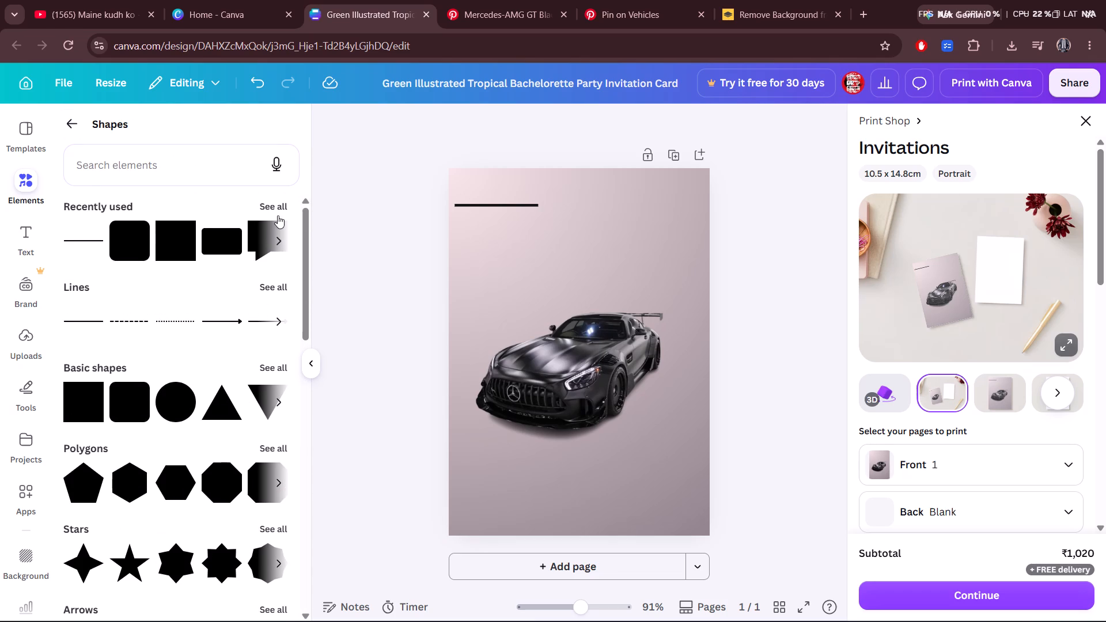
# Look through all recently used shapes for ones that match the AMG poster reference on Pinterest.
pyautogui.click(278, 210)
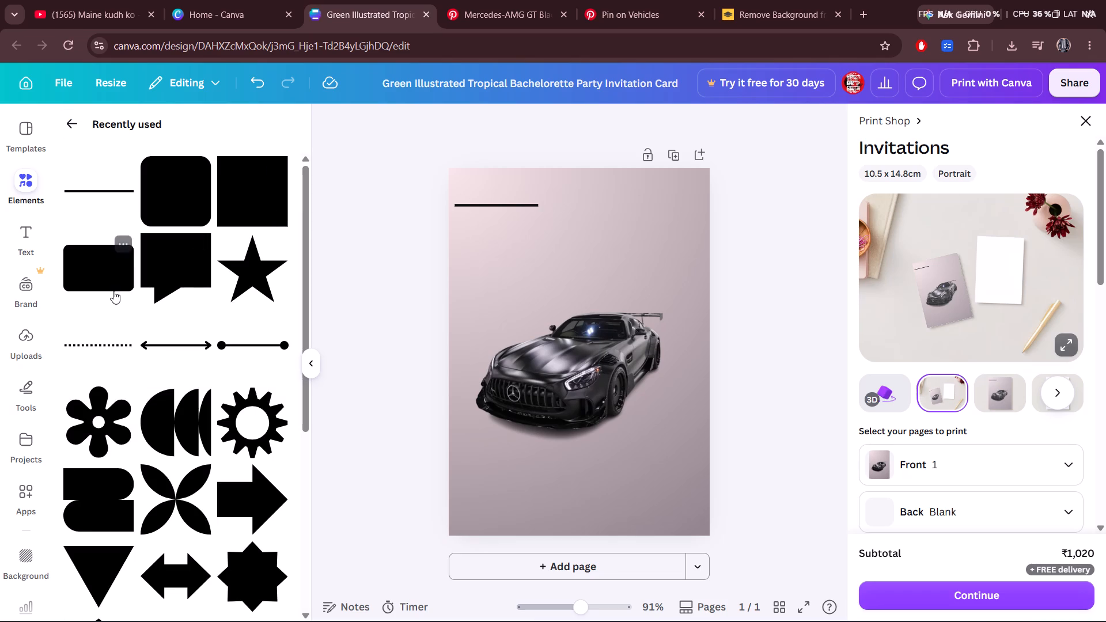
pyautogui.moveTo(379, 39); pyautogui.dragTo(387, 36)
pyautogui.click(492, 0)
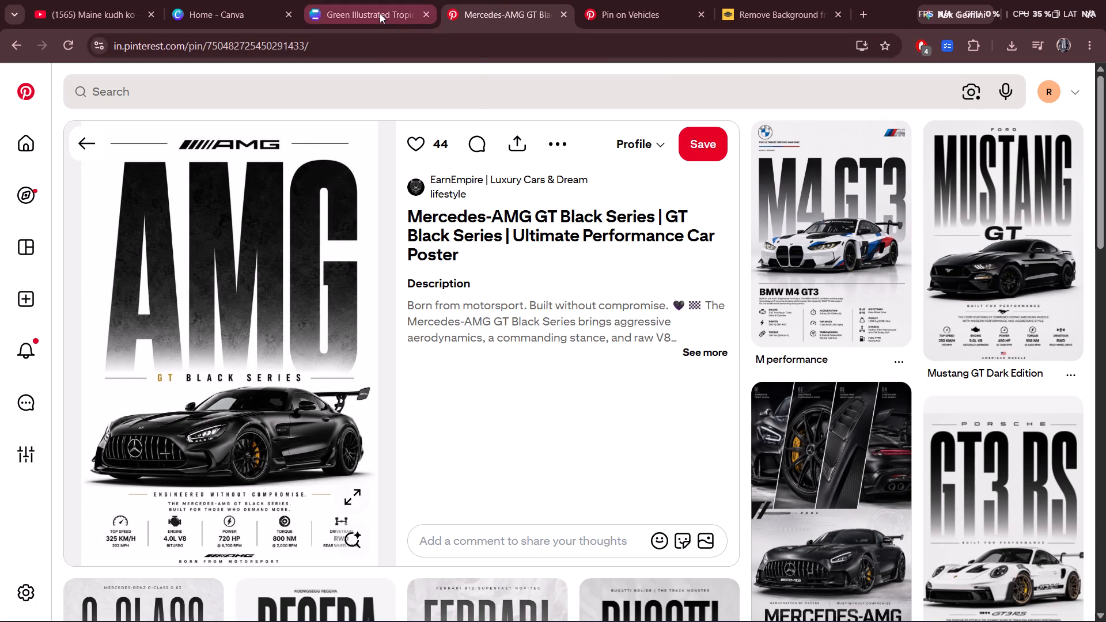
pyautogui.click(380, 13)
pyautogui.scroll(-1, 244, 276)
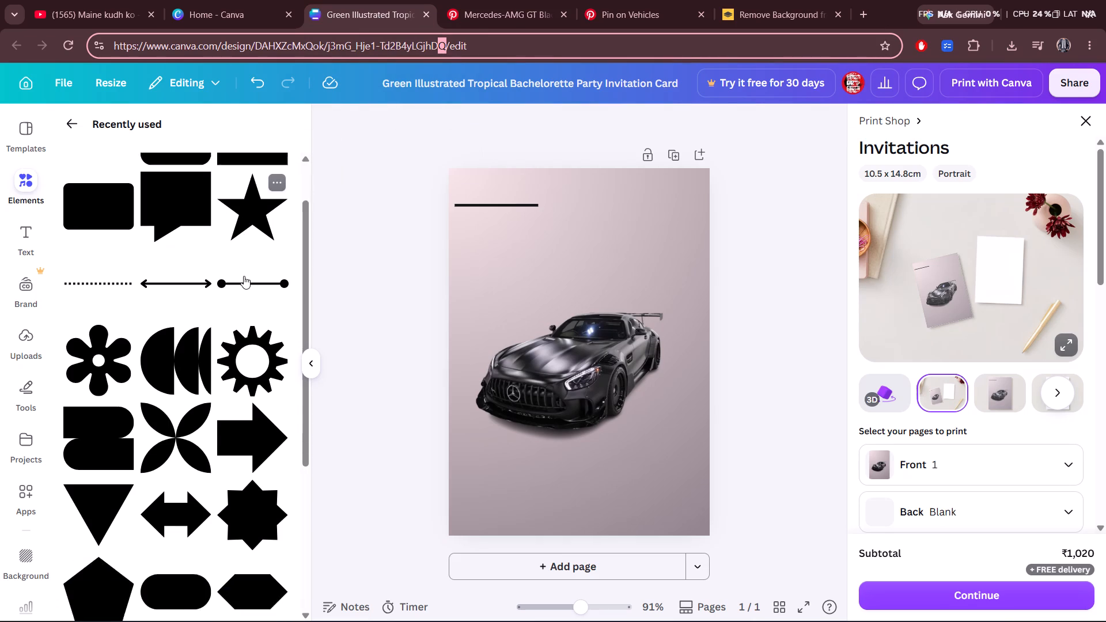
pyautogui.scroll(-6, 244, 276)
pyautogui.scroll(-3, 190, 344)
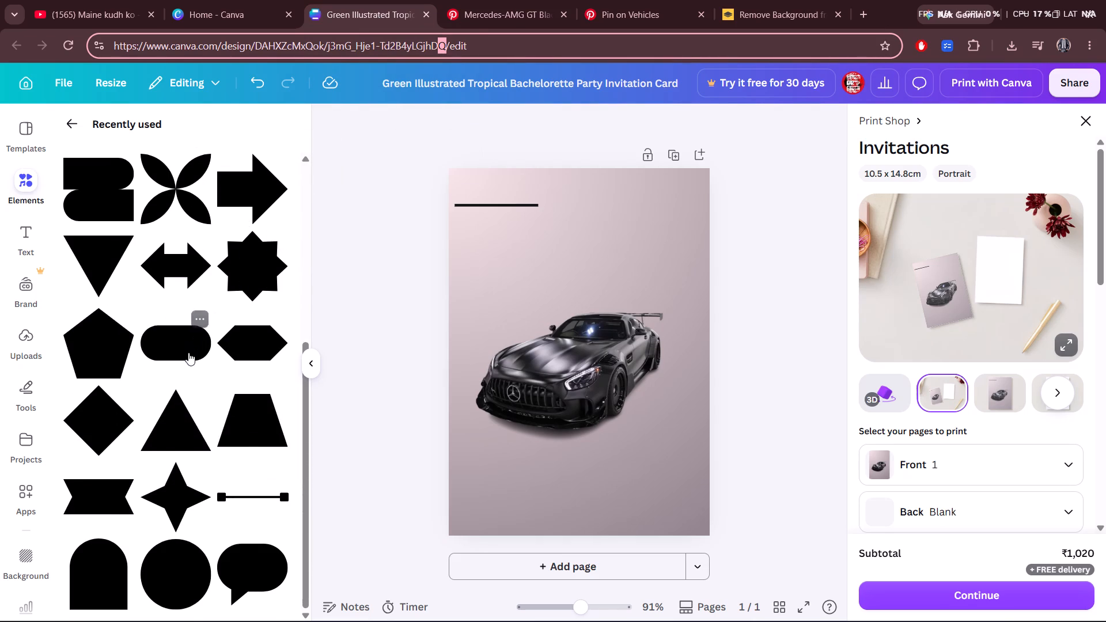
pyautogui.scroll(8, 219, 458)
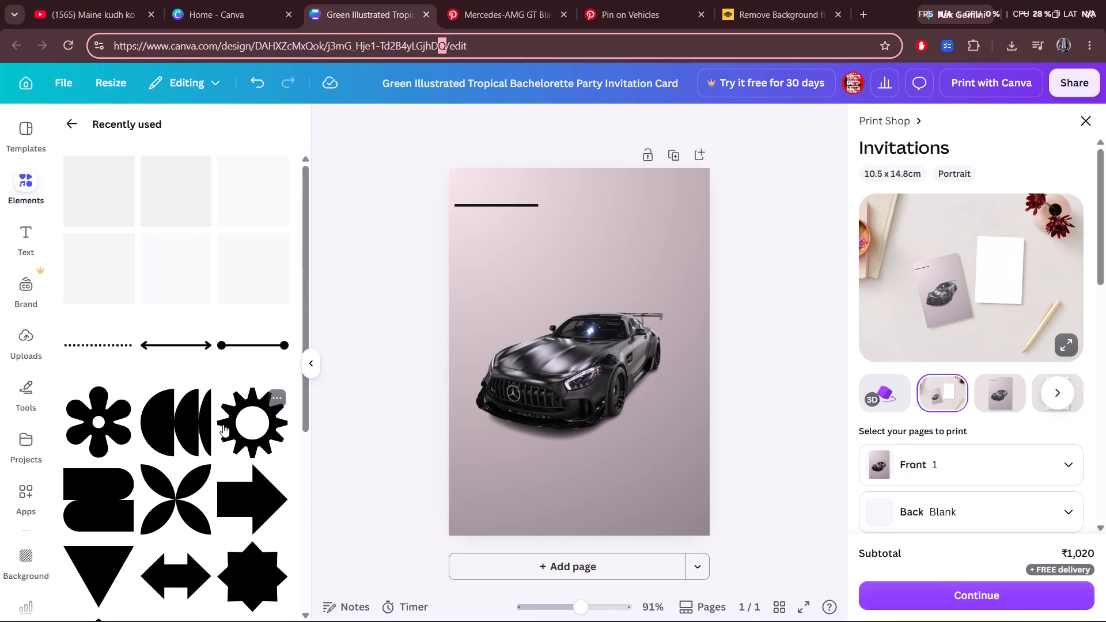
pyautogui.scroll(3, 224, 420)
pyautogui.click(75, 122)
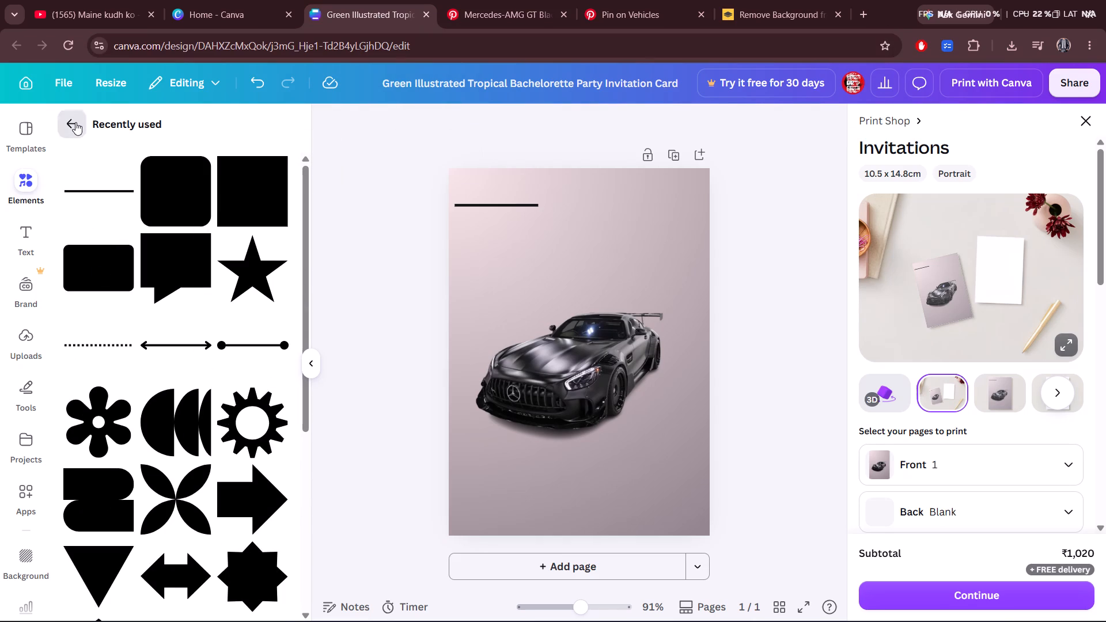
# Add the rounded parallelogram from the flowchart shapes and place it above the car.
pyautogui.click(263, 367)
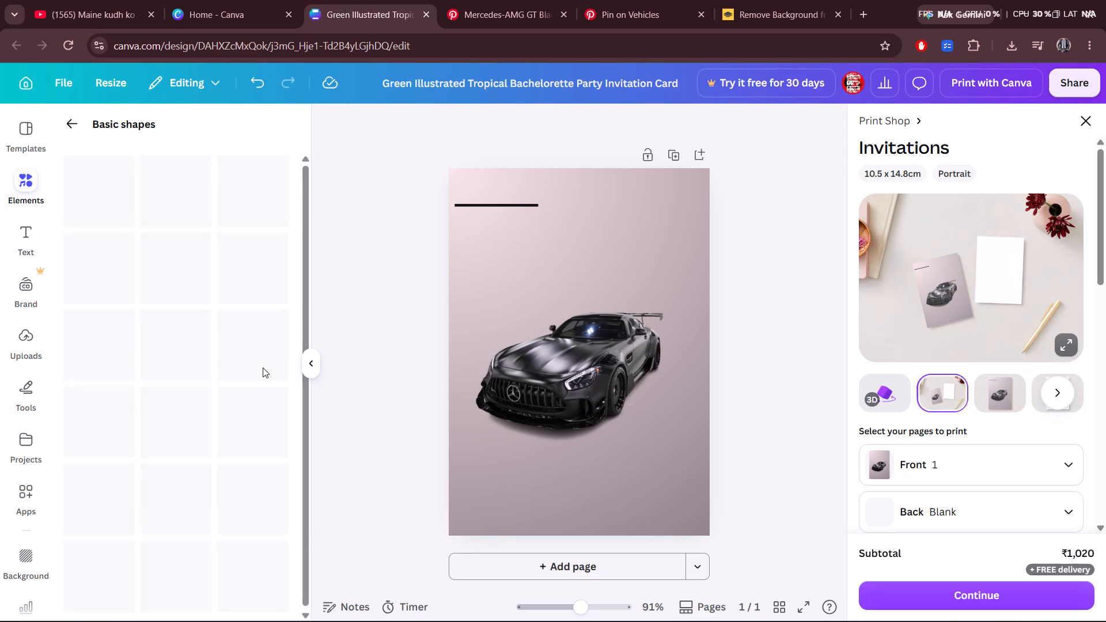
pyautogui.scroll(-7, 263, 367)
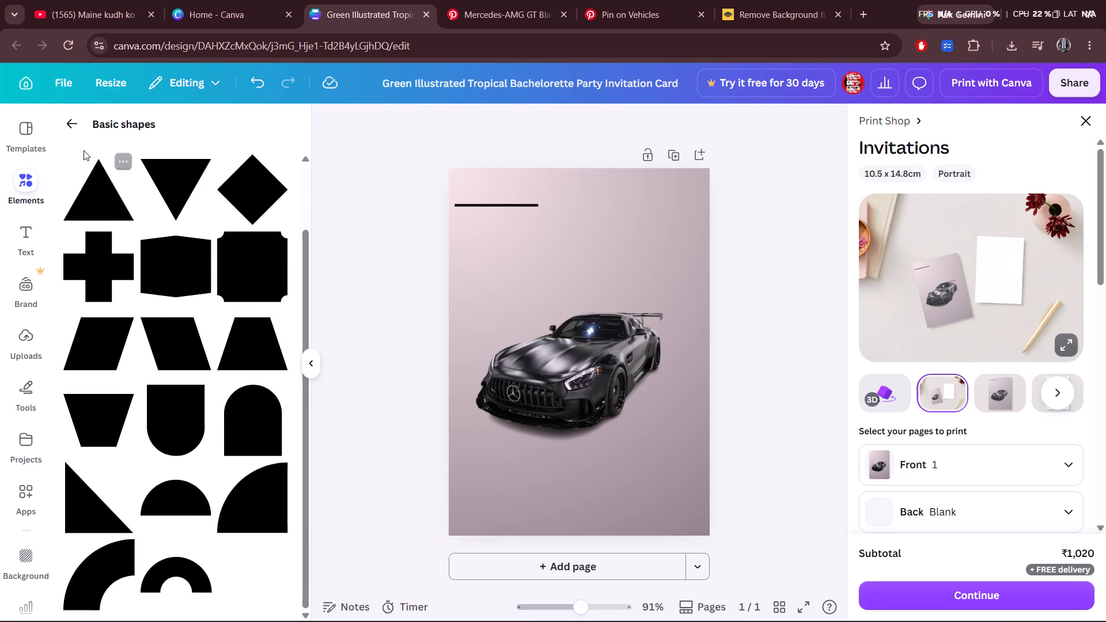
pyautogui.click(73, 123)
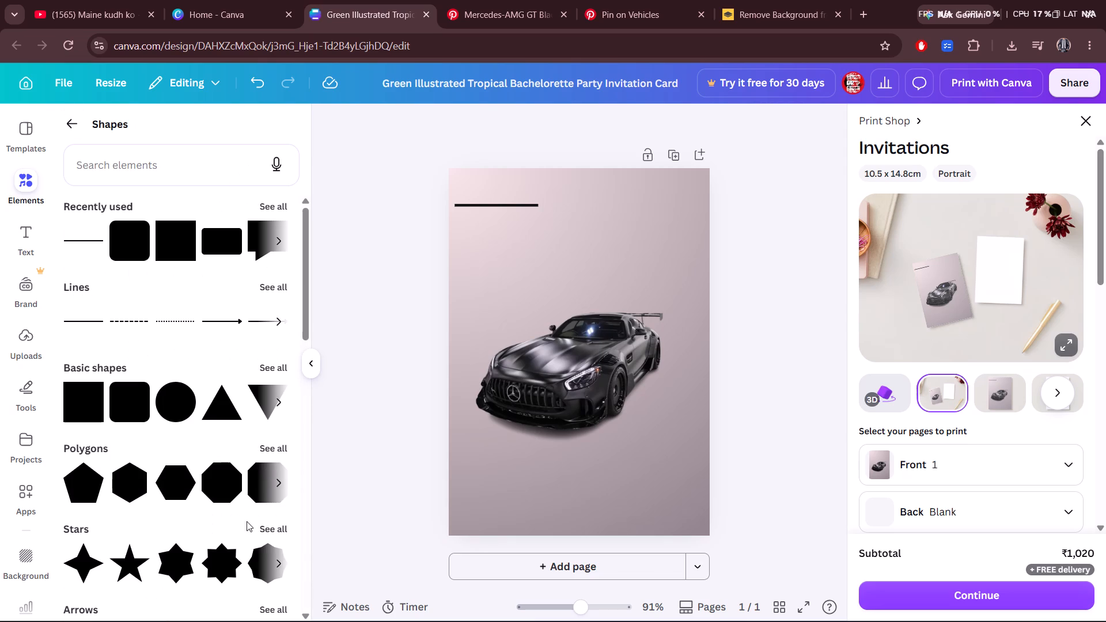
pyautogui.scroll(-4, 249, 483)
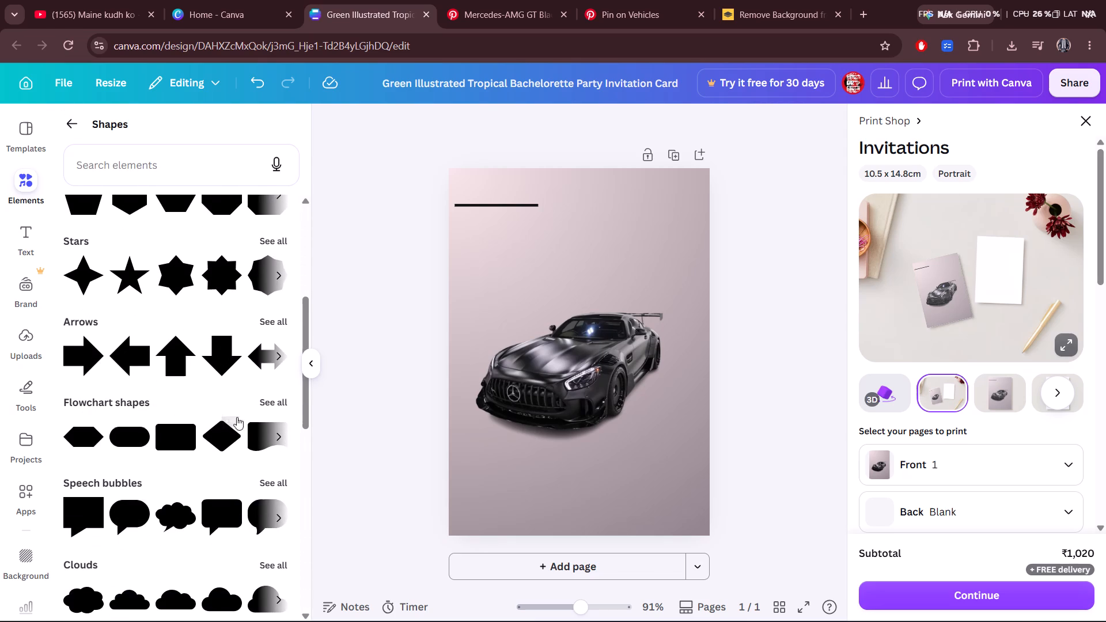
pyautogui.click(270, 396)
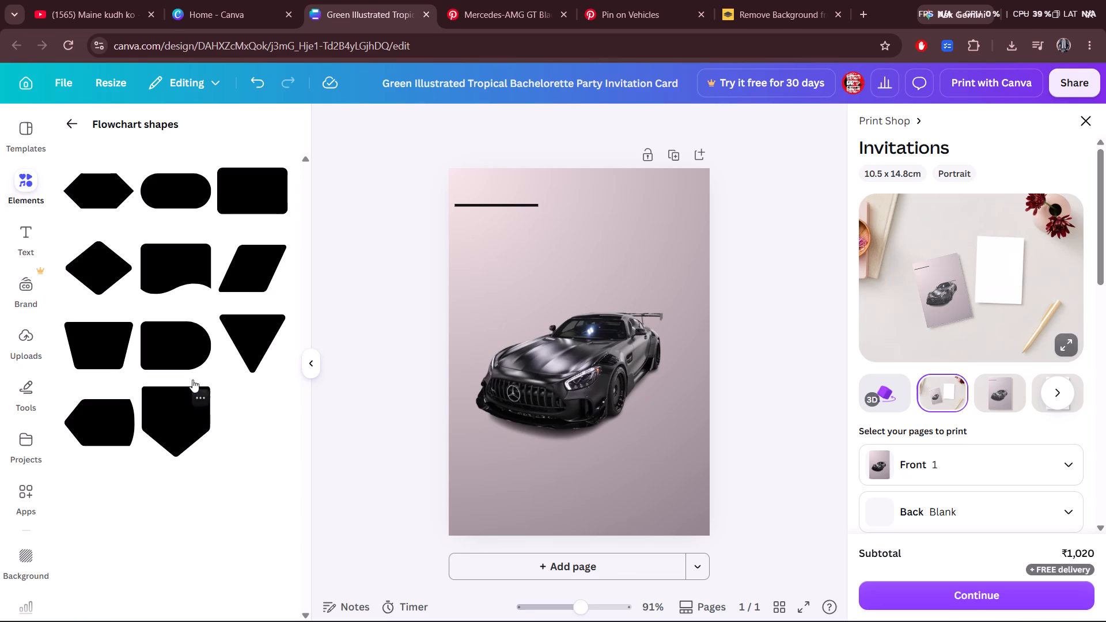
pyautogui.click(252, 285)
pyautogui.moveTo(564, 346); pyautogui.dragTo(527, 259)
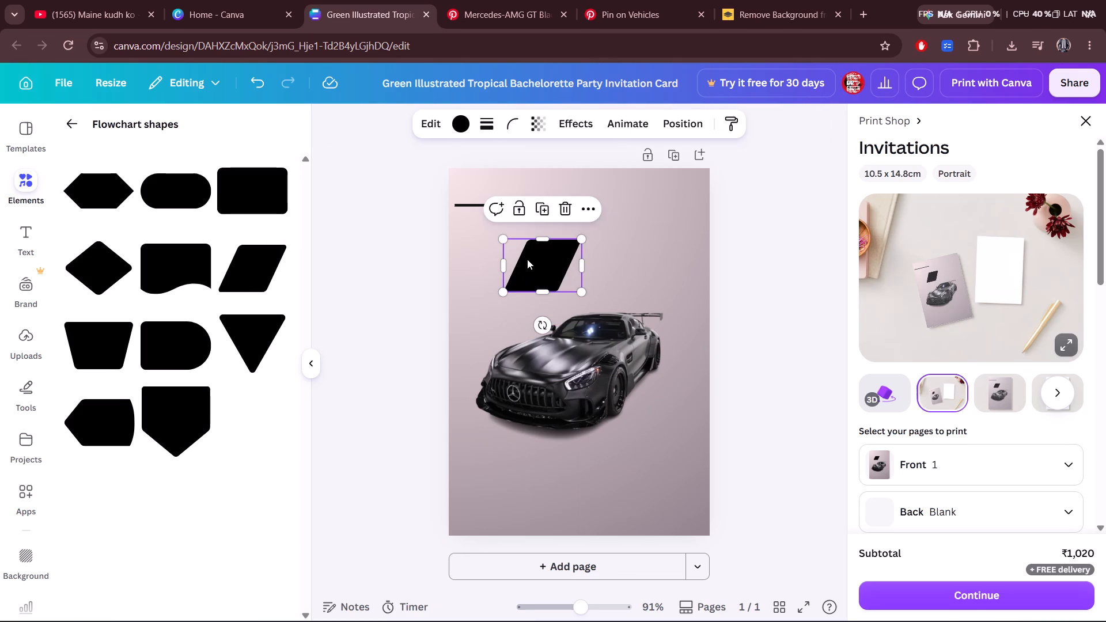
# Shorten the black line from its right end, keeping it horizontal and its left end in place.
pyautogui.click(362, 291)
pyautogui.moveTo(593, 605); pyautogui.dragTo(601, 606)
pyautogui.click(302, 362)
pyautogui.scroll(3, 342, 354)
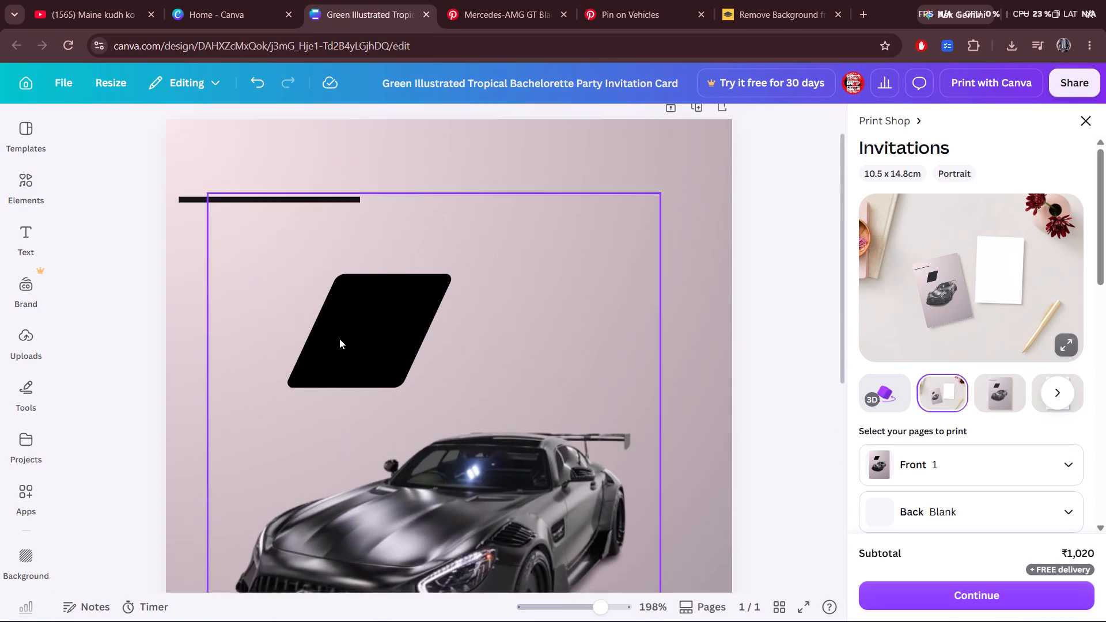
pyautogui.click(334, 245)
pyautogui.moveTo(361, 249); pyautogui.dragTo(342, 249)
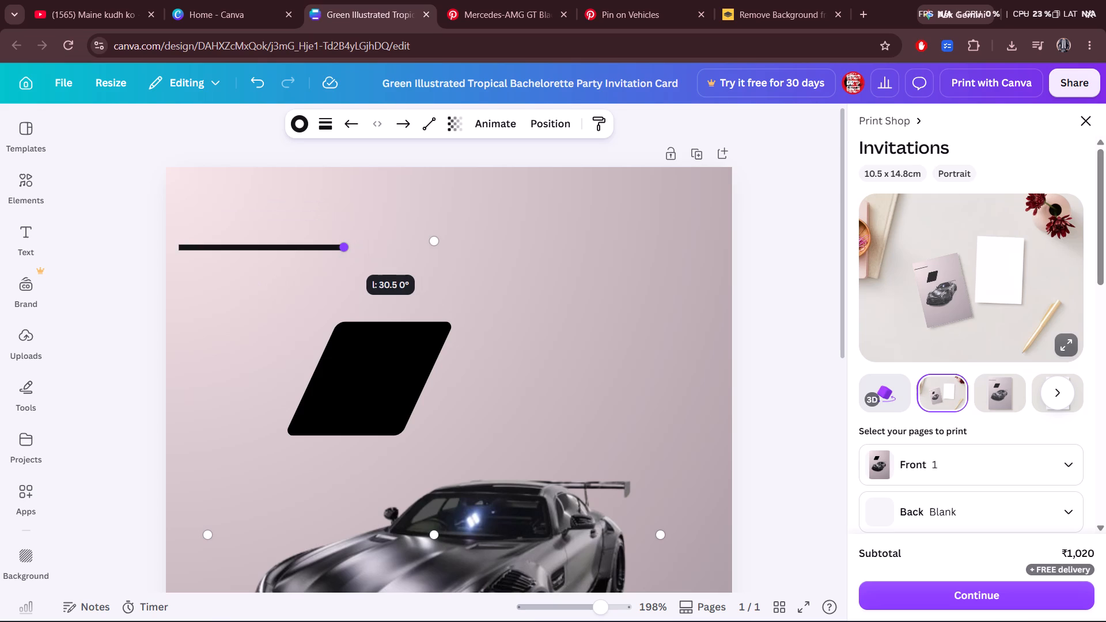
pyautogui.moveTo(342, 249); pyautogui.dragTo(308, 249)
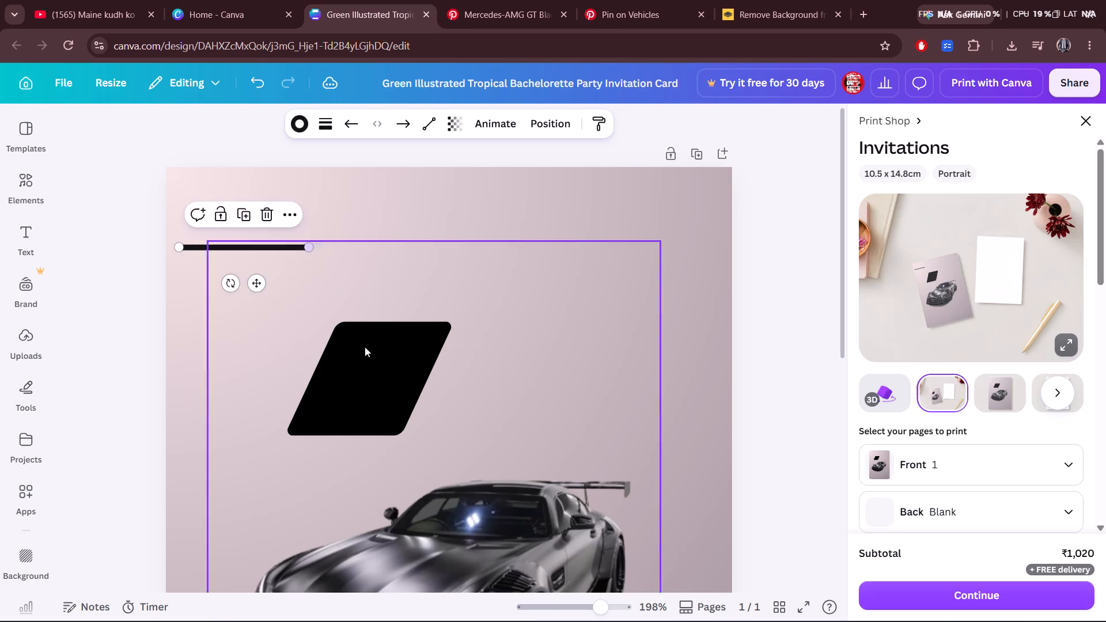
# Shrink the black parallelogram to a small slash and place it just after the right end of the line.
pyautogui.click(388, 369)
pyautogui.moveTo(331, 407); pyautogui.dragTo(330, 310)
pyautogui.click(291, 343)
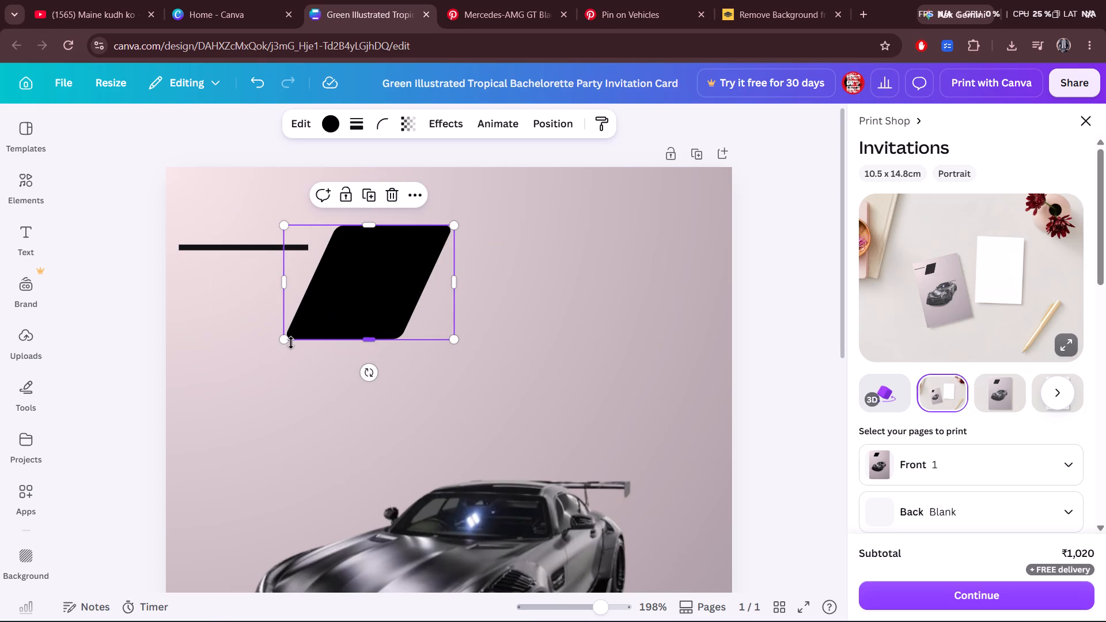
pyautogui.moveTo(289, 343); pyautogui.dragTo(418, 285)
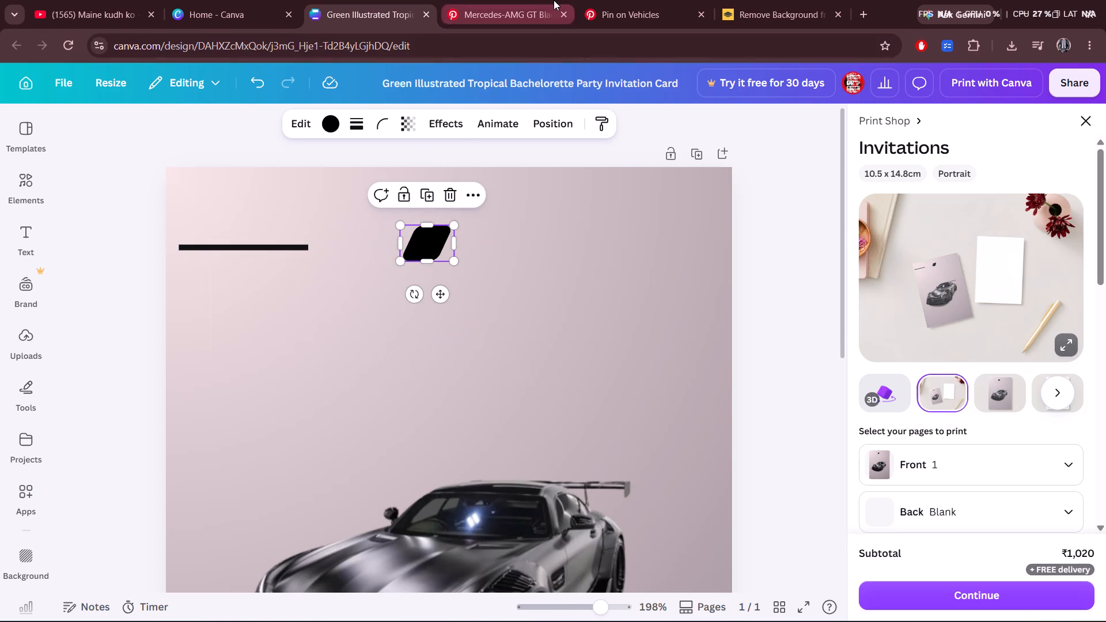
pyautogui.click(554, 0)
pyautogui.click(433, 0)
pyautogui.moveTo(421, 242); pyautogui.dragTo(365, 253)
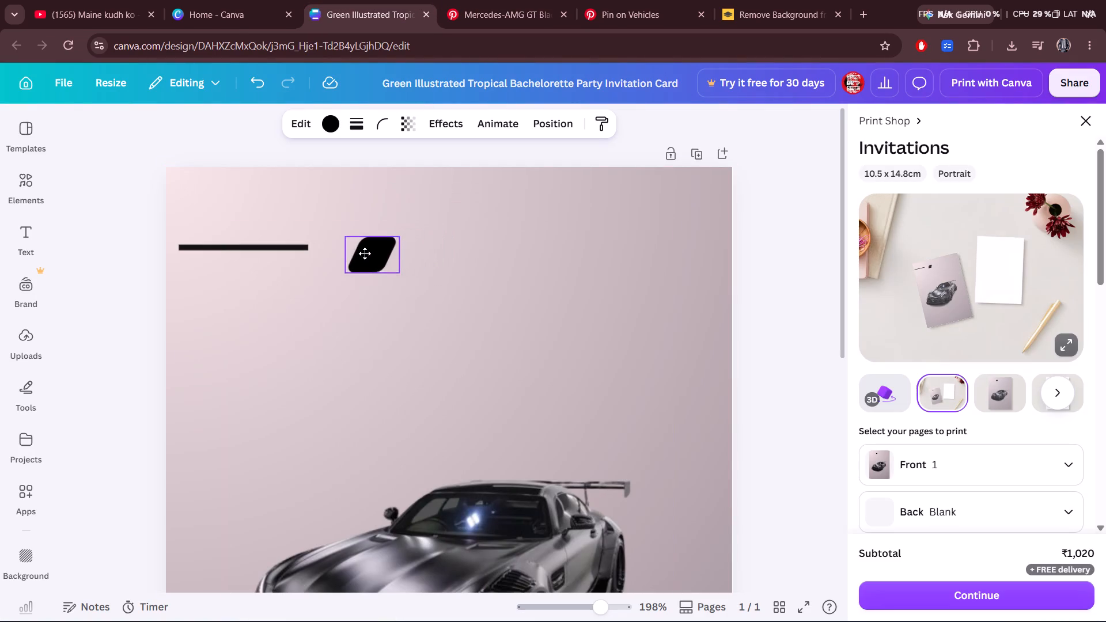
pyautogui.moveTo(365, 253); pyautogui.dragTo(332, 249)
pyautogui.moveTo(332, 231); pyautogui.dragTo(346, 219)
# Check the AMG poster reference on Pinterest and slim the slash to about 6.9 wide and 6.6 high.
pyautogui.click(464, 15)
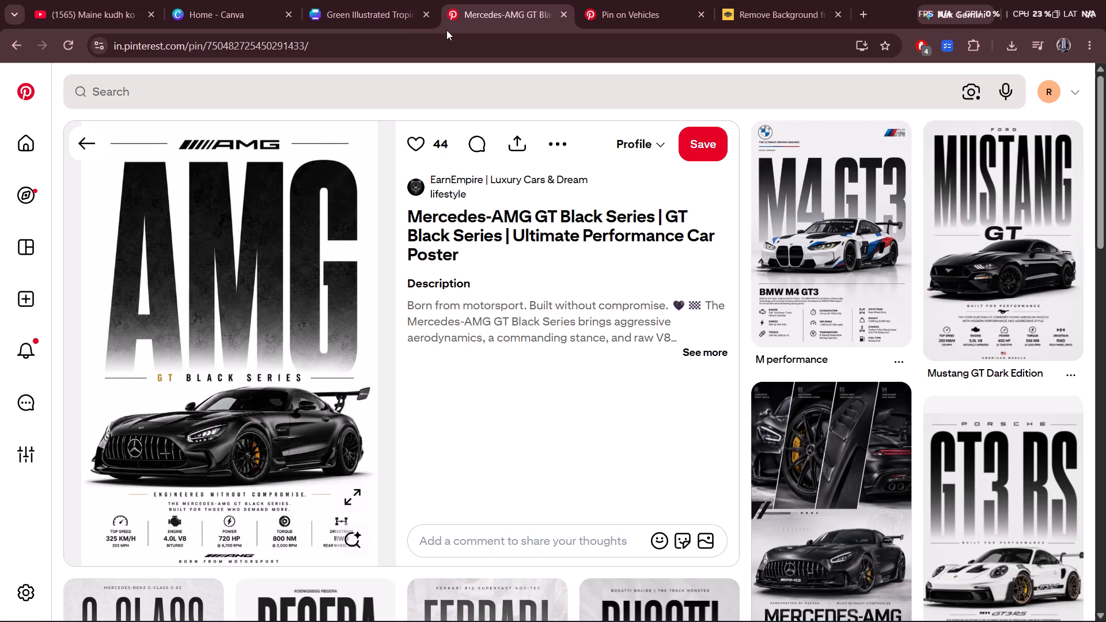
pyautogui.click(390, 0)
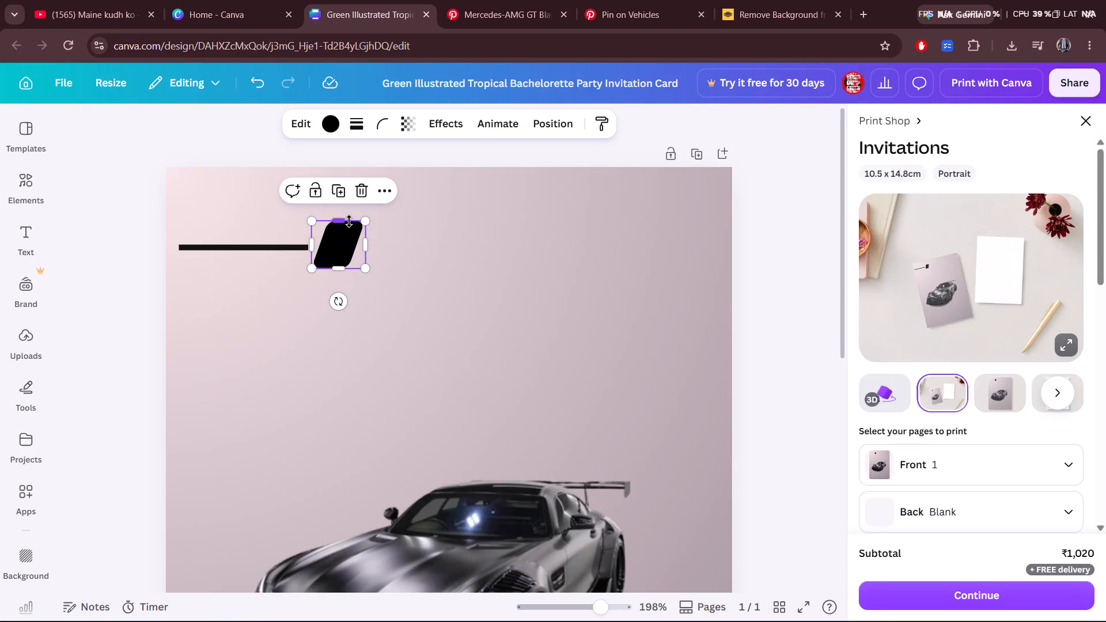
pyautogui.moveTo(349, 221); pyautogui.dragTo(349, 234)
pyautogui.moveTo(367, 255); pyautogui.dragTo(344, 260)
pyautogui.click(99, 316)
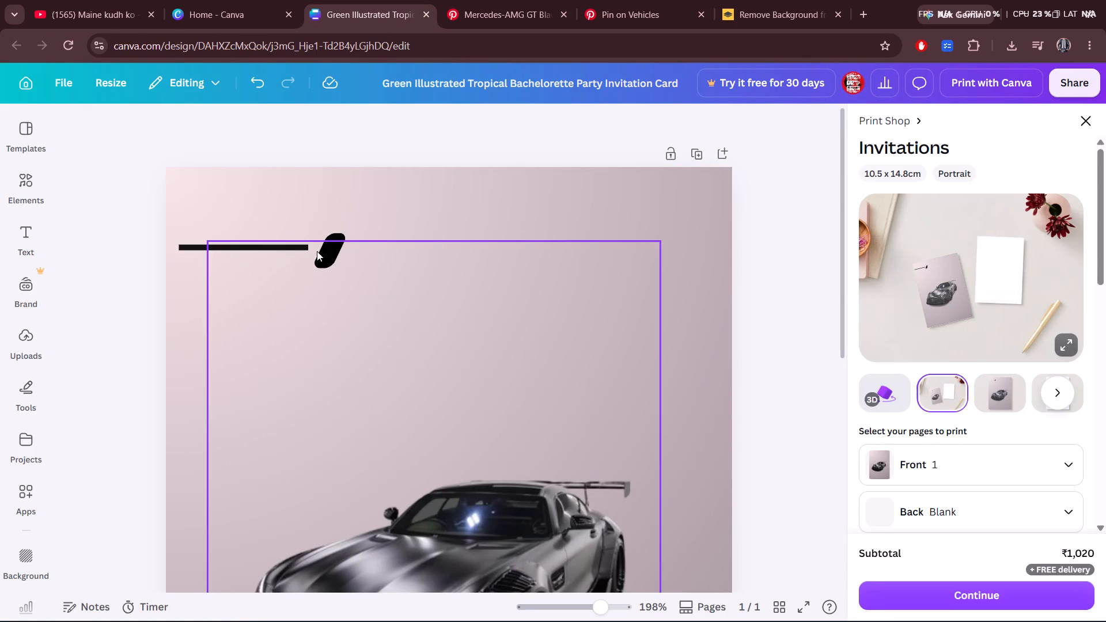
# Duplicate the slash and set the copy level with the first, immediately to its right, following the poster's AMG logo stripes.
pyautogui.click(336, 250)
pyautogui.click(369, 200)
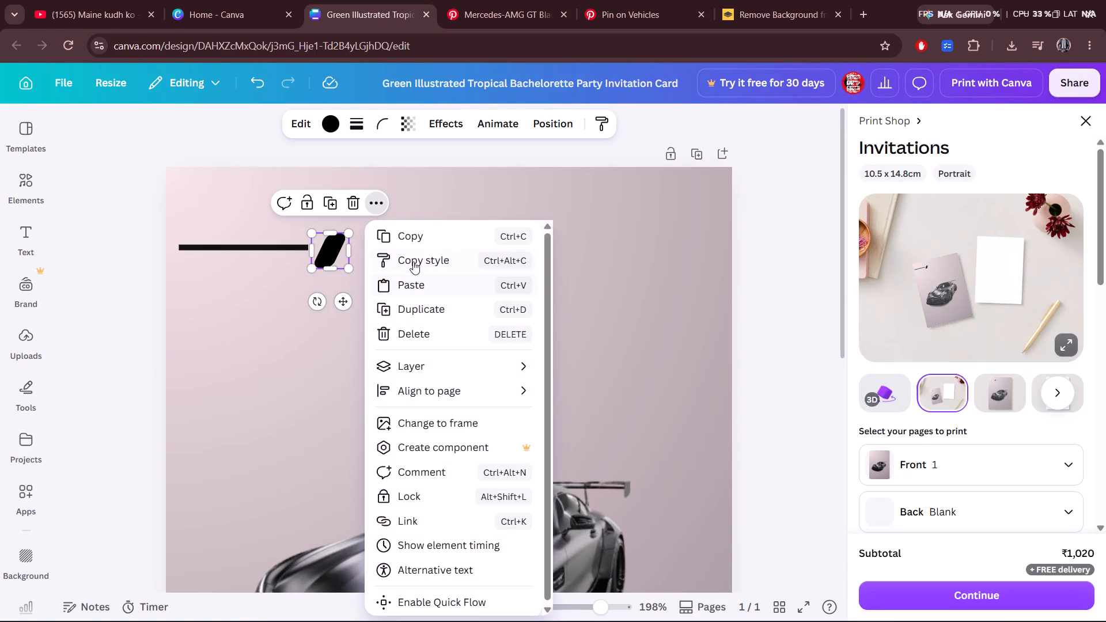
pyautogui.click(411, 306)
pyautogui.click(468, 0)
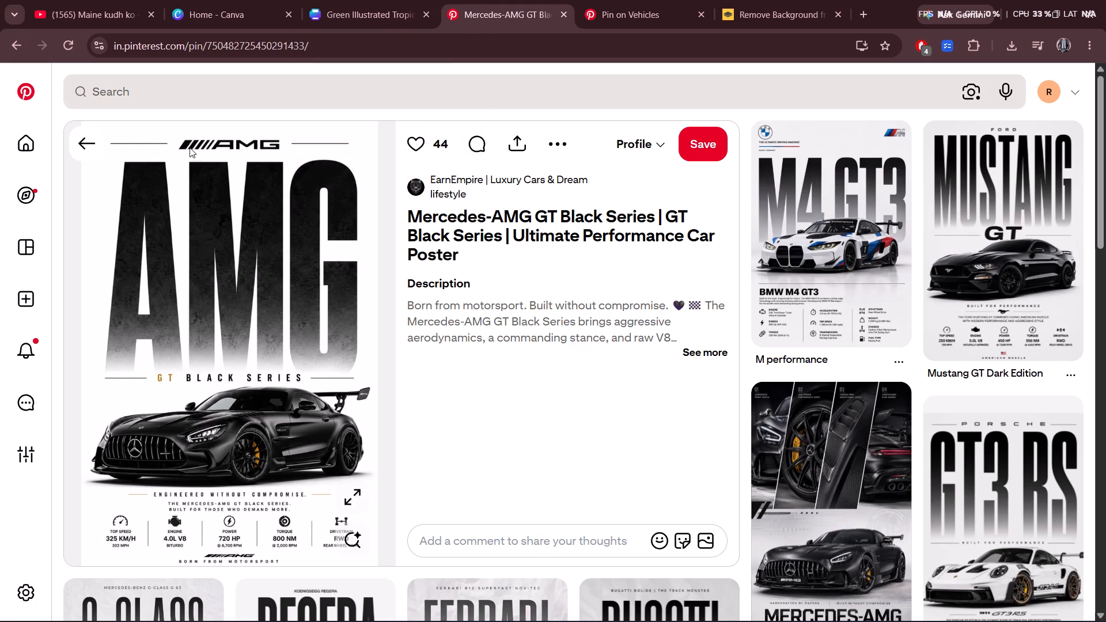
pyautogui.click(359, 0)
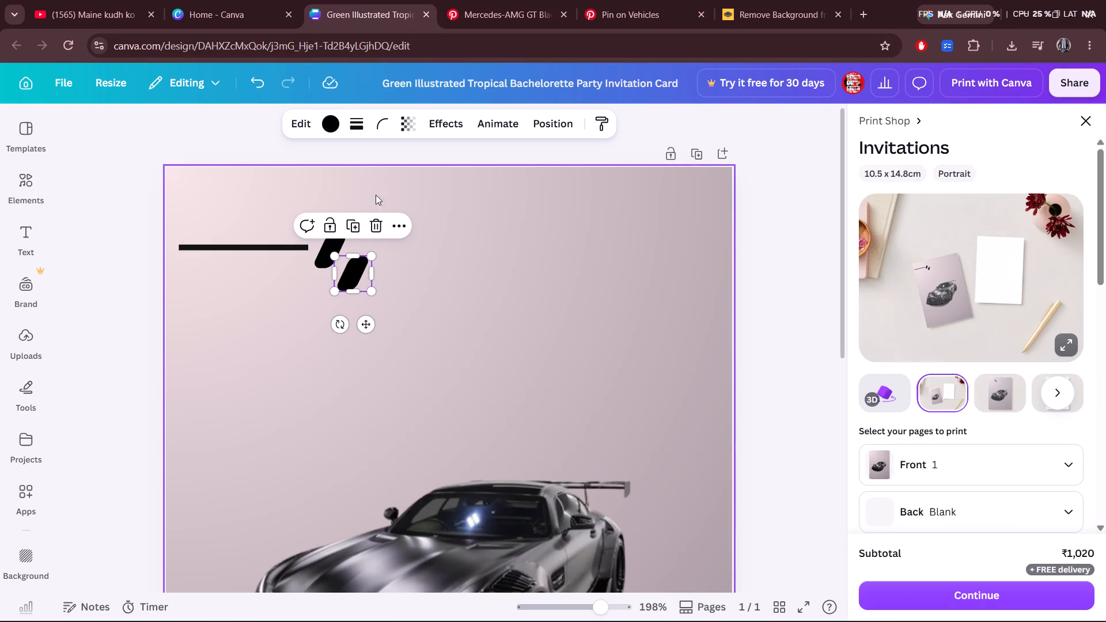
pyautogui.moveTo(355, 277); pyautogui.dragTo(362, 255)
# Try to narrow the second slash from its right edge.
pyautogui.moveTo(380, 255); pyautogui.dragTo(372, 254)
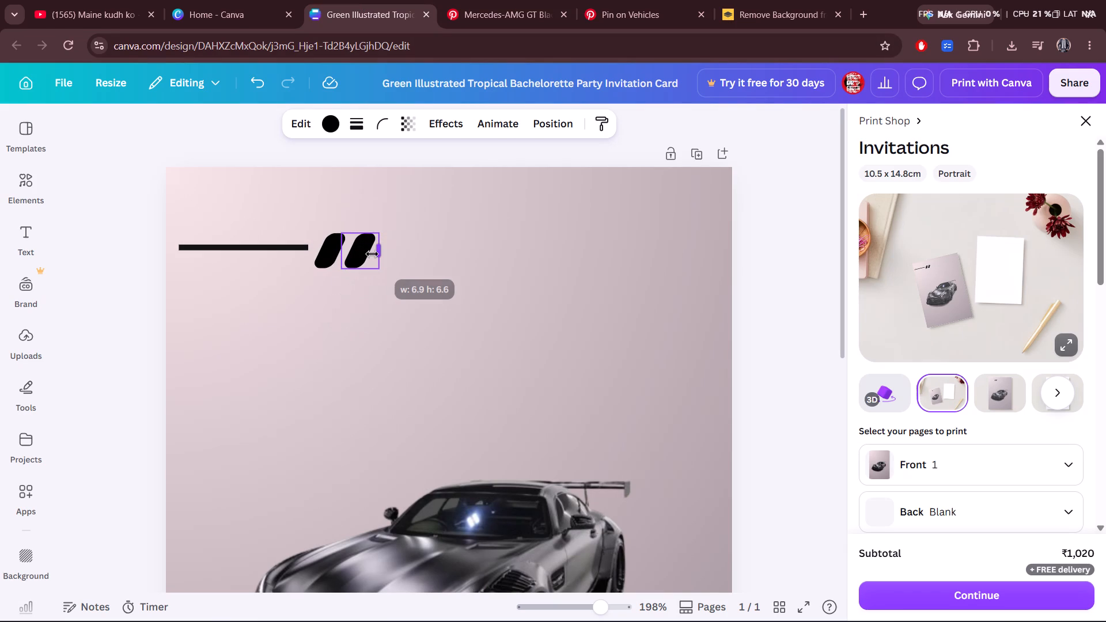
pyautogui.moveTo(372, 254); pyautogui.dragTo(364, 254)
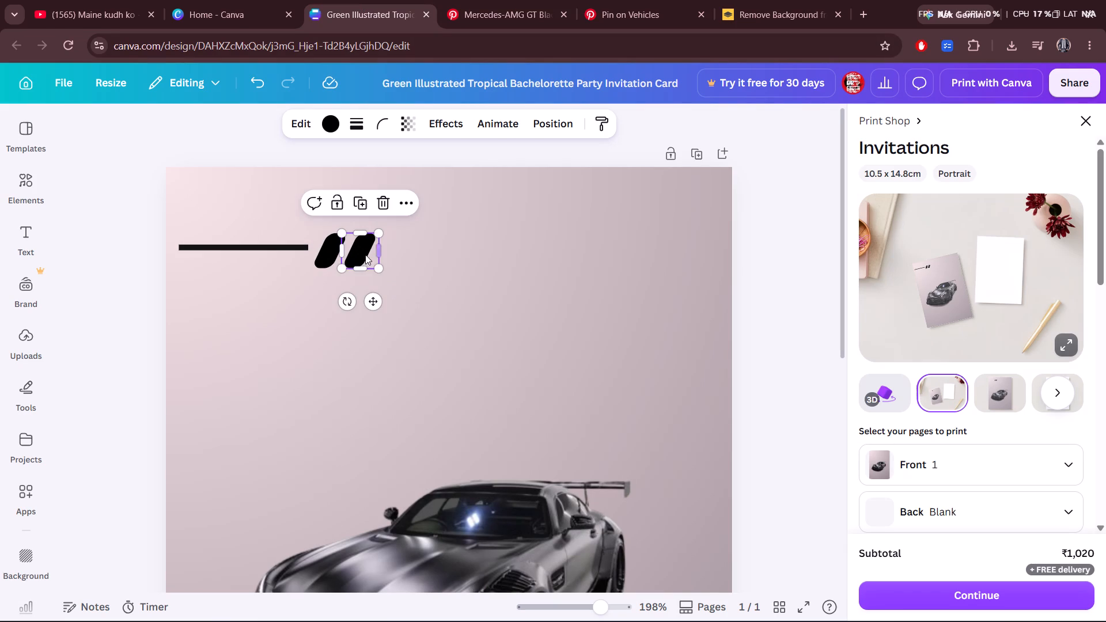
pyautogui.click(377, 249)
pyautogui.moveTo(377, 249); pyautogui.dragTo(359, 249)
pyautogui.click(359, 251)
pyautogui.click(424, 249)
# Duplicate the second slash three times to form an evenly spaced row of five slashes beside the line.
pyautogui.click(361, 252)
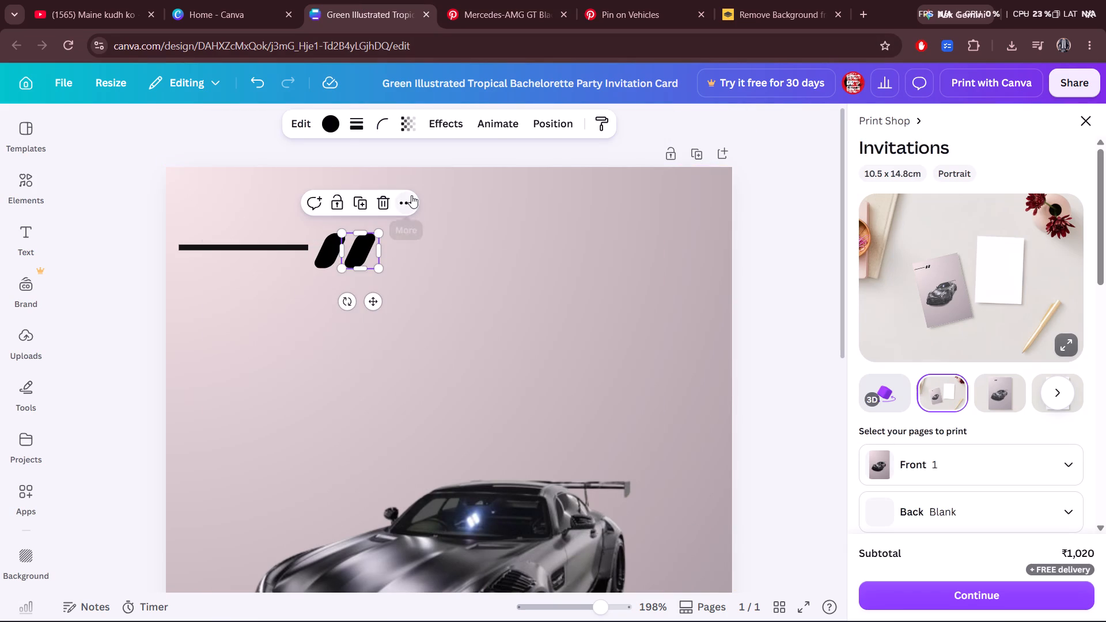
pyautogui.click(411, 195)
pyautogui.click(427, 308)
pyautogui.click(438, 200)
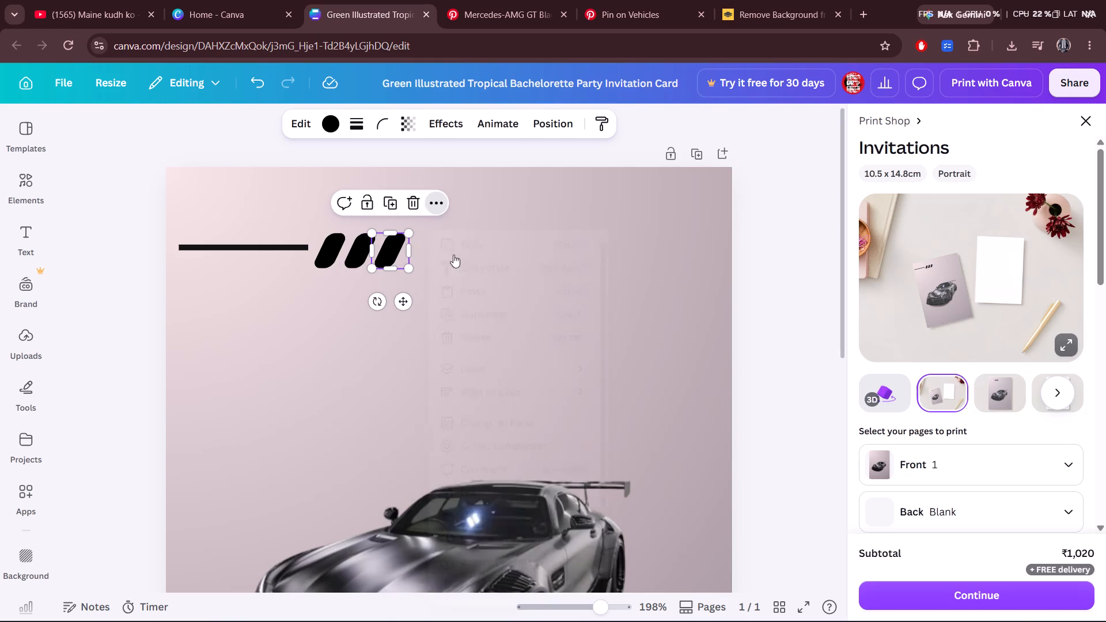
pyautogui.click(475, 307)
pyautogui.click(469, 199)
pyautogui.click(505, 312)
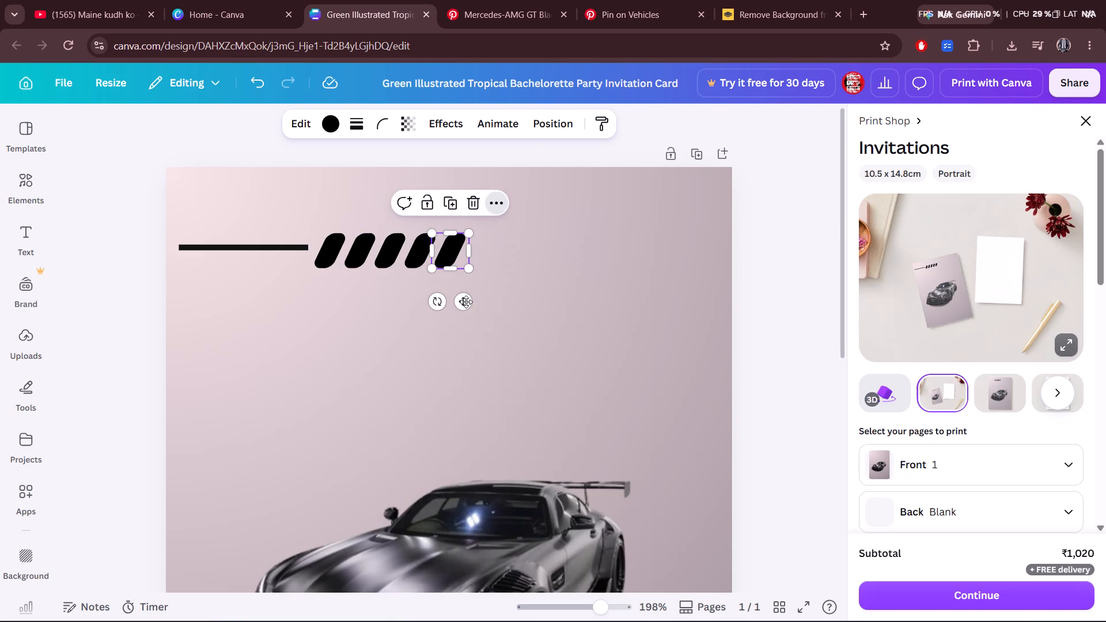
pyautogui.click(451, 260)
pyautogui.moveTo(465, 253); pyautogui.dragTo(423, 252)
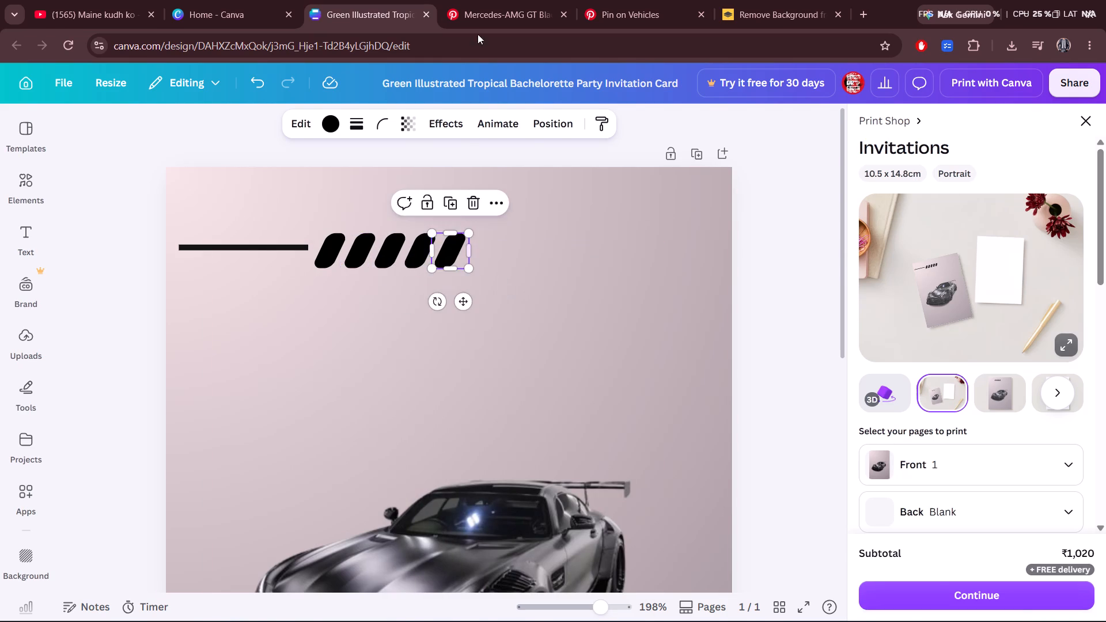
# Check the poster's AMG logo on Pinterest and add a text box reading "AMG" in the design.
pyautogui.click(488, 2)
pyautogui.click(435, 0)
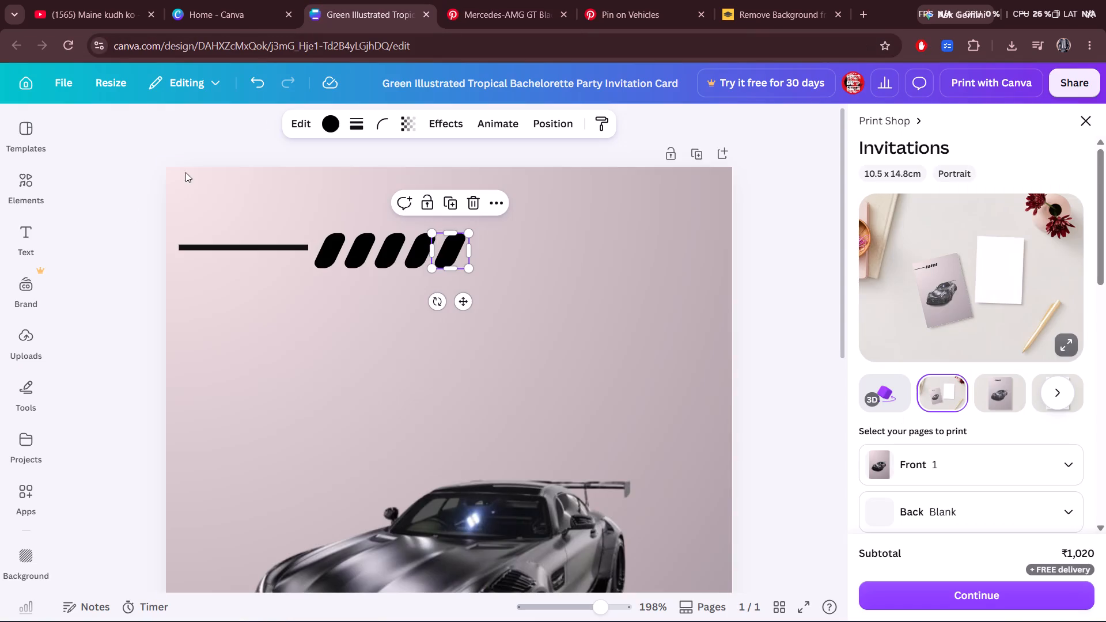
pyautogui.click(36, 240)
pyautogui.click(174, 175)
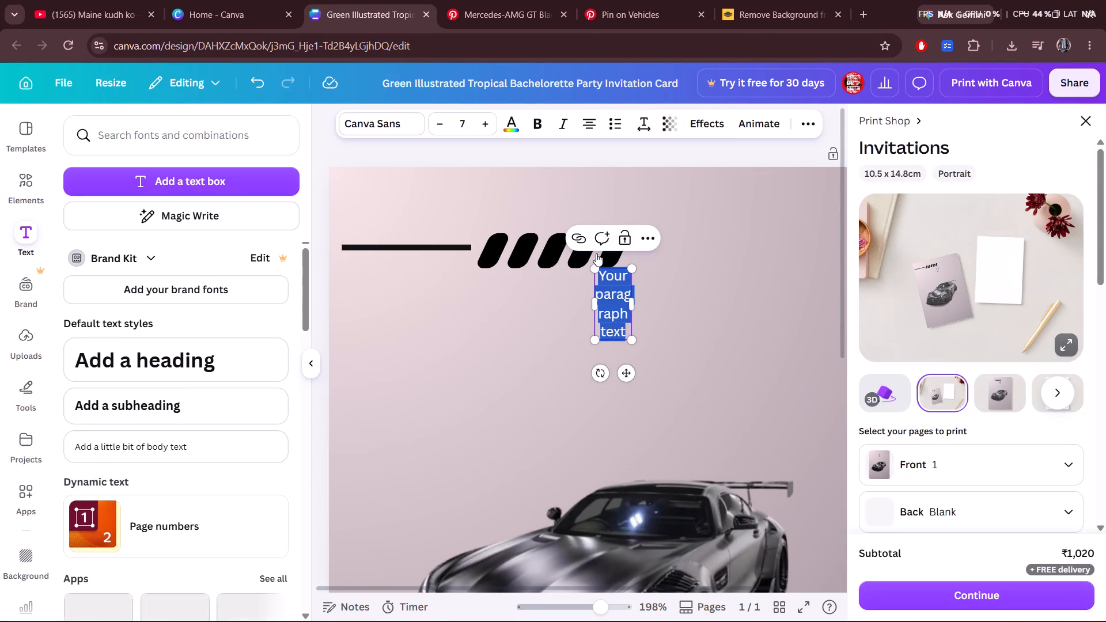
pyautogui.tripleClick(612, 313)
pyautogui.write('AMH')
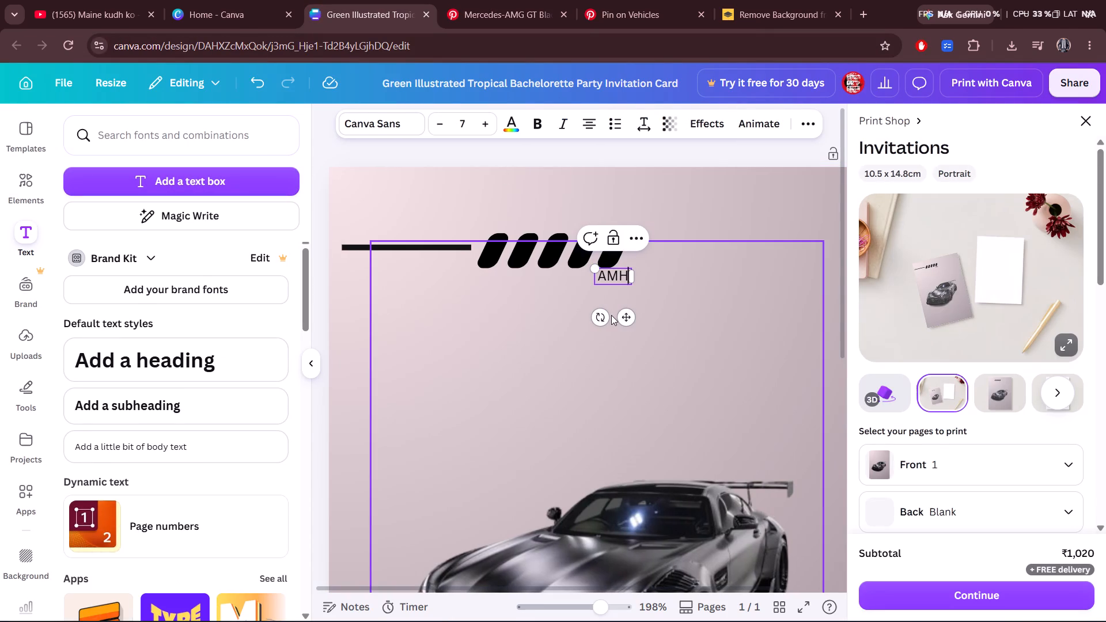
pyautogui.press('BackSpace')
pyautogui.press('g')
# Set the AMG text's font to Sprite Graffiti.
pyautogui.click(393, 129)
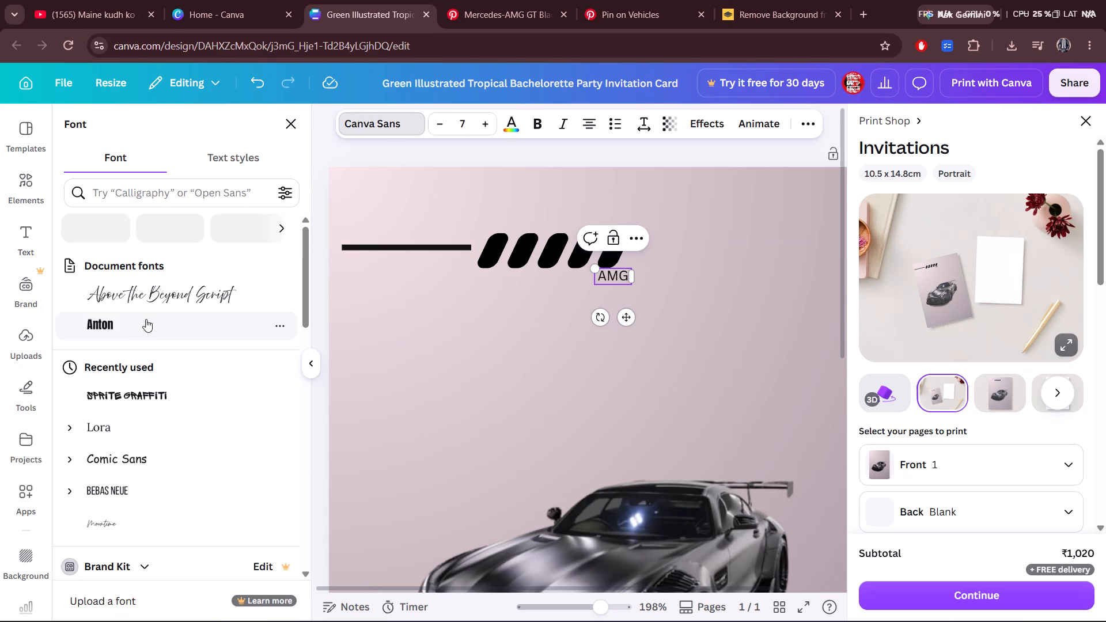
pyautogui.scroll(-2, 154, 427)
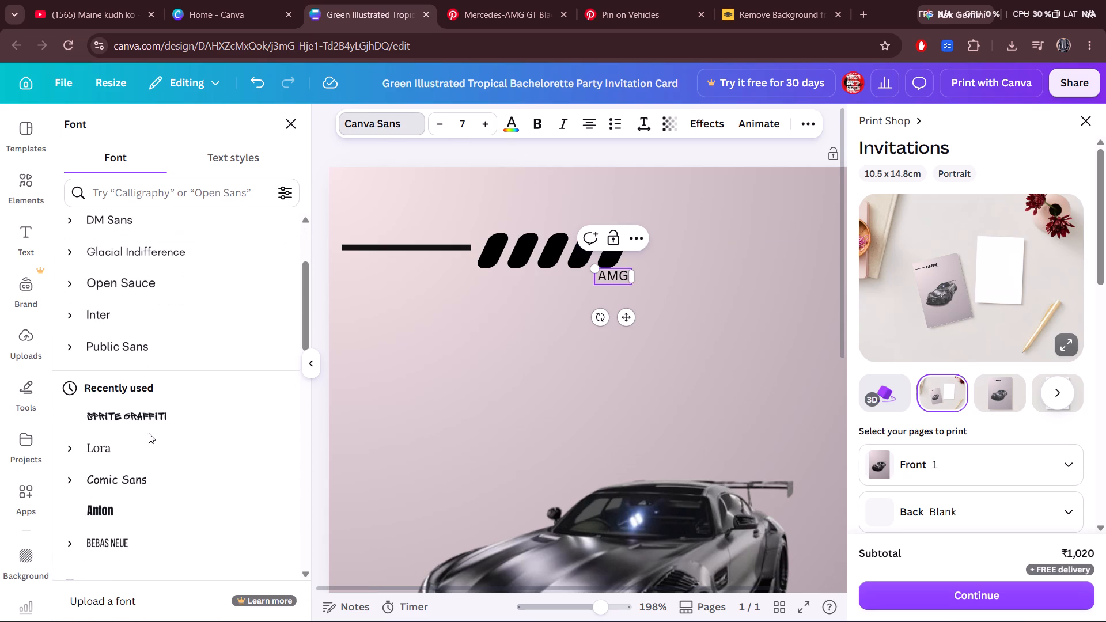
pyautogui.click(149, 423)
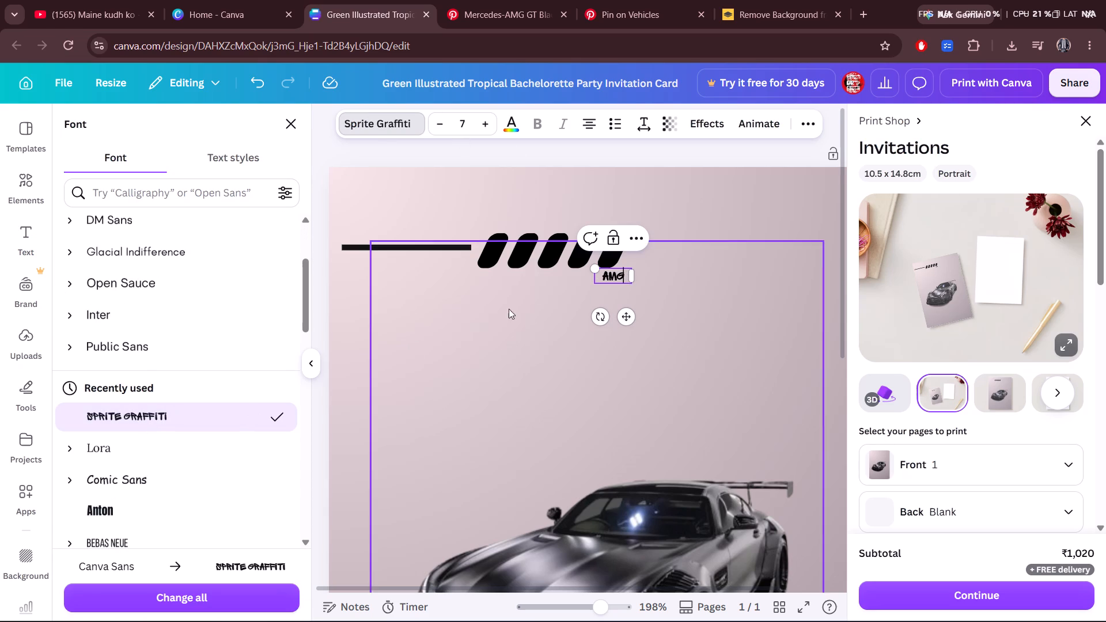
# Enlarge the AMG text to size 33.2 and place it directly after the fifth slash, level with the row.
pyautogui.moveTo(594, 272); pyautogui.dragTo(459, 208)
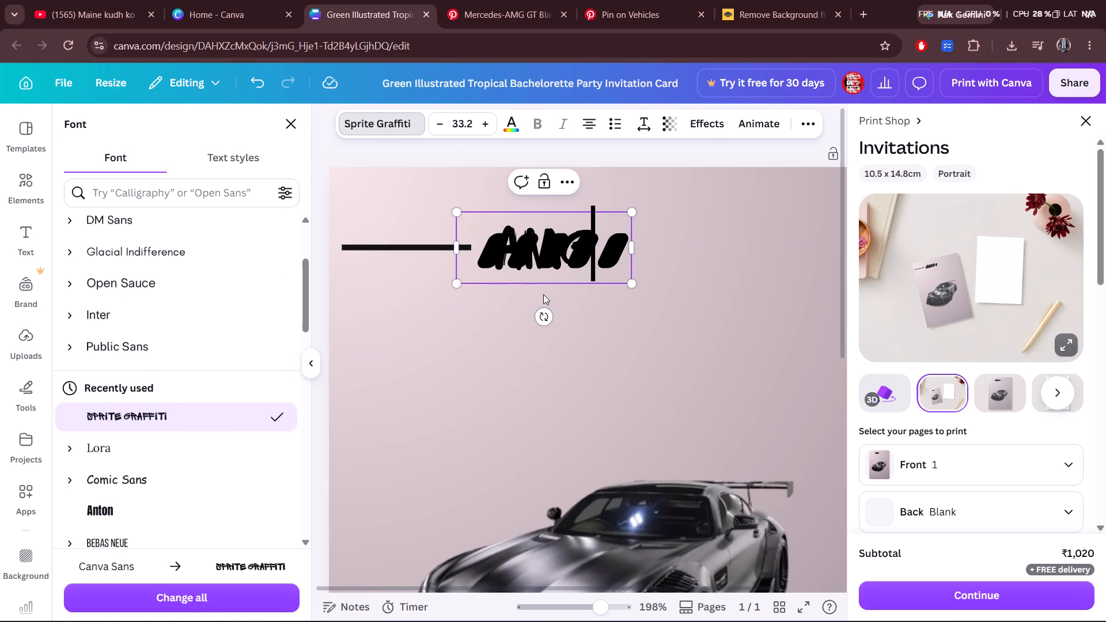
pyautogui.click(547, 359)
pyautogui.moveTo(550, 264); pyautogui.dragTo(522, 286)
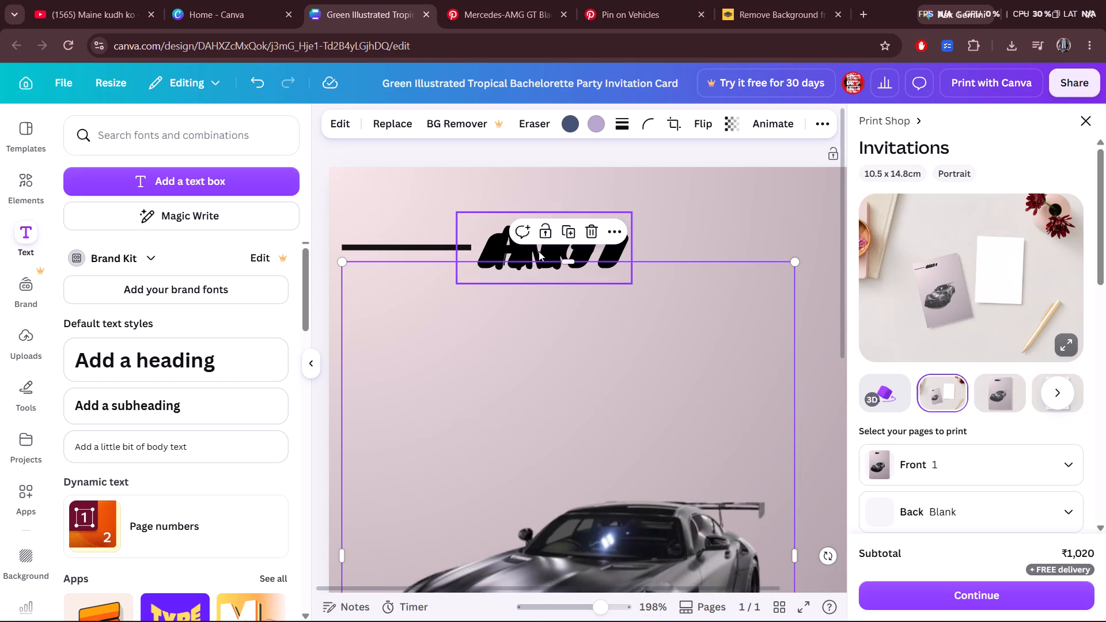
pyautogui.moveTo(516, 253); pyautogui.dragTo(649, 255)
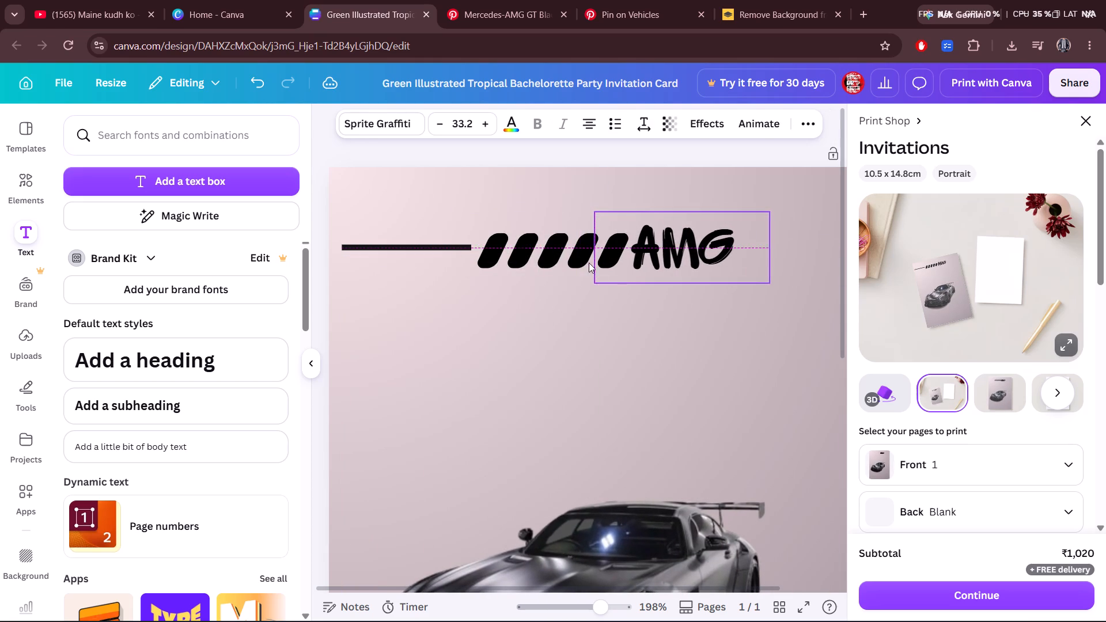
# Shorten the black line further from its right end, keeping it horizontal, to leave a wider gap before the slashes.
pyautogui.click(448, 249)
pyautogui.moveTo(472, 248); pyautogui.dragTo(436, 251)
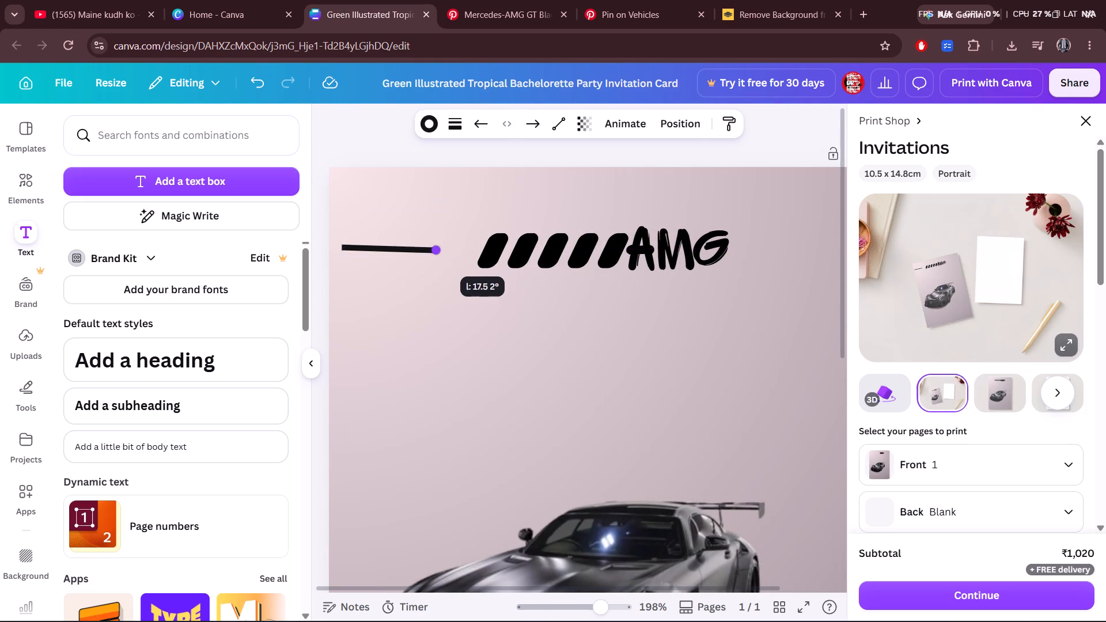
pyautogui.moveTo(436, 251); pyautogui.dragTo(420, 248)
# Move the first slash to the black line's end, place the second slash beside it, and widen both slashes.
pyautogui.moveTo(494, 248); pyautogui.dragTo(483, 248)
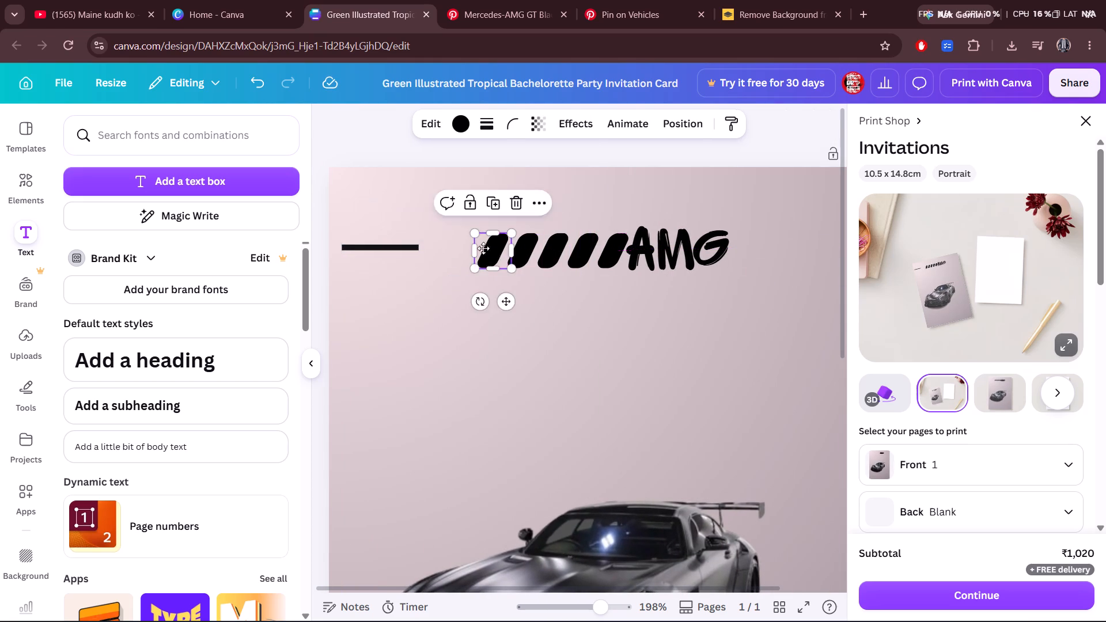
pyautogui.moveTo(483, 248); pyautogui.dragTo(441, 247)
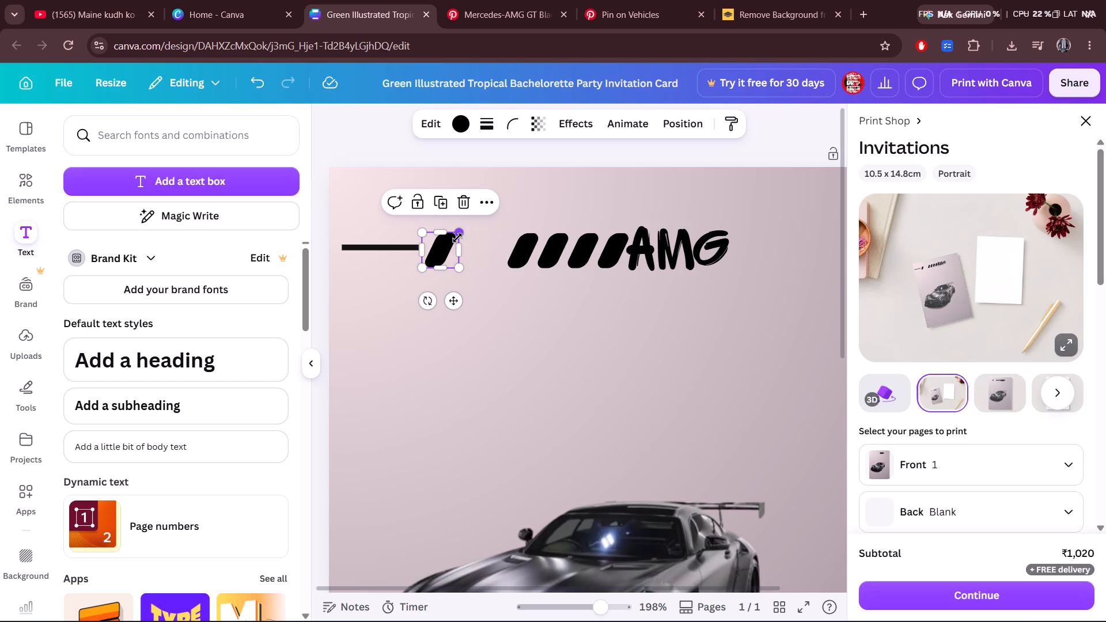
pyautogui.click(460, 242)
pyautogui.moveTo(527, 255); pyautogui.dragTo(513, 254)
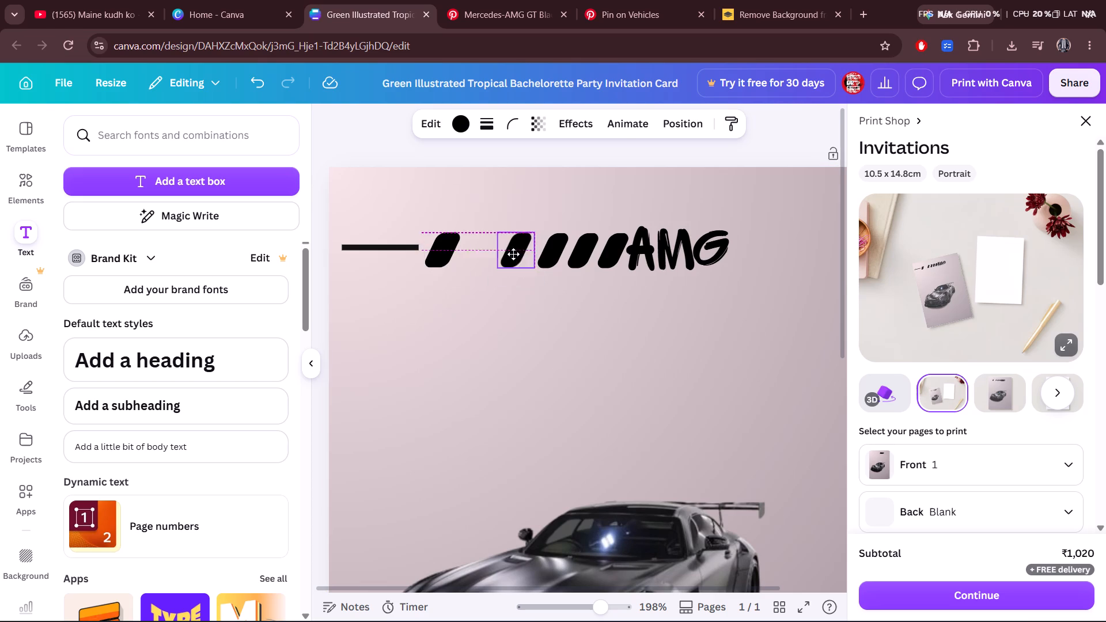
pyautogui.moveTo(513, 254); pyautogui.dragTo(482, 254)
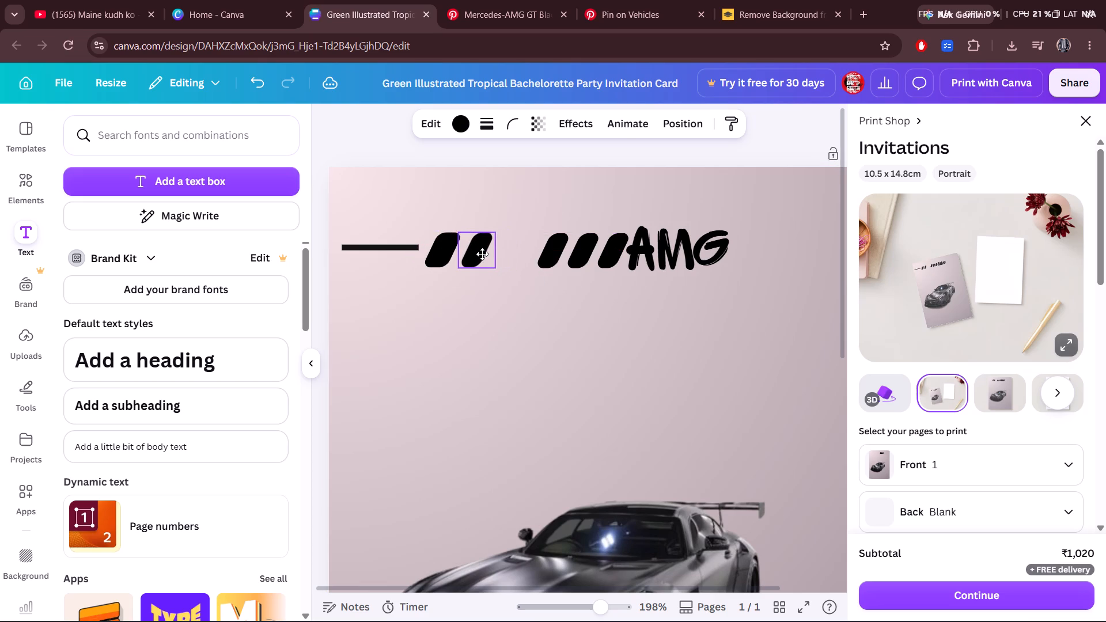
pyautogui.moveTo(482, 254); pyautogui.dragTo(483, 254)
pyautogui.moveTo(468, 248); pyautogui.dragTo(476, 248)
pyautogui.click(441, 251)
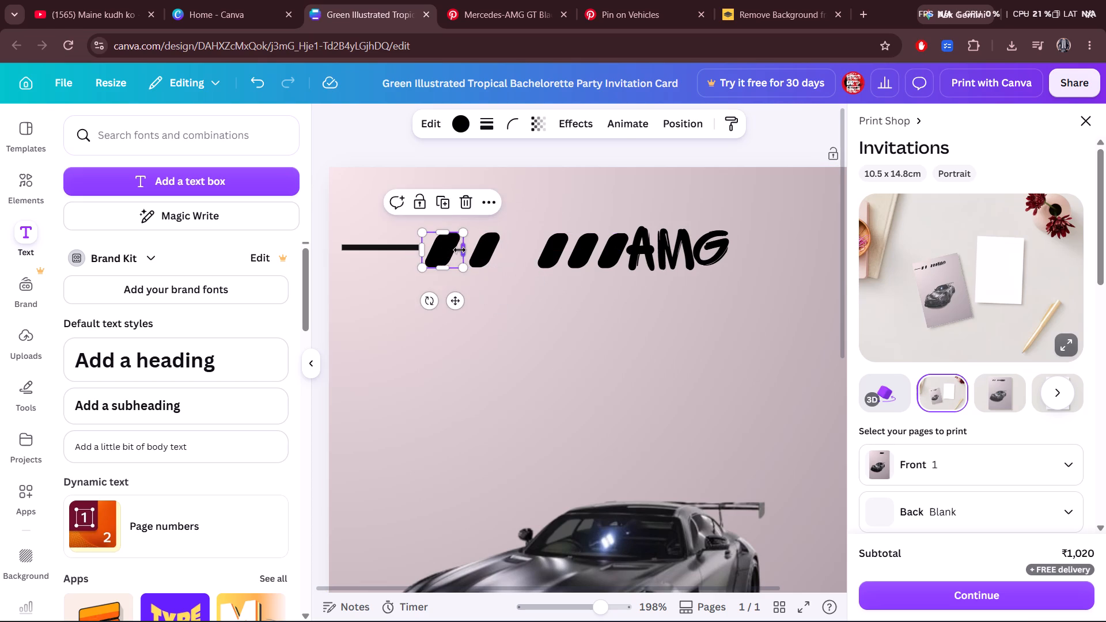
pyautogui.moveTo(460, 250); pyautogui.dragTo(467, 250)
pyautogui.click(483, 251)
pyautogui.moveTo(483, 251); pyautogui.dragTo(476, 250)
pyautogui.moveTo(491, 251); pyautogui.dragTo(500, 253)
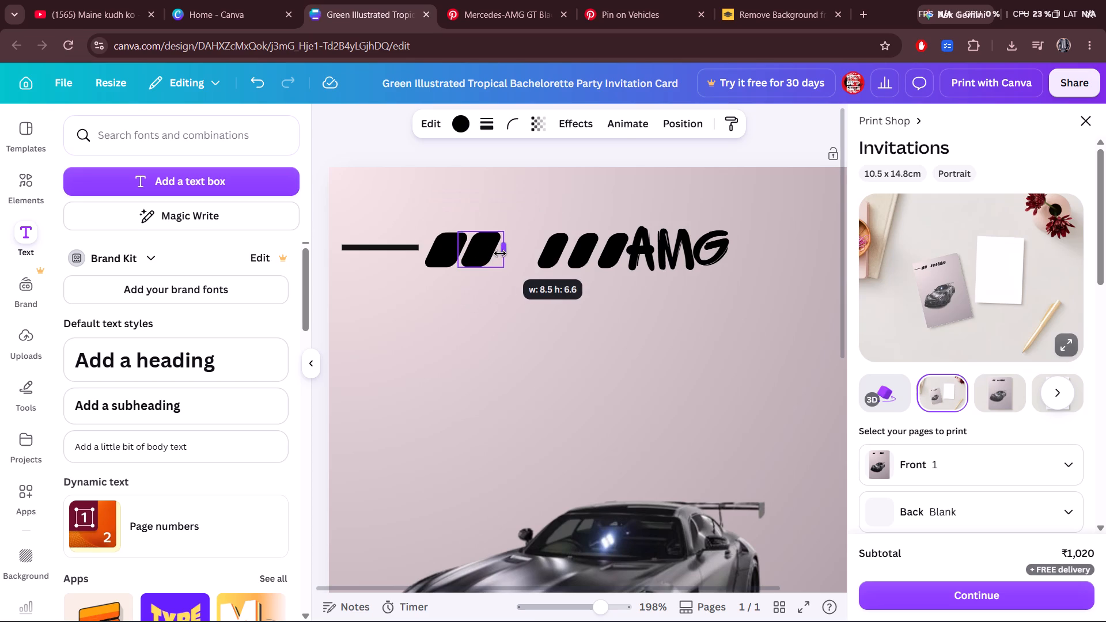
pyautogui.moveTo(500, 253); pyautogui.dragTo(497, 255)
# Move the third slash close beside the second one and widen it slightly, keeping it in the row.
pyautogui.click(546, 254)
pyautogui.moveTo(541, 253); pyautogui.dragTo(501, 253)
pyautogui.click(535, 252)
pyautogui.moveTo(520, 255); pyautogui.dragTo(513, 255)
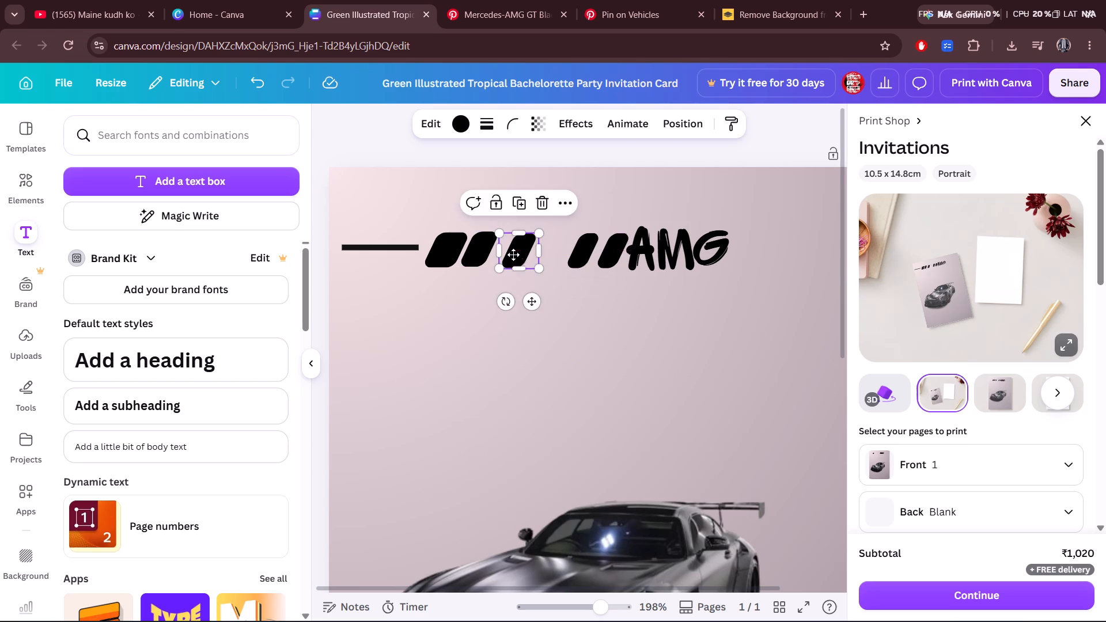
pyautogui.moveTo(513, 255); pyautogui.dragTo(509, 255)
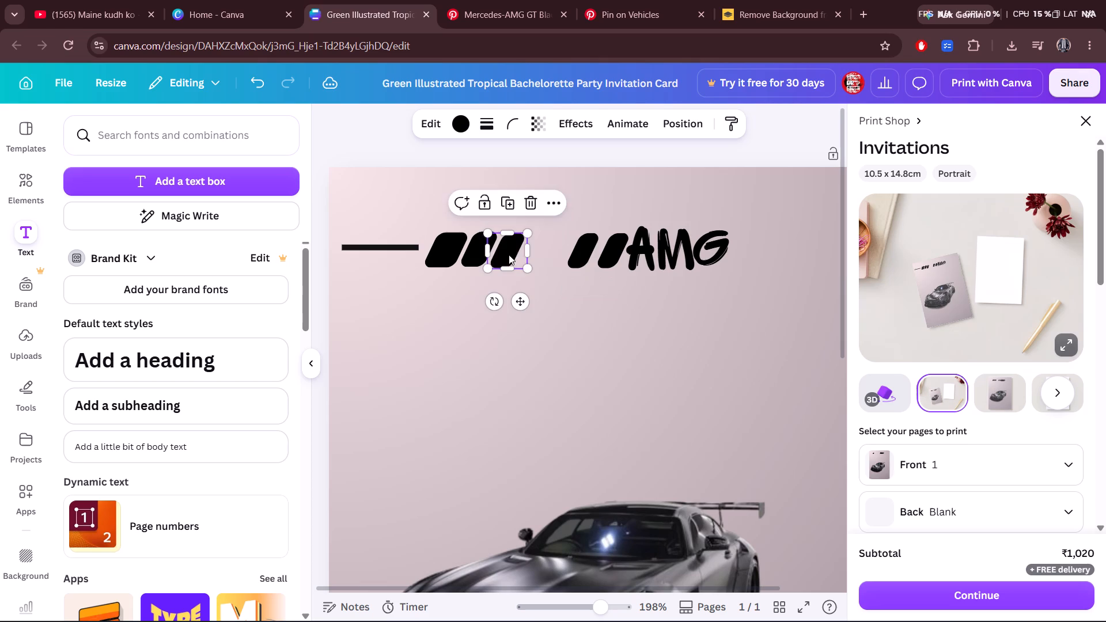
pyautogui.click(529, 254)
# Move the fourth slash close beside the third one and widen it slightly to about 6.9.
pyautogui.moveTo(590, 245); pyautogui.dragTo(574, 245)
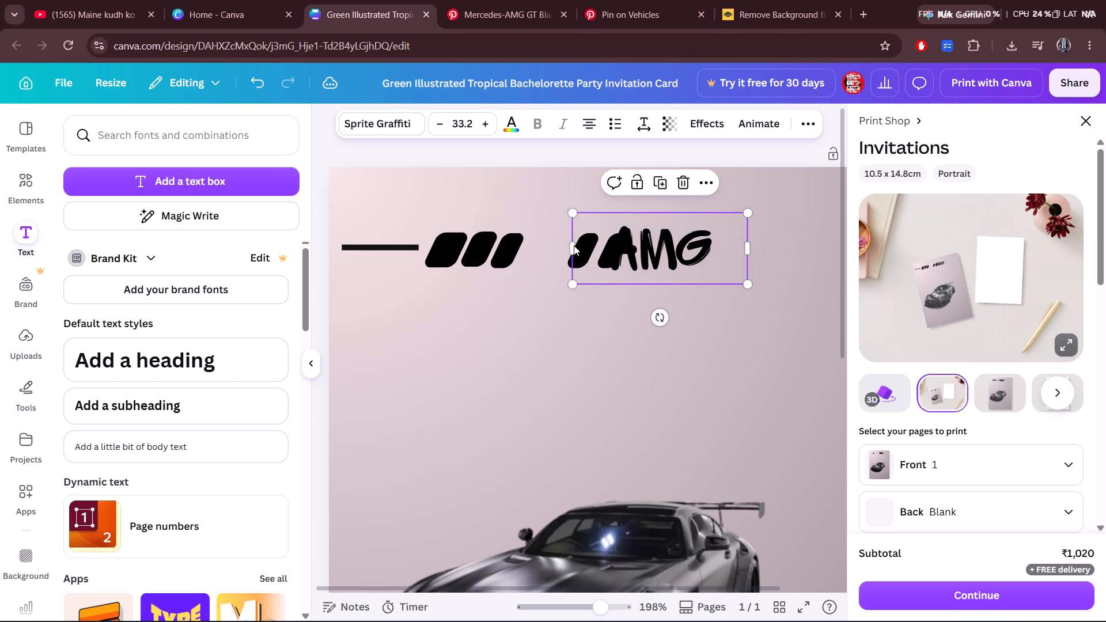
pyautogui.moveTo(570, 253); pyautogui.dragTo(610, 253)
pyautogui.click(584, 253)
pyautogui.moveTo(584, 253); pyautogui.dragTo(539, 255)
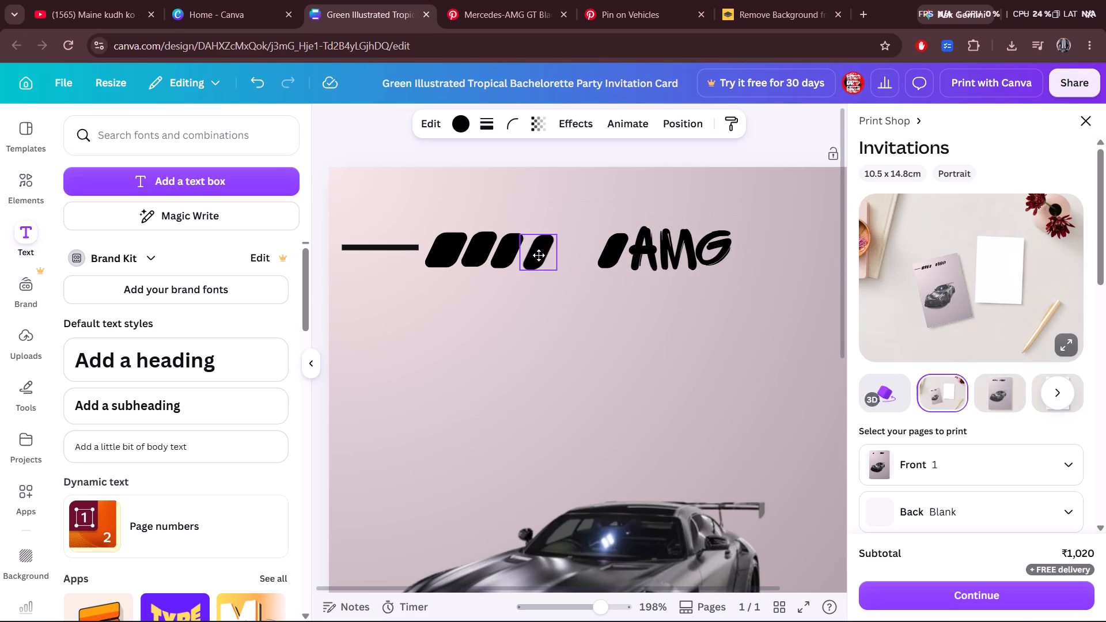
pyautogui.moveTo(539, 255); pyautogui.dragTo(535, 254)
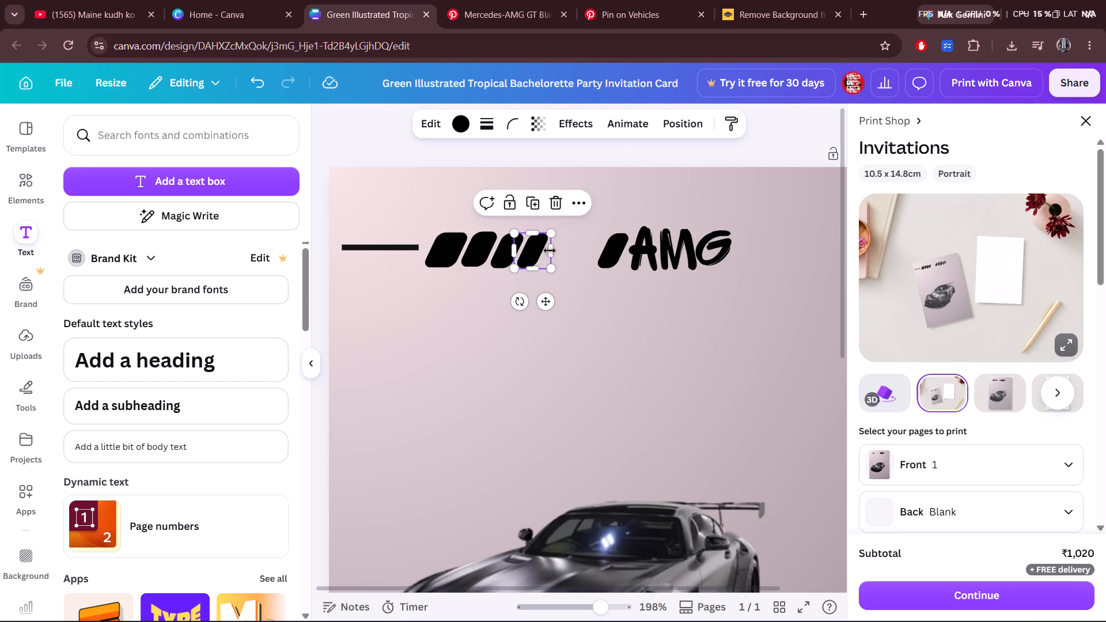
pyautogui.moveTo(550, 251); pyautogui.dragTo(546, 252)
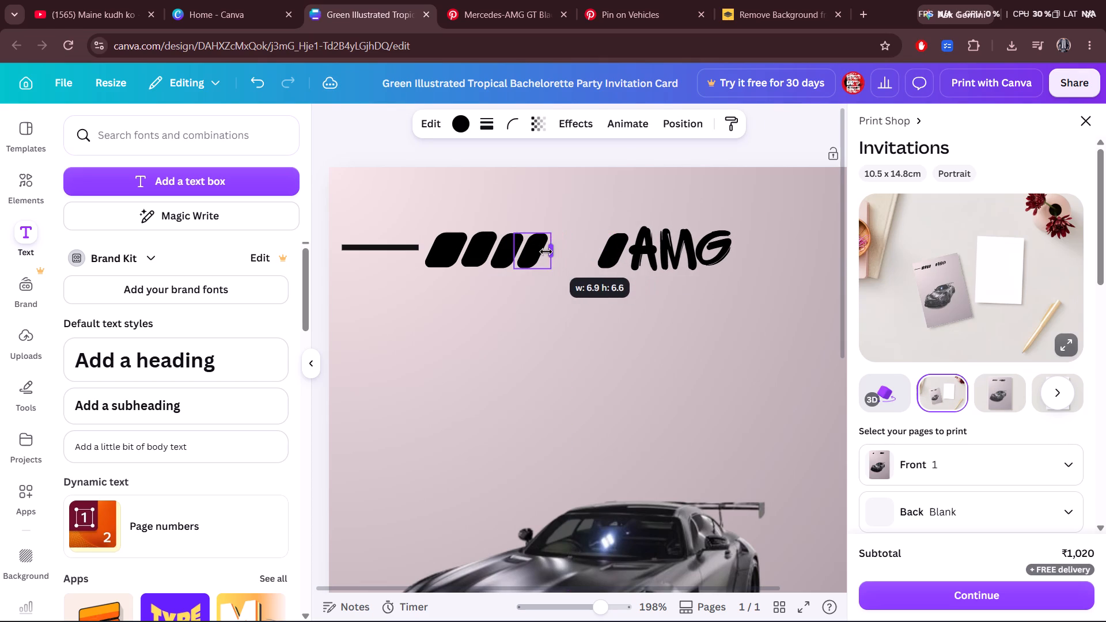
pyautogui.moveTo(546, 252); pyautogui.dragTo(538, 252)
# Place the fifth slash close beside the fourth and widen the fourth slash to about 7.4.
pyautogui.click(609, 252)
pyautogui.moveTo(609, 252); pyautogui.dragTo(561, 253)
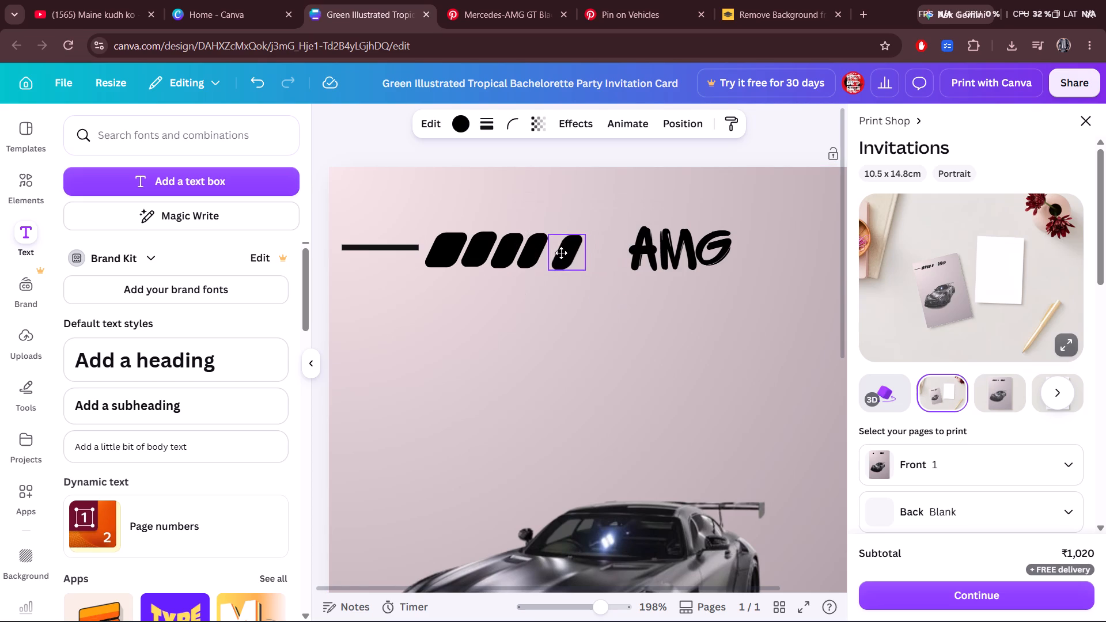
pyautogui.moveTo(561, 253); pyautogui.dragTo(559, 252)
pyautogui.click(528, 253)
pyautogui.click(548, 255)
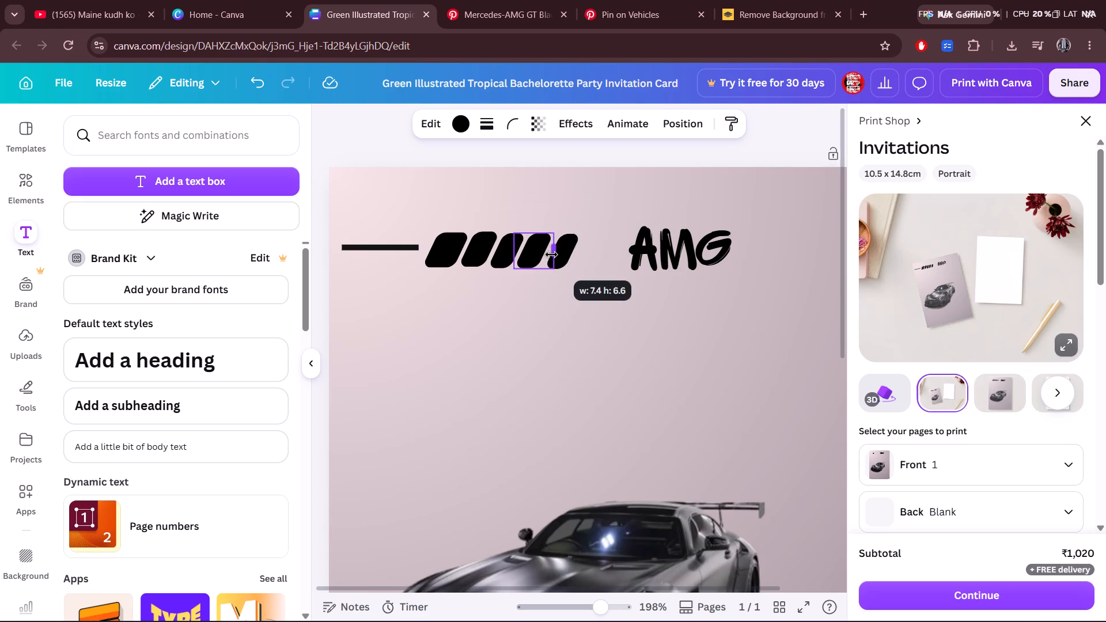
pyautogui.click(507, 249)
pyautogui.click(574, 283)
pyautogui.click(577, 335)
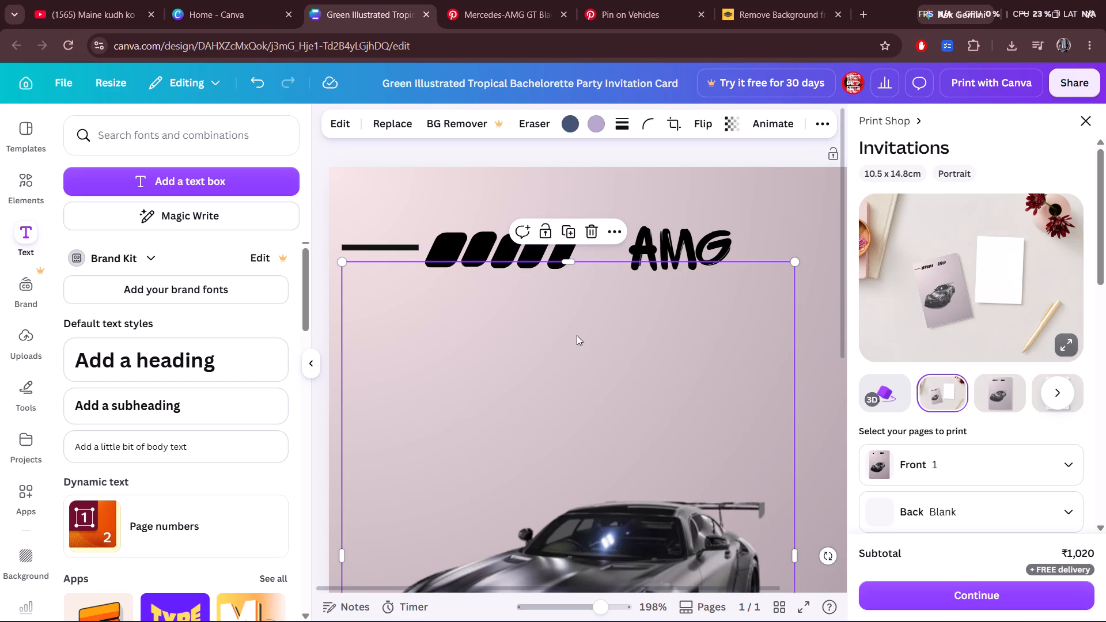
pyautogui.click(680, 204)
# Nudge the third, fourth and fifth slashes vertically so they line up with the first two and the line.
pyautogui.click(472, 254)
pyautogui.click(503, 248)
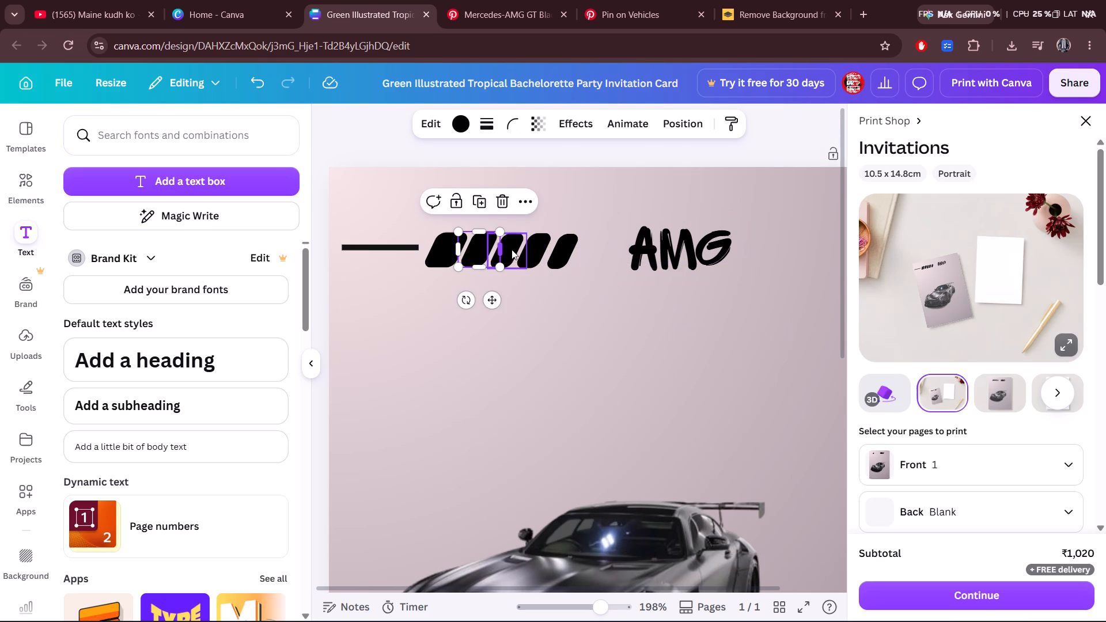
pyautogui.click(514, 249)
pyautogui.doubleClick(506, 248)
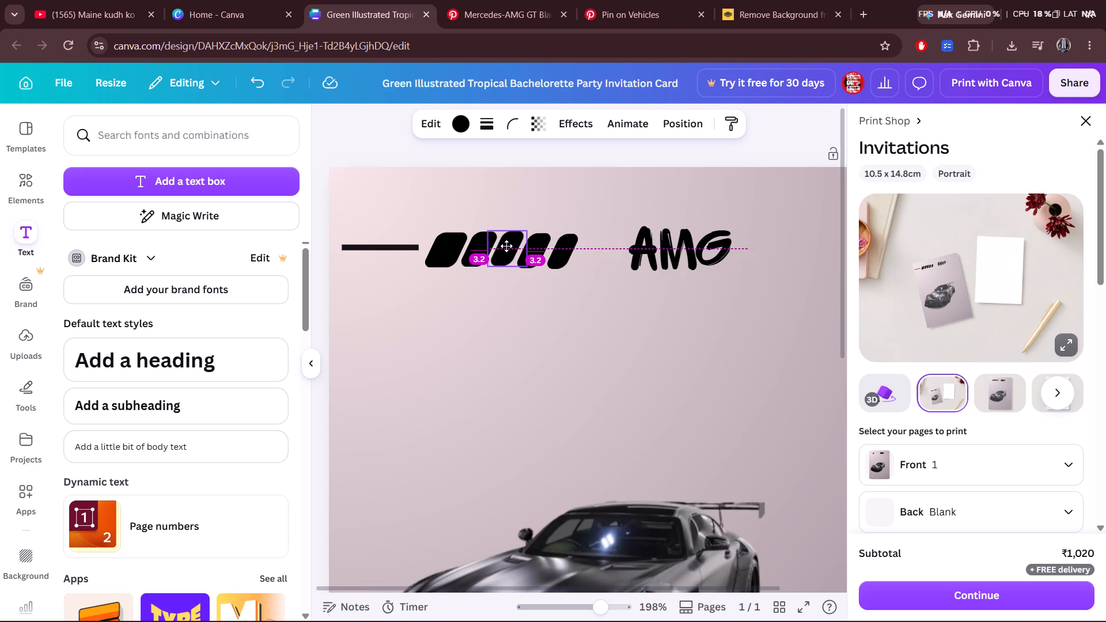
pyautogui.doubleClick(540, 249)
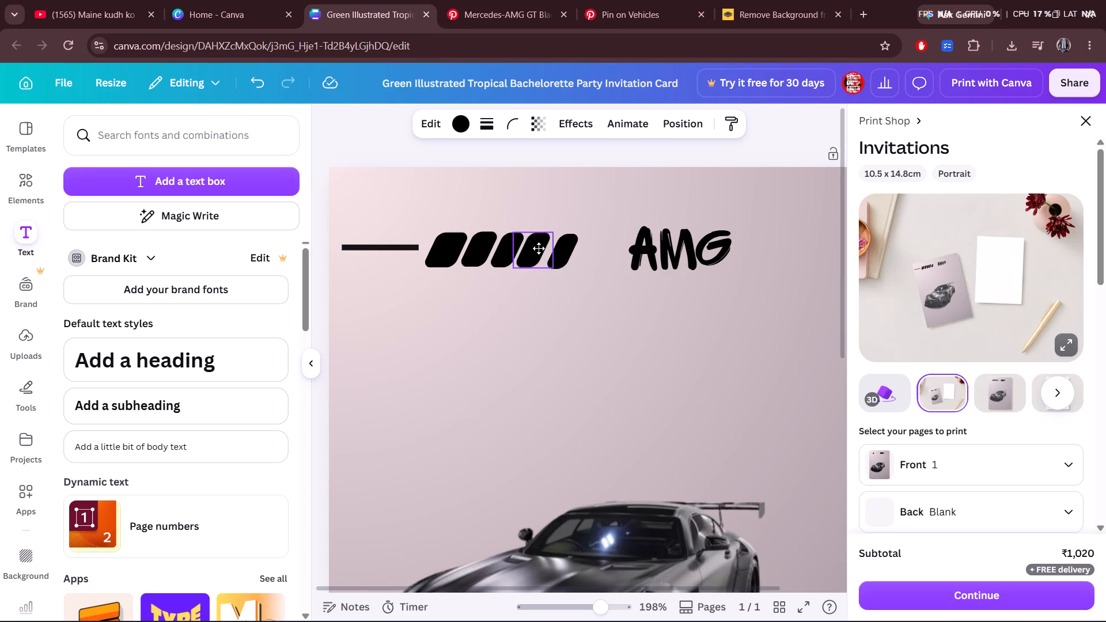
pyautogui.doubleClick(564, 248)
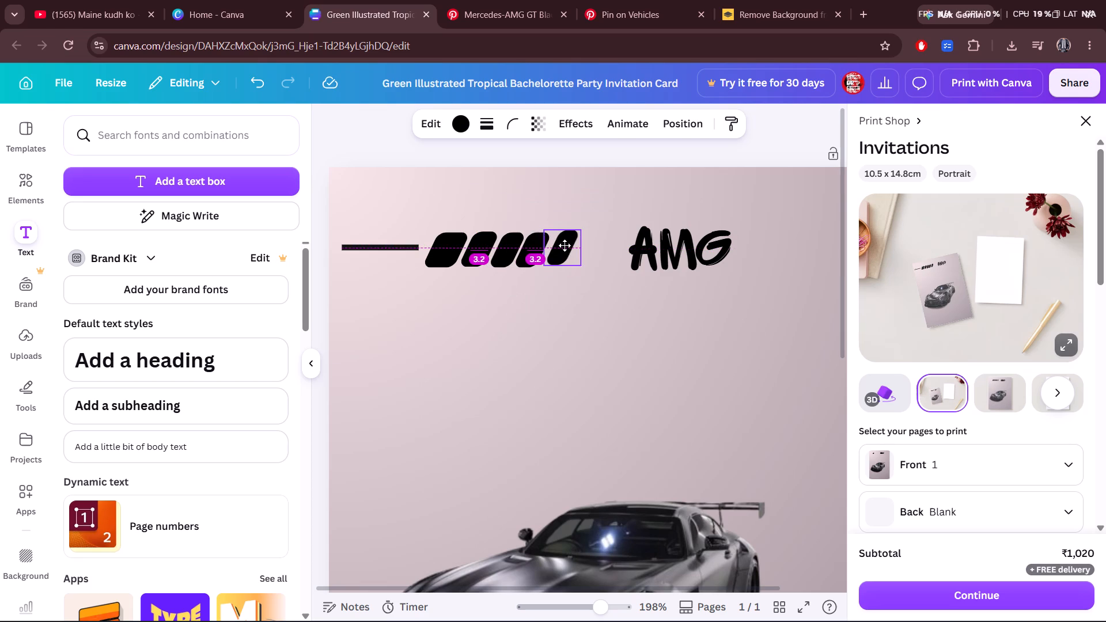
# Move the AMG text directly after the fifth slash, level with the row.
pyautogui.click(702, 250)
pyautogui.moveTo(700, 249); pyautogui.dragTo(658, 248)
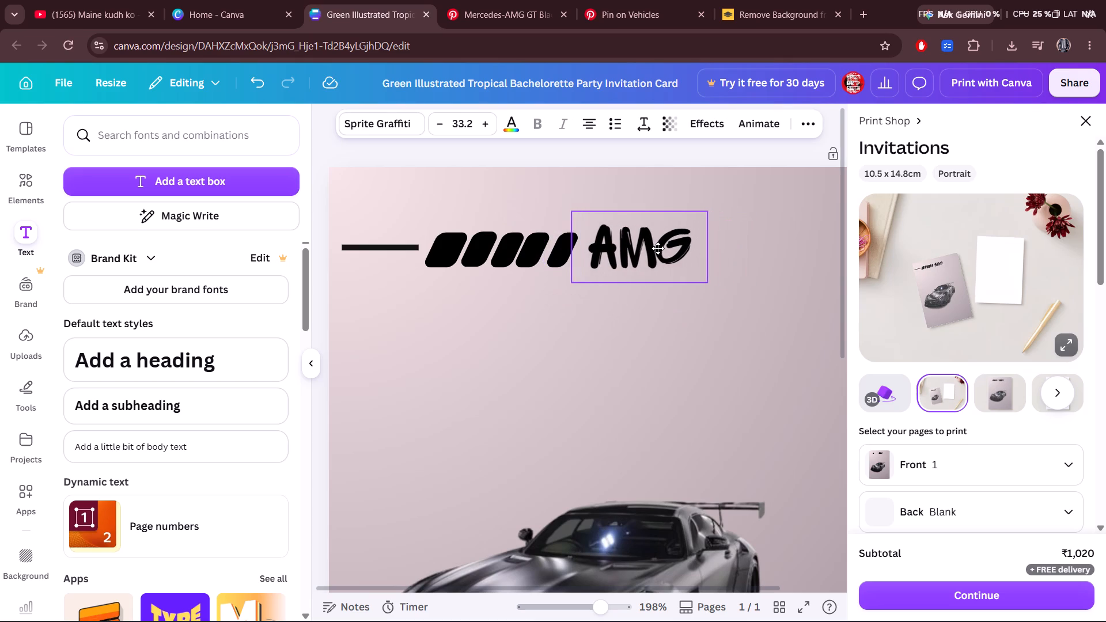
pyautogui.moveTo(658, 248); pyautogui.dragTo(650, 249)
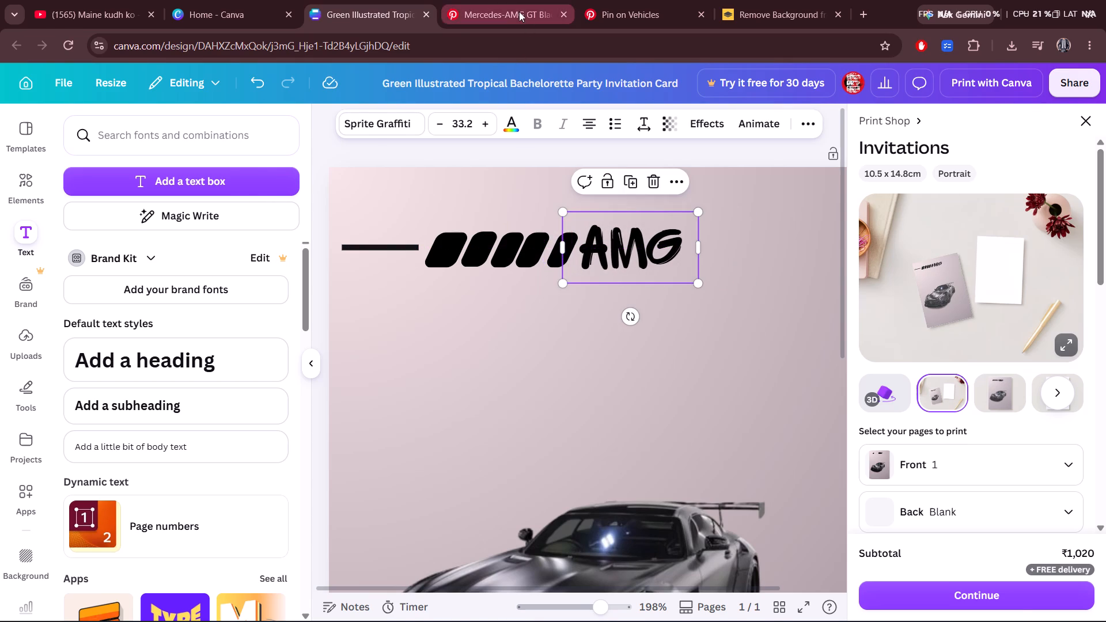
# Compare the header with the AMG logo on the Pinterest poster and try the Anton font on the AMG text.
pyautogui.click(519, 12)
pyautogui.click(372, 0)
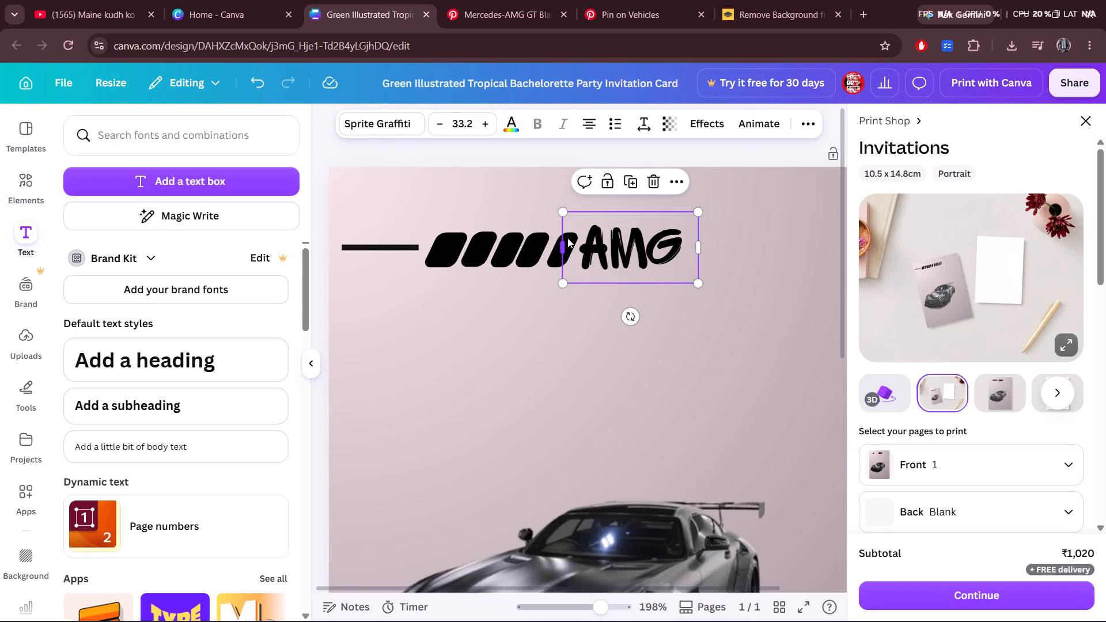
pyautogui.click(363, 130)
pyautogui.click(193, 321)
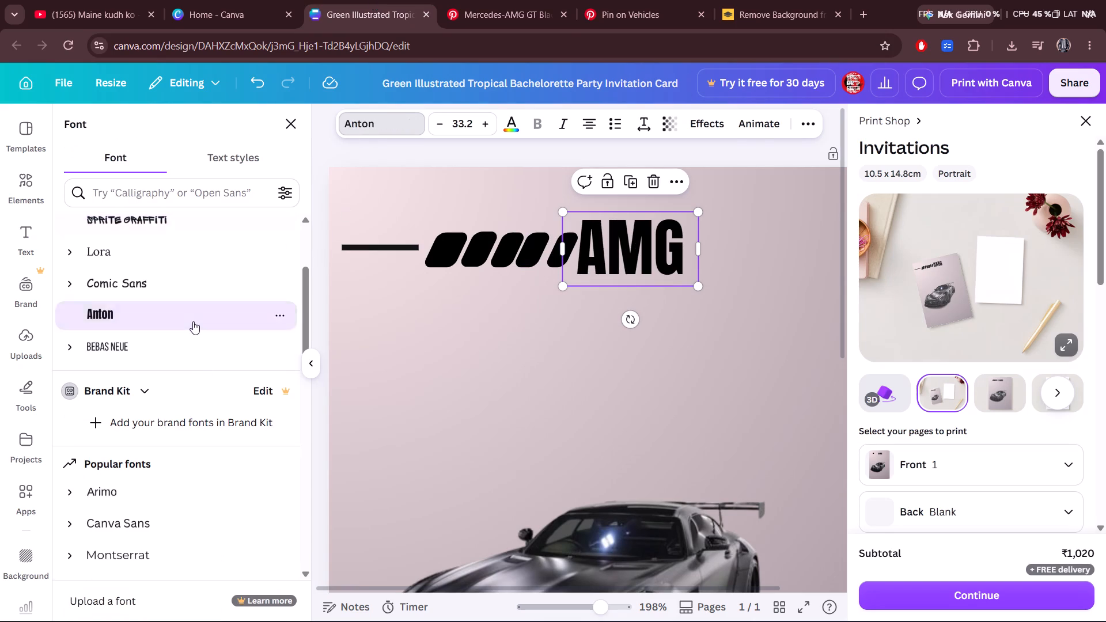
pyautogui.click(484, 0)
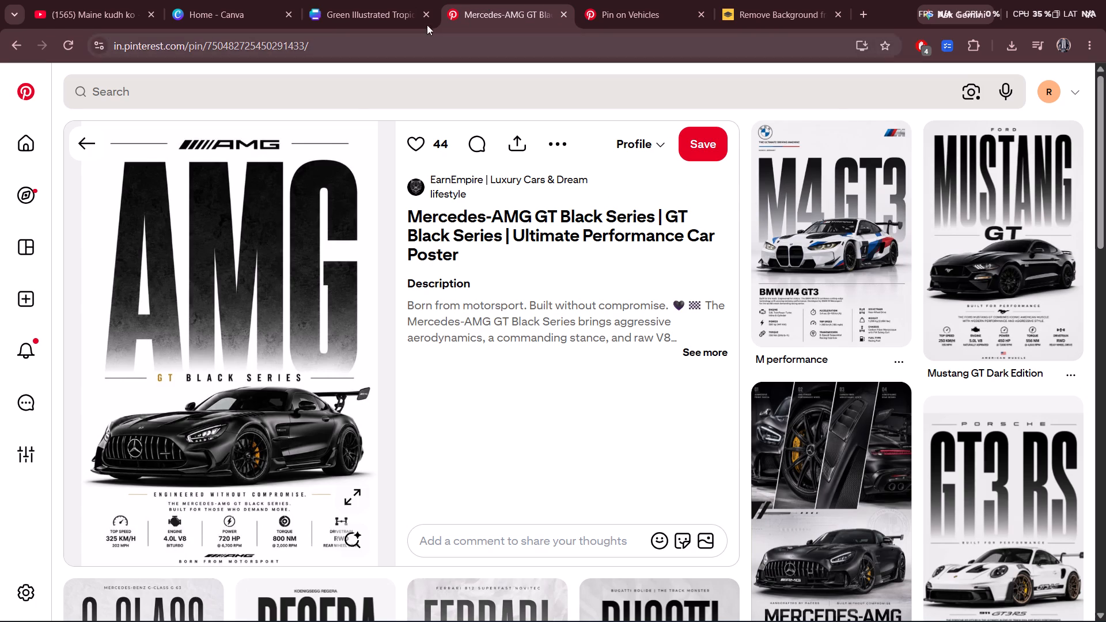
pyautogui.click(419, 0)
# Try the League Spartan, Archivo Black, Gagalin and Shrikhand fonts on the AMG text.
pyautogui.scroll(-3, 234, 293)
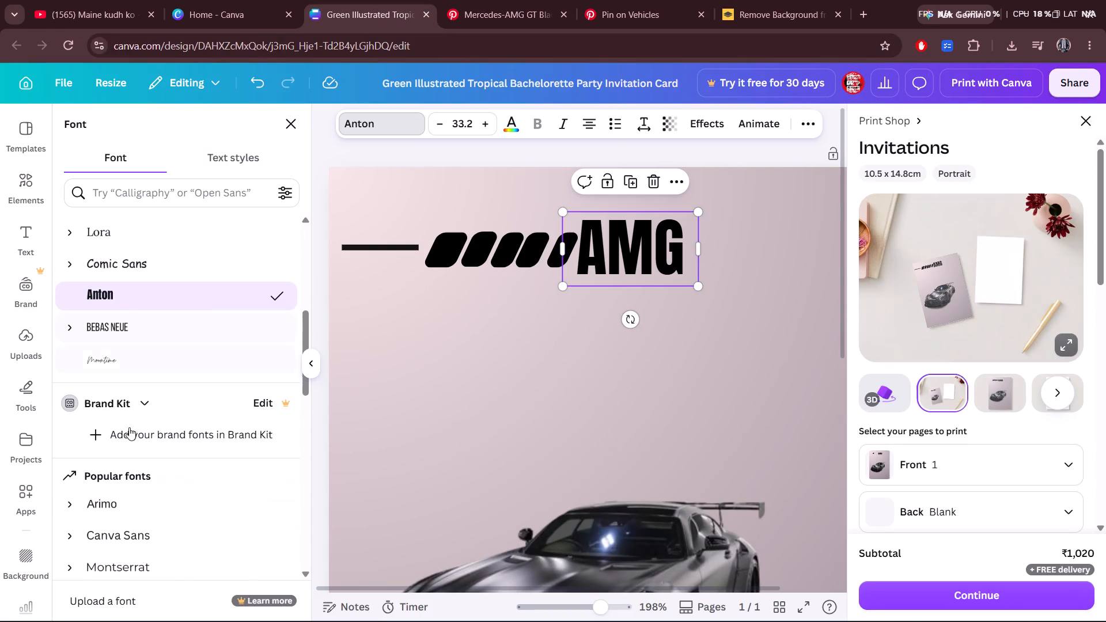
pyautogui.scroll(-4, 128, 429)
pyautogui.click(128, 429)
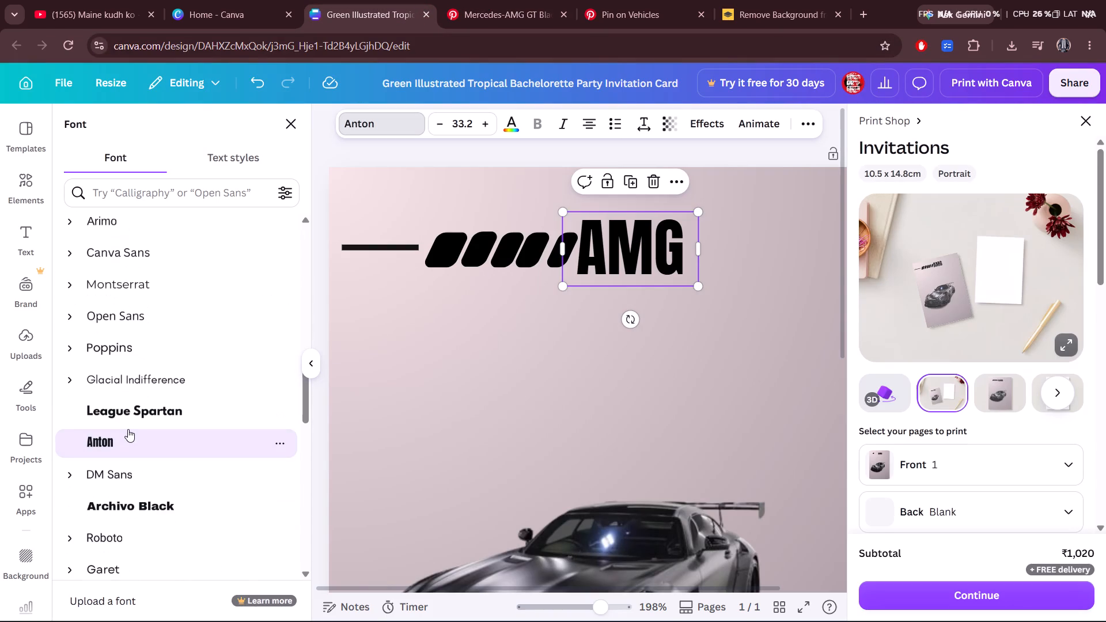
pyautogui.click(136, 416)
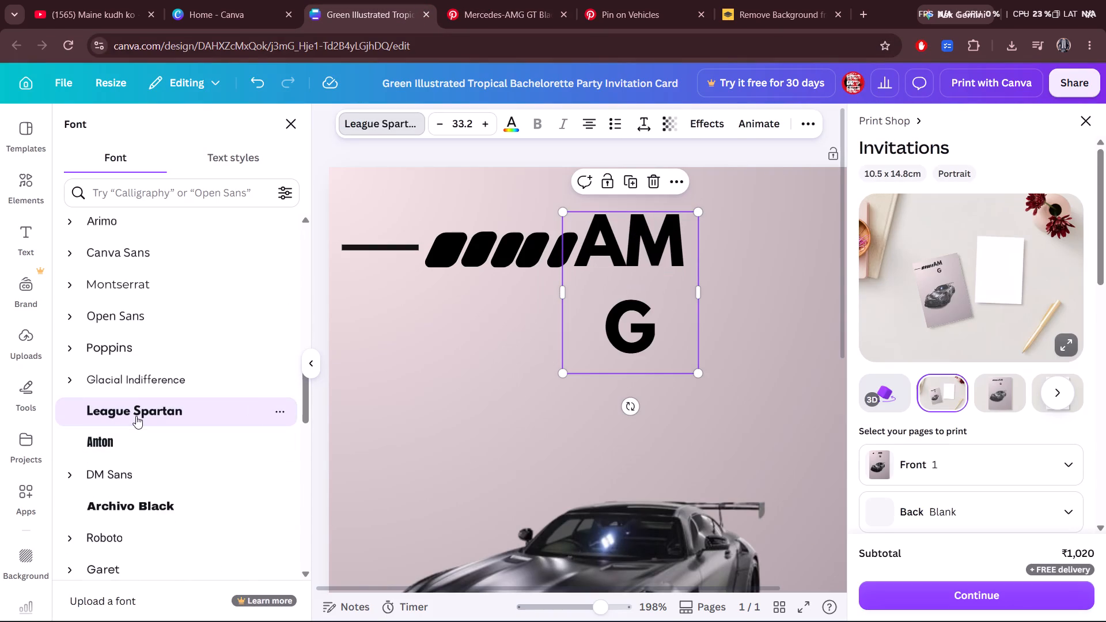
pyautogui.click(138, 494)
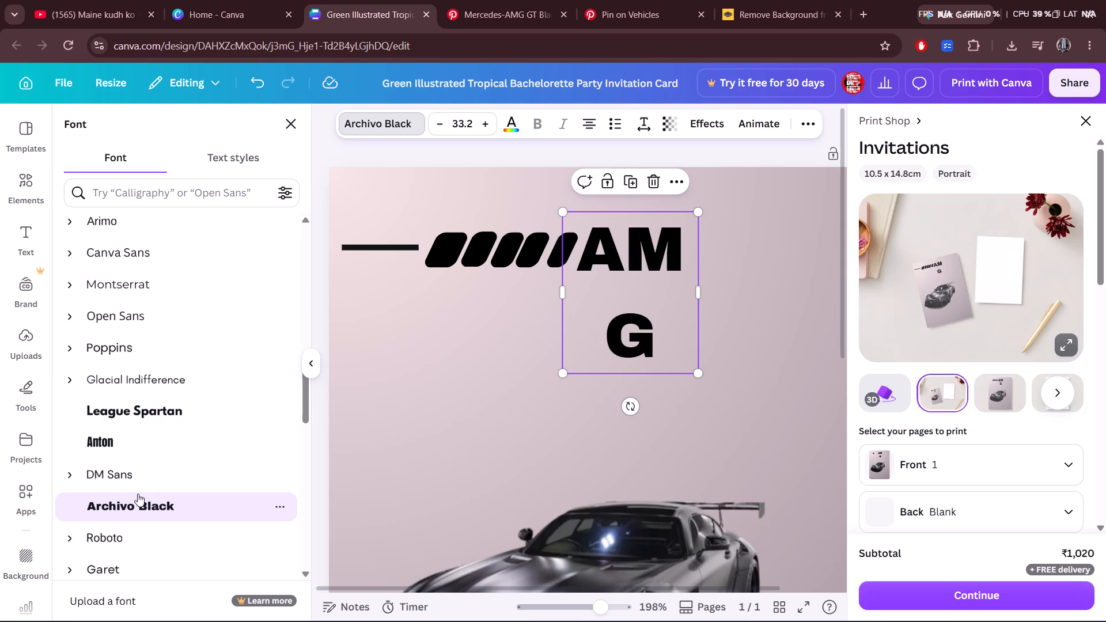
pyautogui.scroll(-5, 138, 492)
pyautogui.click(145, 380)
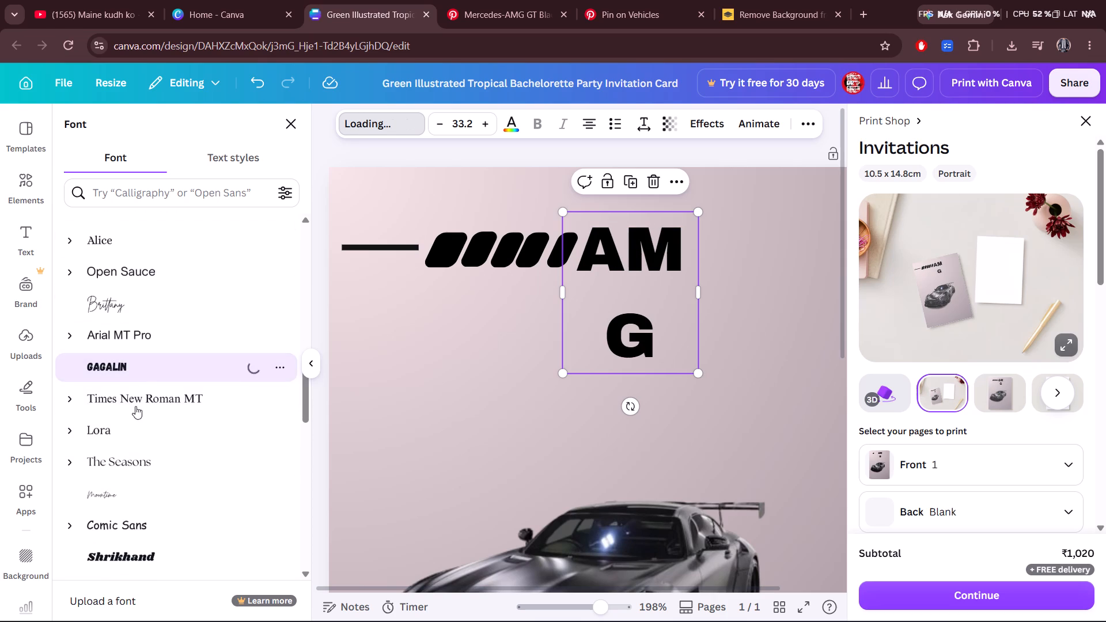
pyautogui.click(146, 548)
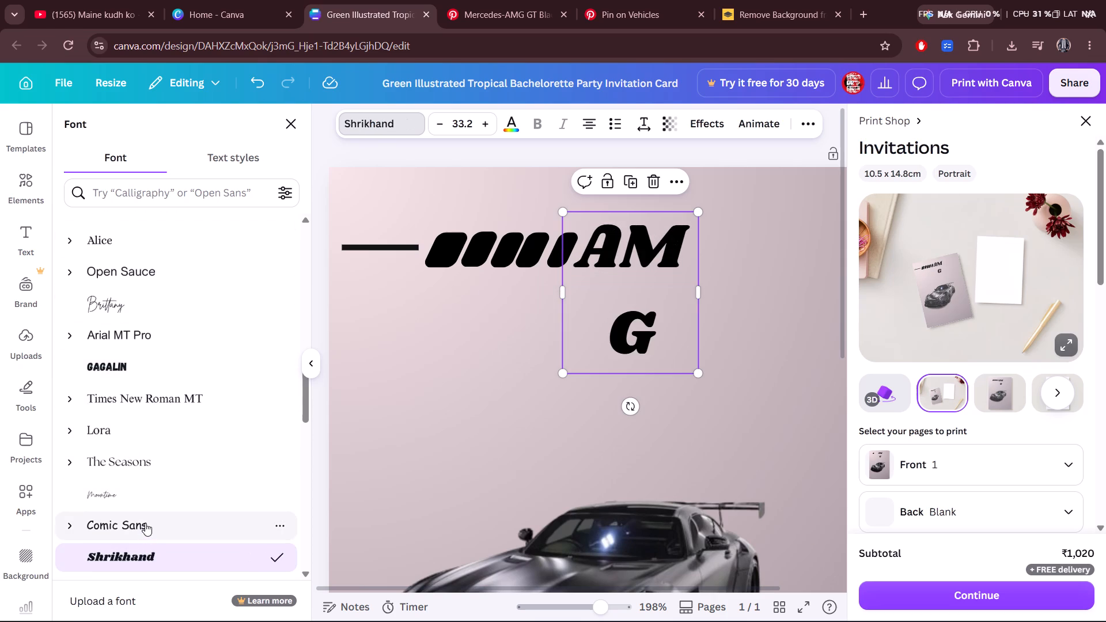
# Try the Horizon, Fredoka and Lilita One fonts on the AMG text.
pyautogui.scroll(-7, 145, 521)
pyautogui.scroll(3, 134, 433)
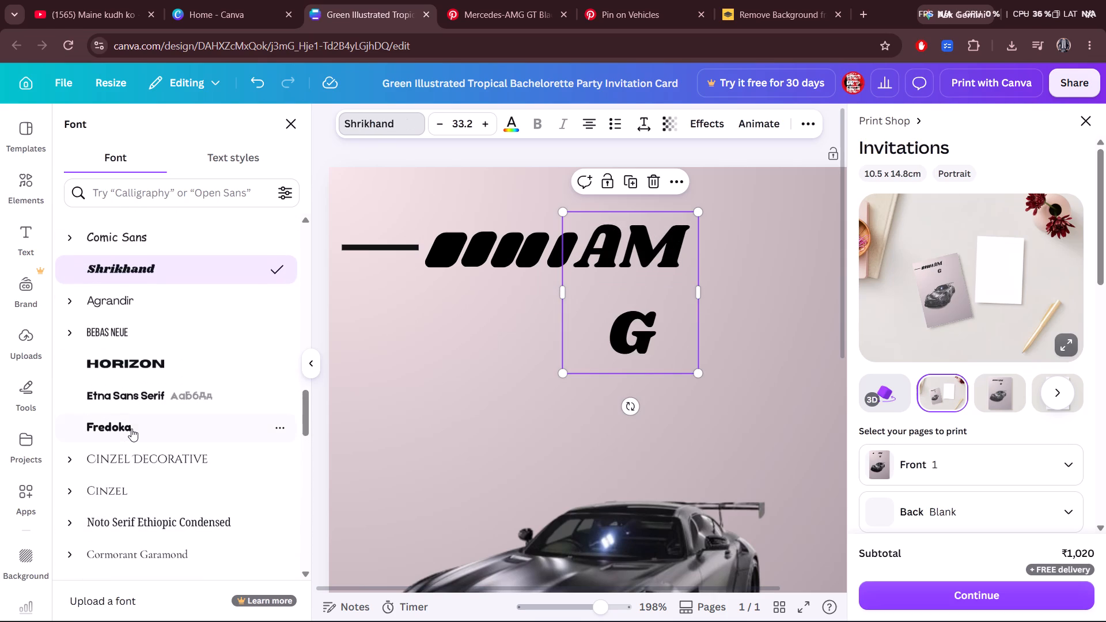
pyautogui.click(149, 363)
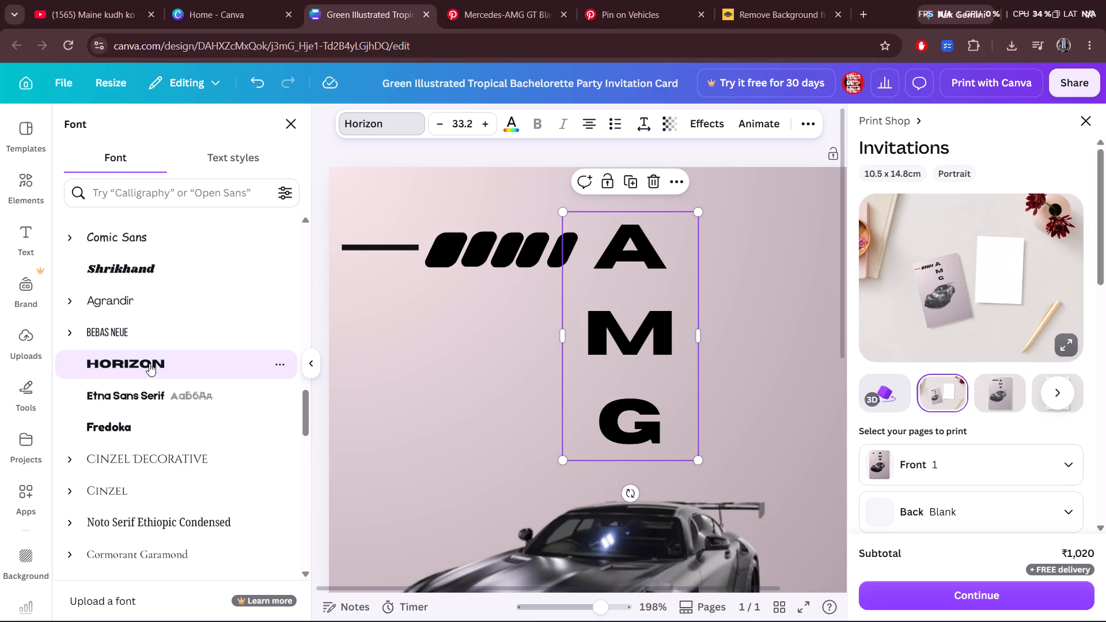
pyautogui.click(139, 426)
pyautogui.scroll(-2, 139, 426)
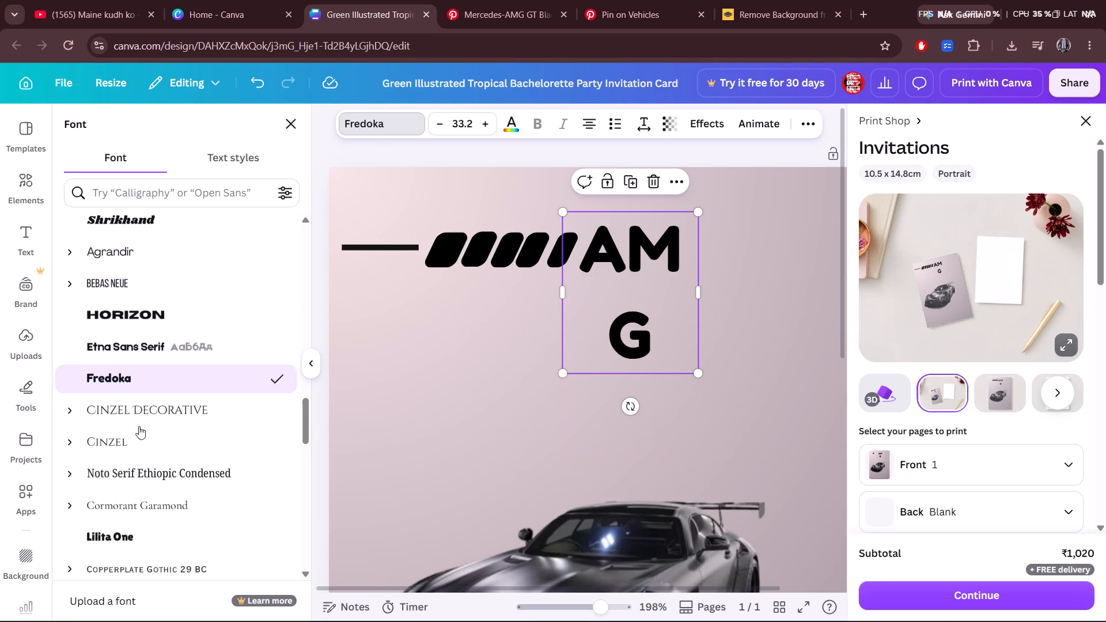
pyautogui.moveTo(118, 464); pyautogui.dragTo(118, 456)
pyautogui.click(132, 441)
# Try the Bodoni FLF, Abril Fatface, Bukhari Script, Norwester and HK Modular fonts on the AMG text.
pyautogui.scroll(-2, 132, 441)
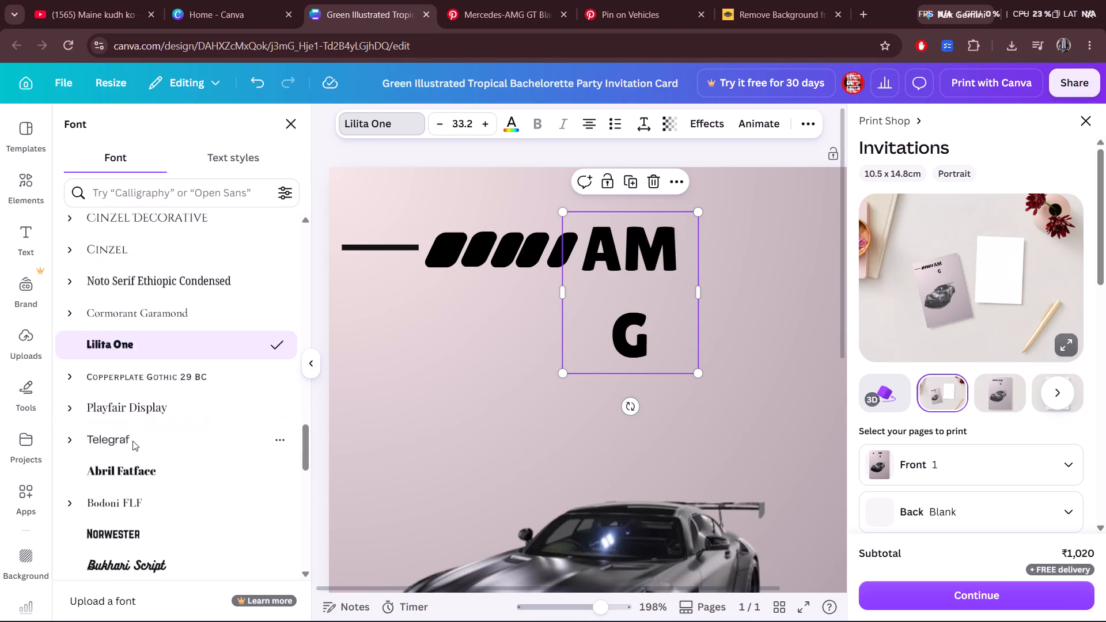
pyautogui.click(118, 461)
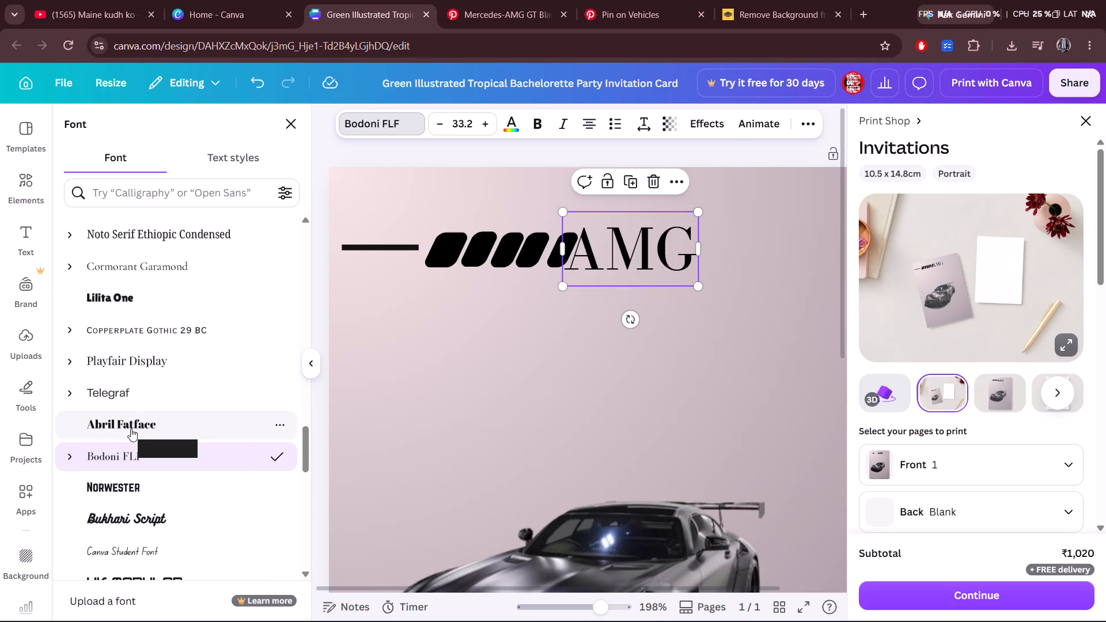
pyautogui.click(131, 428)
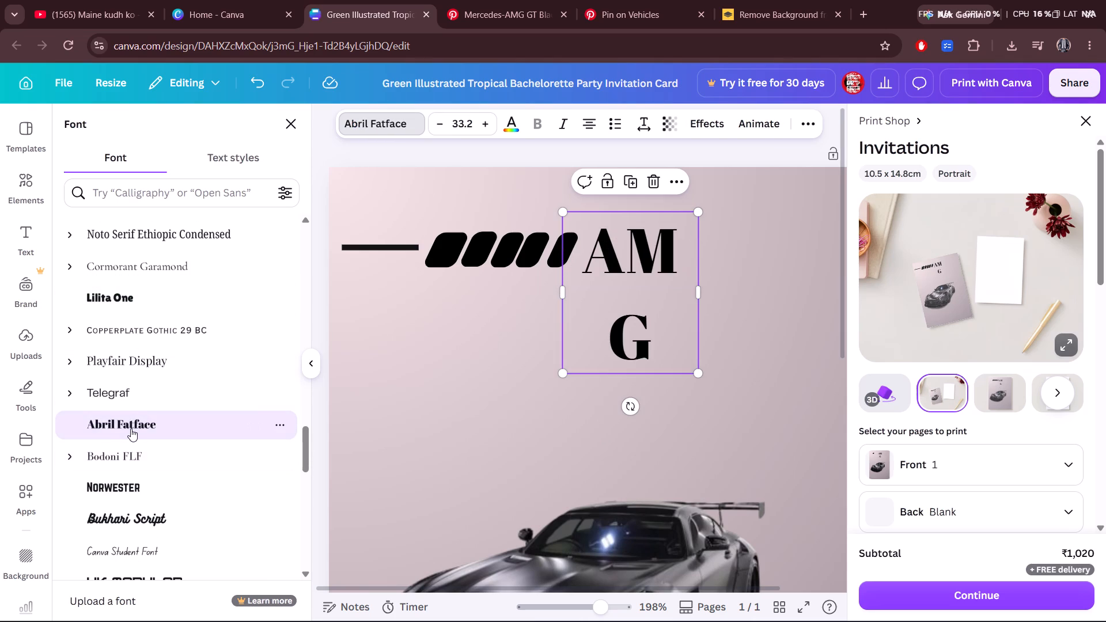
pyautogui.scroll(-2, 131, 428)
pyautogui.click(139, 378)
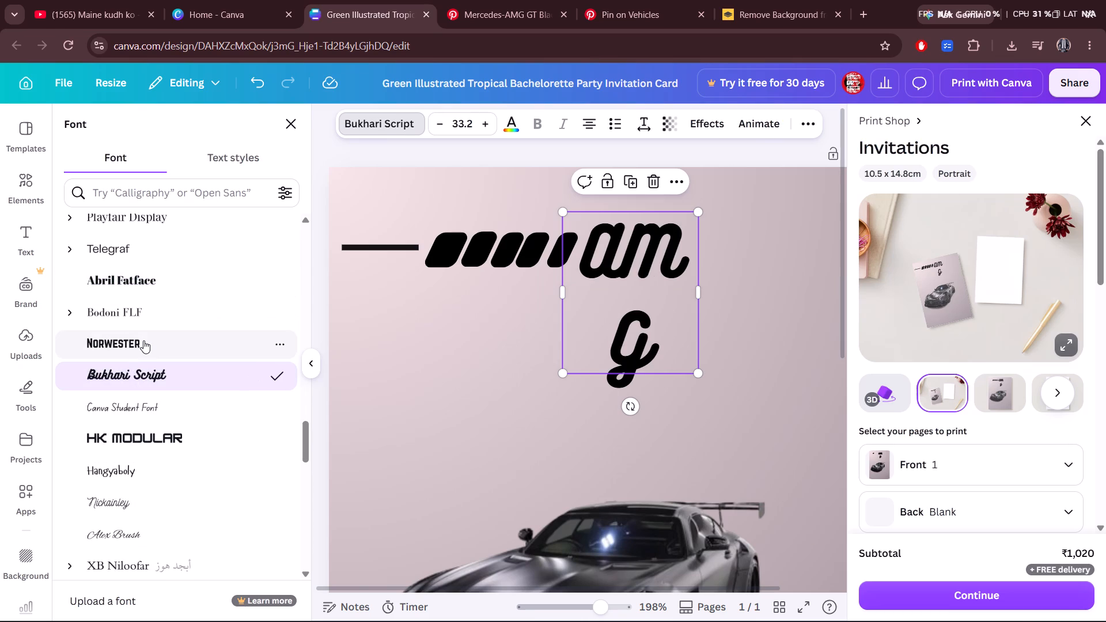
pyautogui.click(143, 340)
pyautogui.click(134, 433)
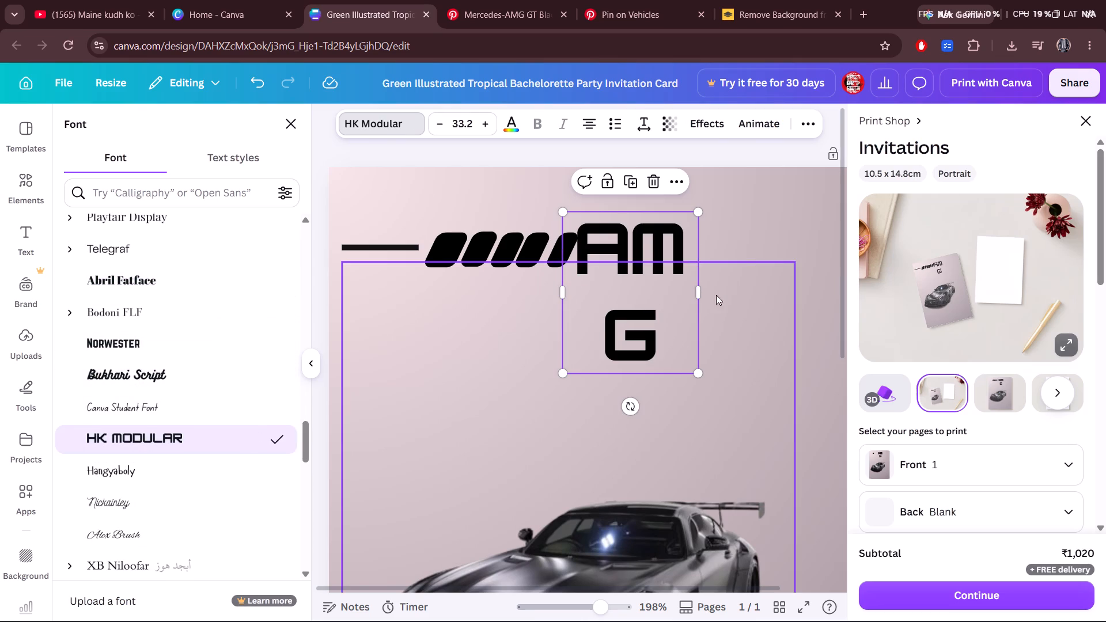
# Widen the AMG text box so the letters fit on one line and scale the text down to size 22.6.
pyautogui.moveTo(701, 291); pyautogui.dragTo(774, 285)
pyautogui.moveTo(772, 211); pyautogui.dragTo(772, 210)
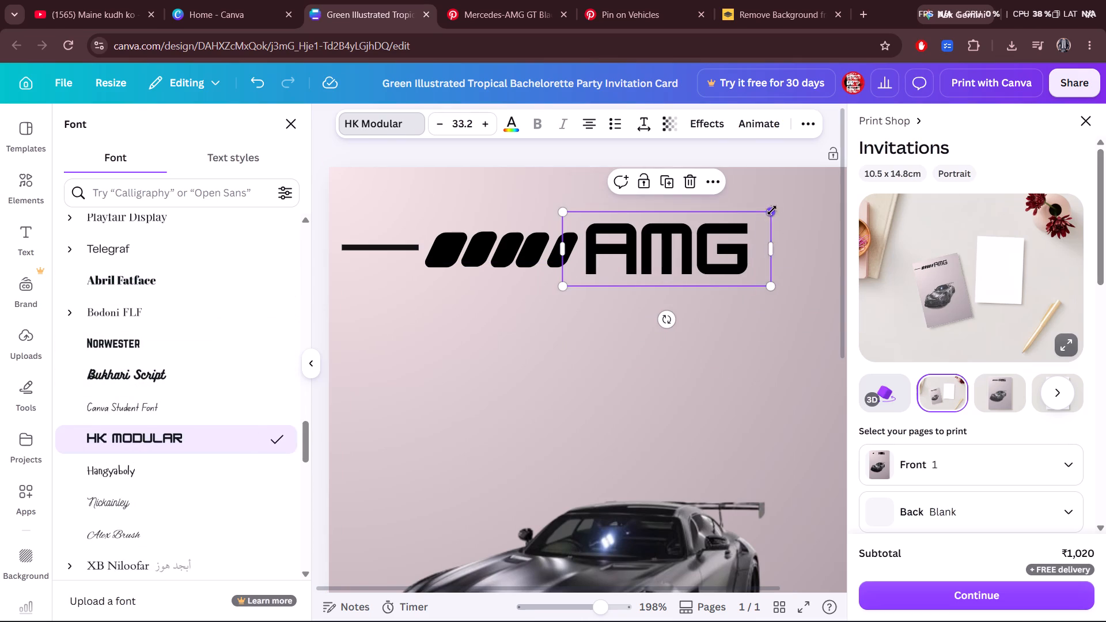
pyautogui.moveTo(772, 210); pyautogui.dragTo(702, 222)
# Move the AMG text directly after the fifth slash, level with the row, checking it against the Pinterest poster.
pyautogui.moveTo(646, 258); pyautogui.dragTo(650, 249)
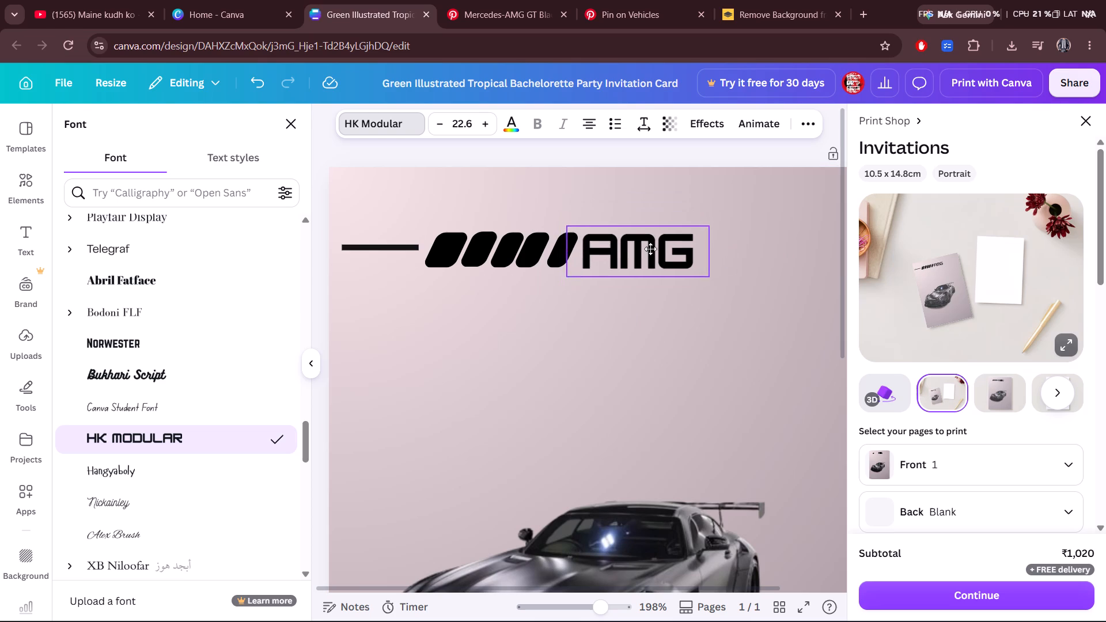
pyautogui.moveTo(650, 249); pyautogui.dragTo(656, 252)
pyautogui.click(462, 0)
pyautogui.click(357, 0)
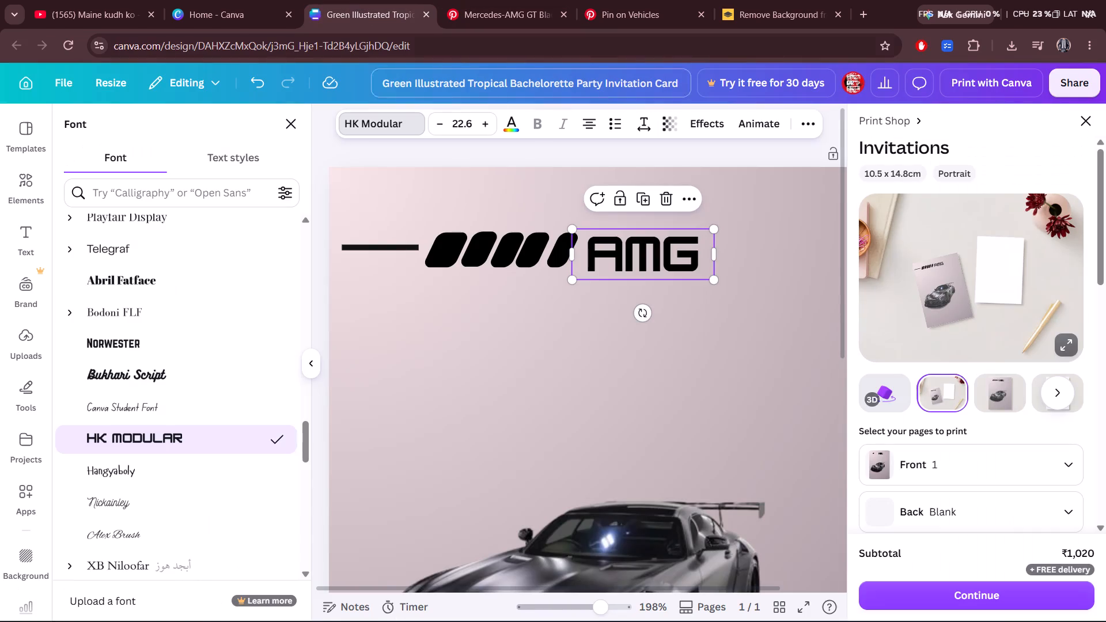
pyautogui.moveTo(625, 248); pyautogui.dragTo(623, 238)
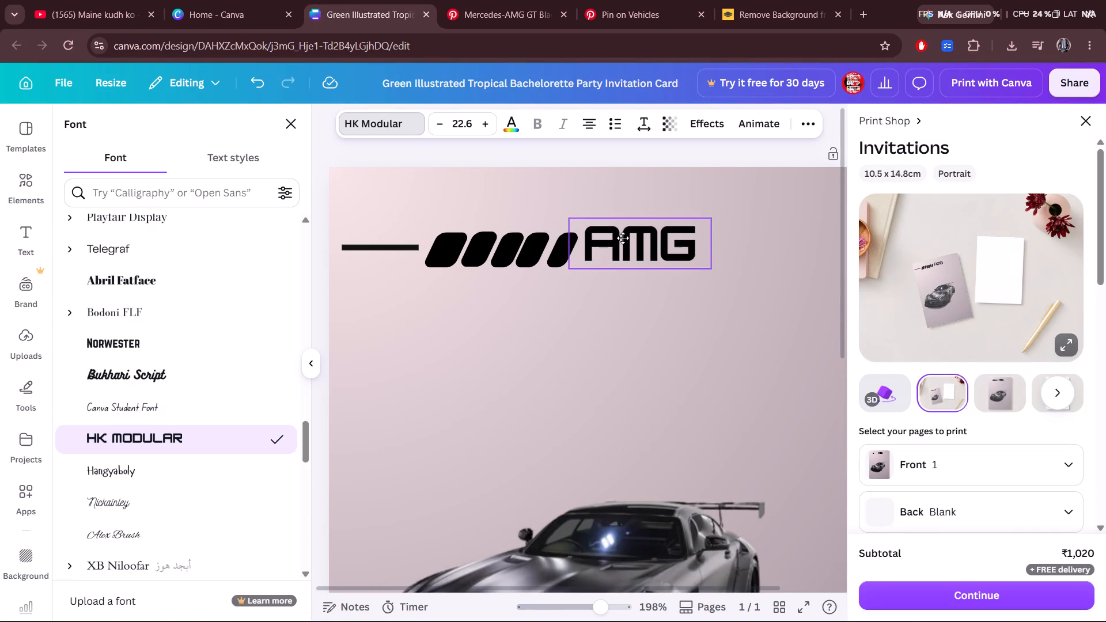
pyautogui.moveTo(623, 238); pyautogui.dragTo(622, 239)
pyautogui.click(622, 239)
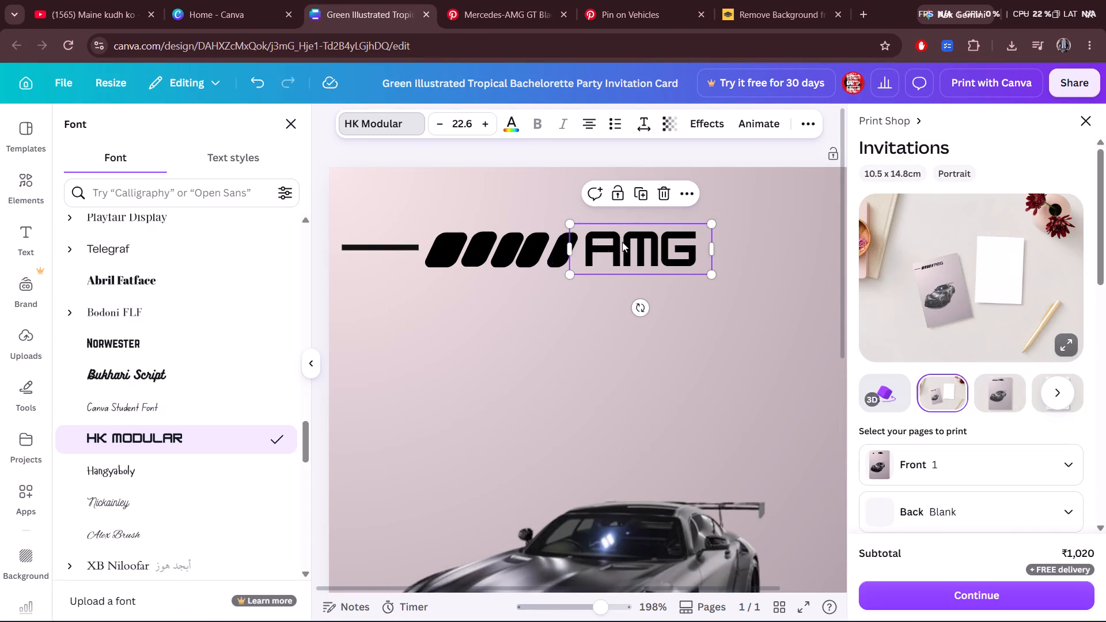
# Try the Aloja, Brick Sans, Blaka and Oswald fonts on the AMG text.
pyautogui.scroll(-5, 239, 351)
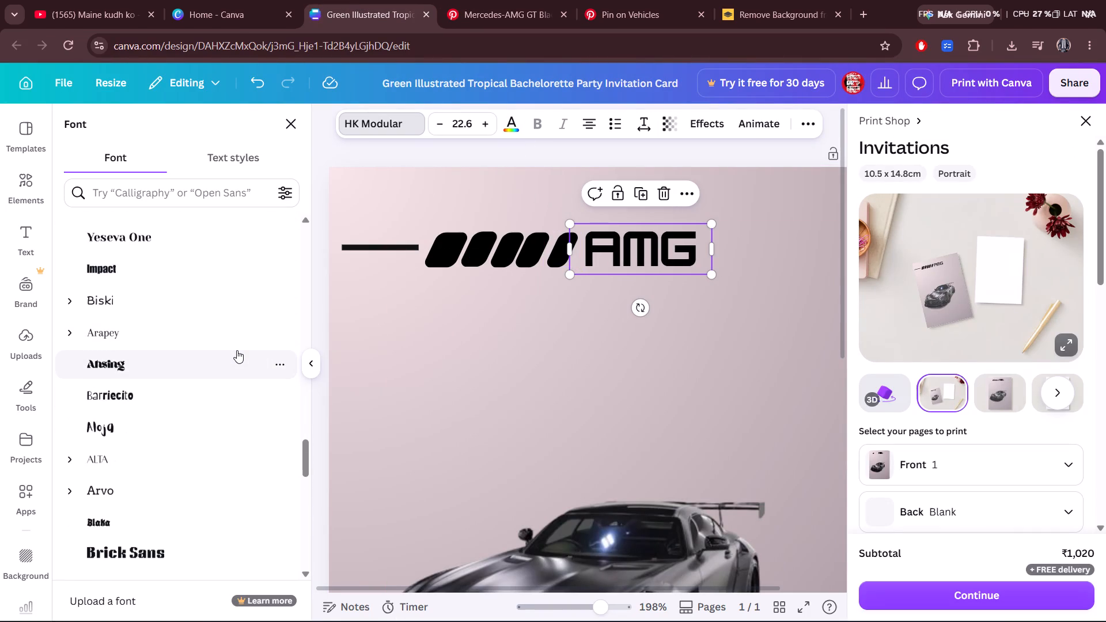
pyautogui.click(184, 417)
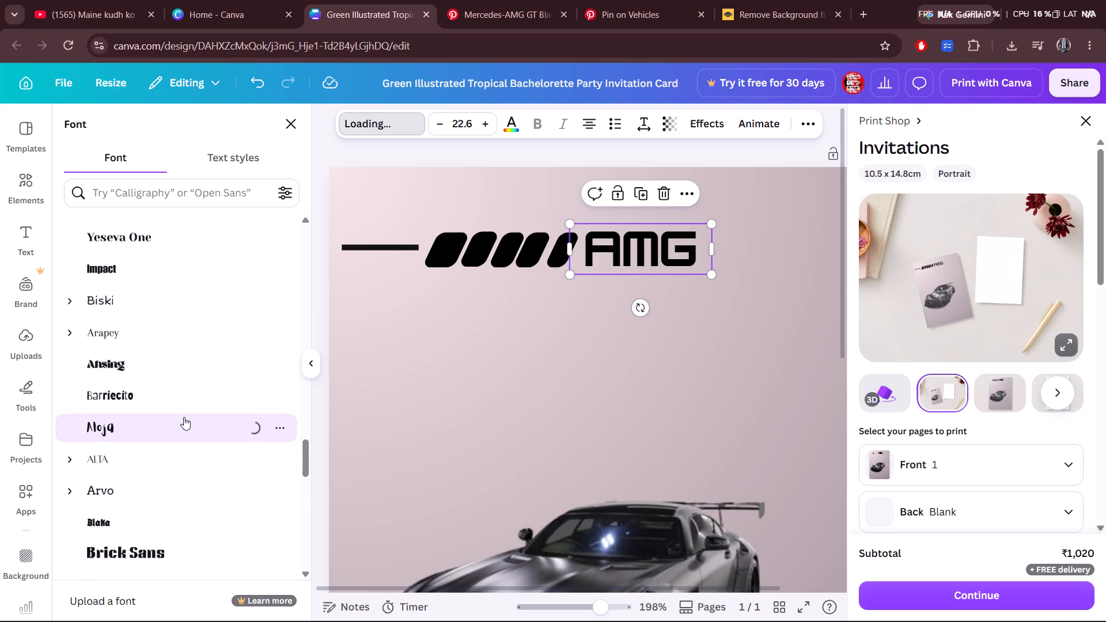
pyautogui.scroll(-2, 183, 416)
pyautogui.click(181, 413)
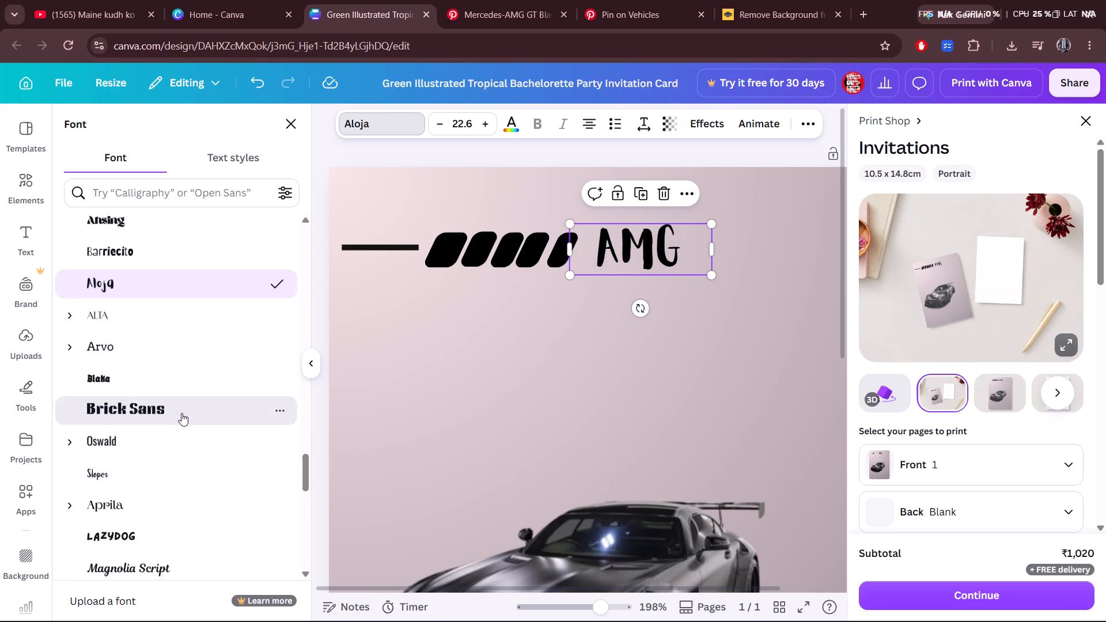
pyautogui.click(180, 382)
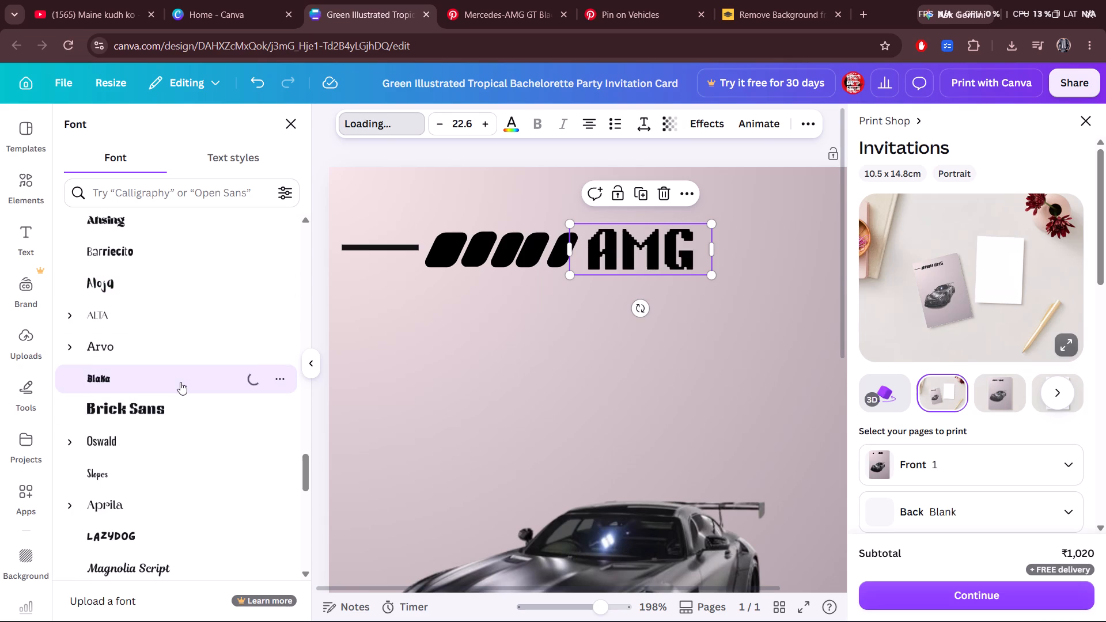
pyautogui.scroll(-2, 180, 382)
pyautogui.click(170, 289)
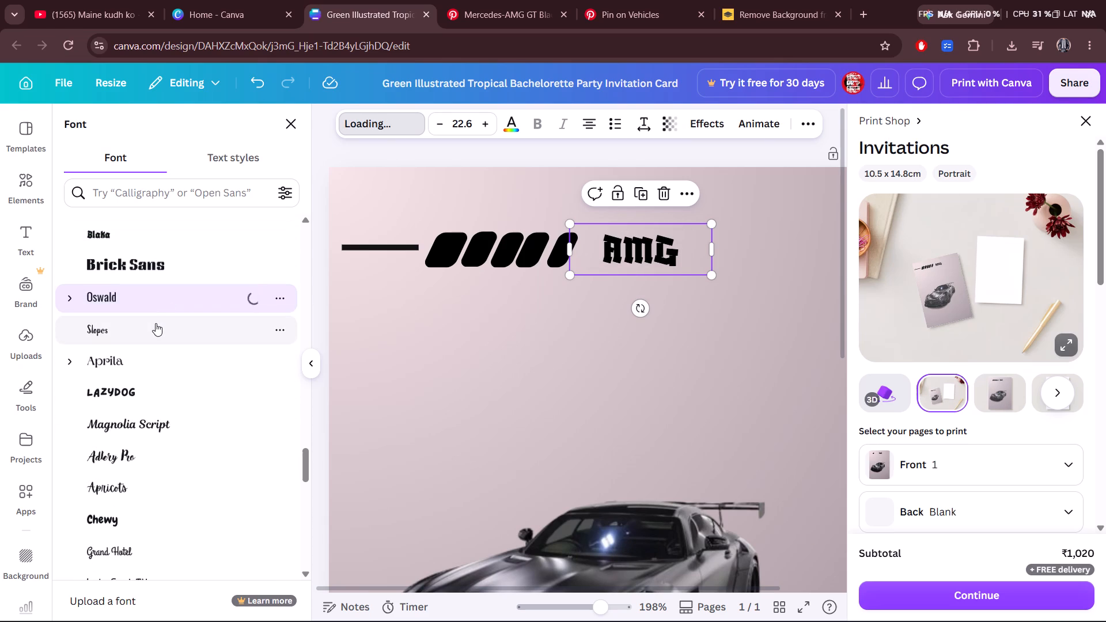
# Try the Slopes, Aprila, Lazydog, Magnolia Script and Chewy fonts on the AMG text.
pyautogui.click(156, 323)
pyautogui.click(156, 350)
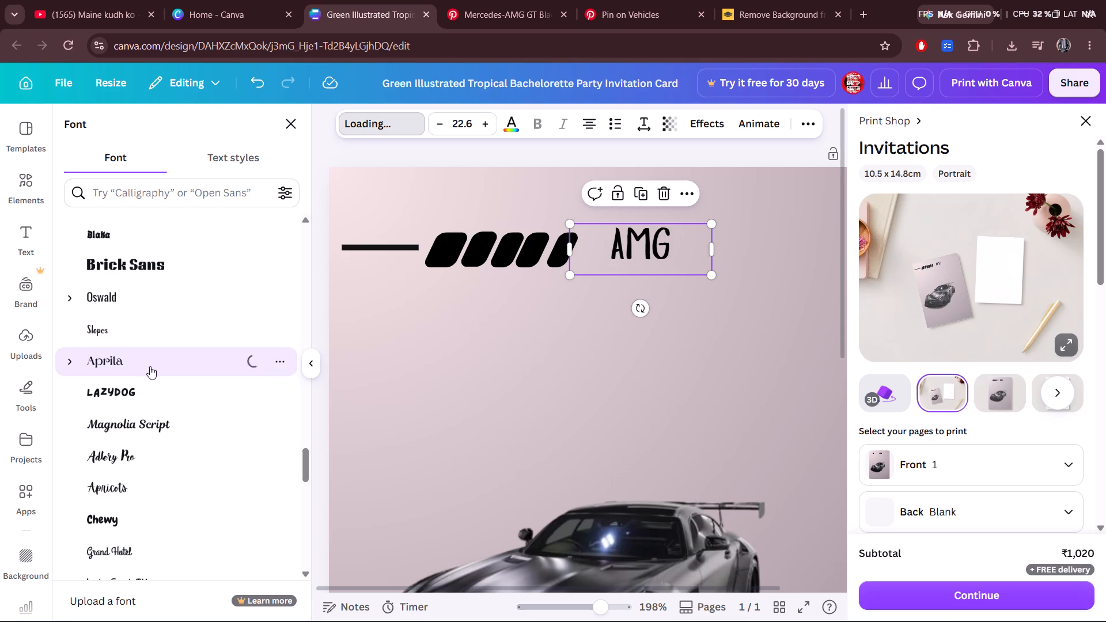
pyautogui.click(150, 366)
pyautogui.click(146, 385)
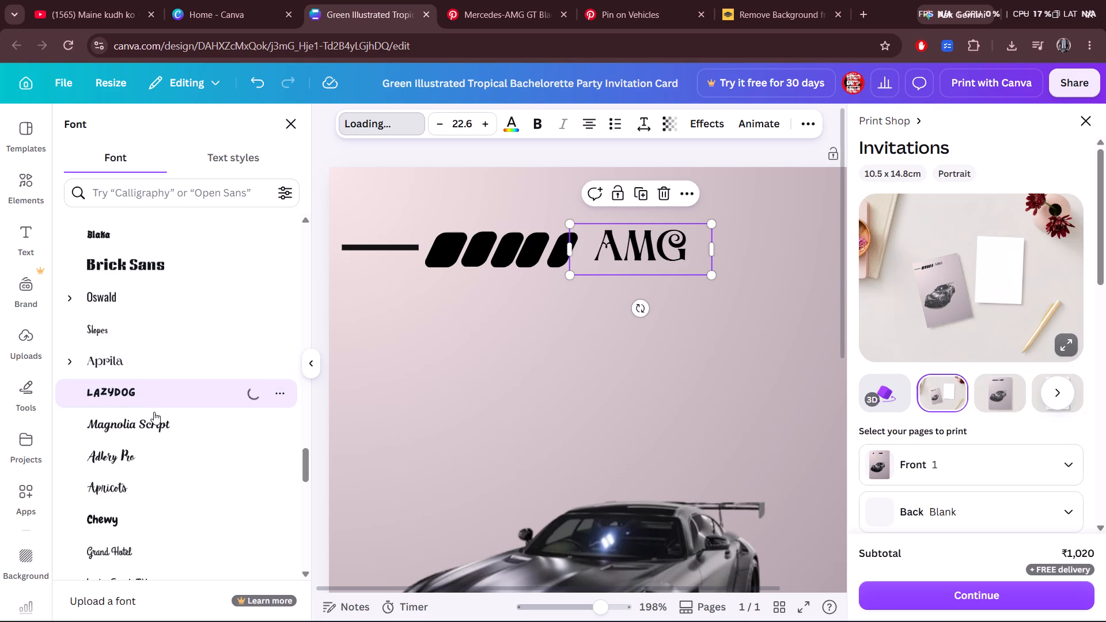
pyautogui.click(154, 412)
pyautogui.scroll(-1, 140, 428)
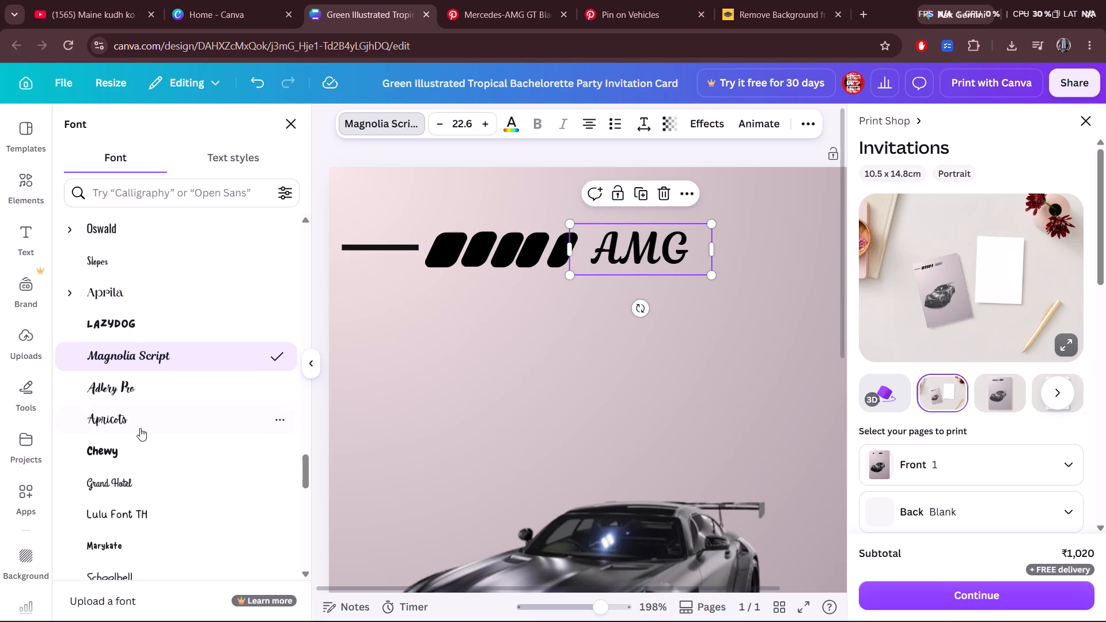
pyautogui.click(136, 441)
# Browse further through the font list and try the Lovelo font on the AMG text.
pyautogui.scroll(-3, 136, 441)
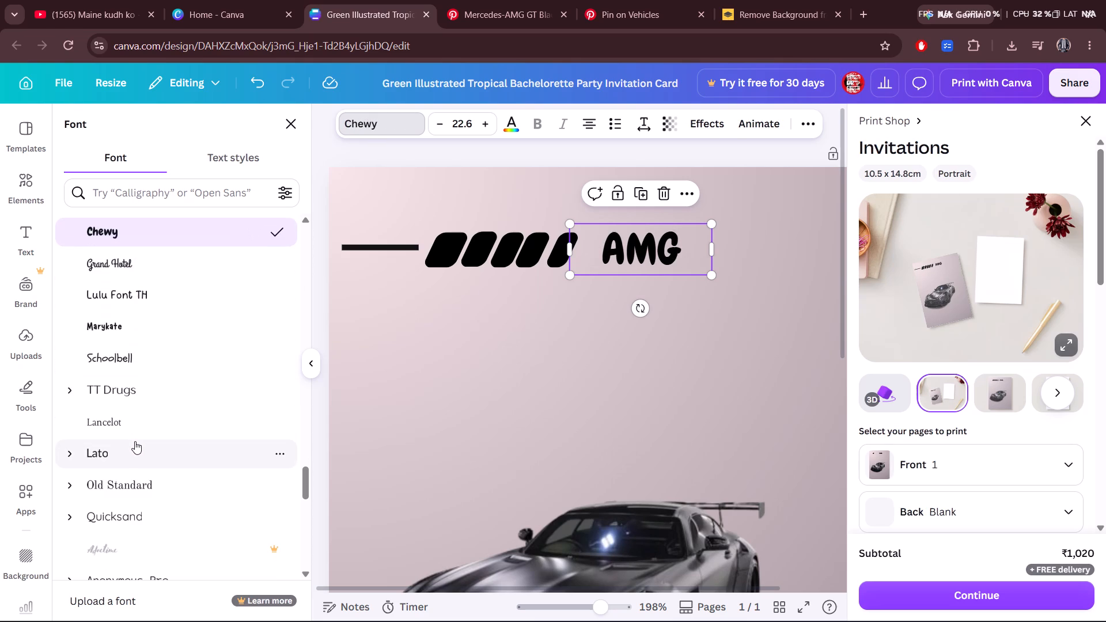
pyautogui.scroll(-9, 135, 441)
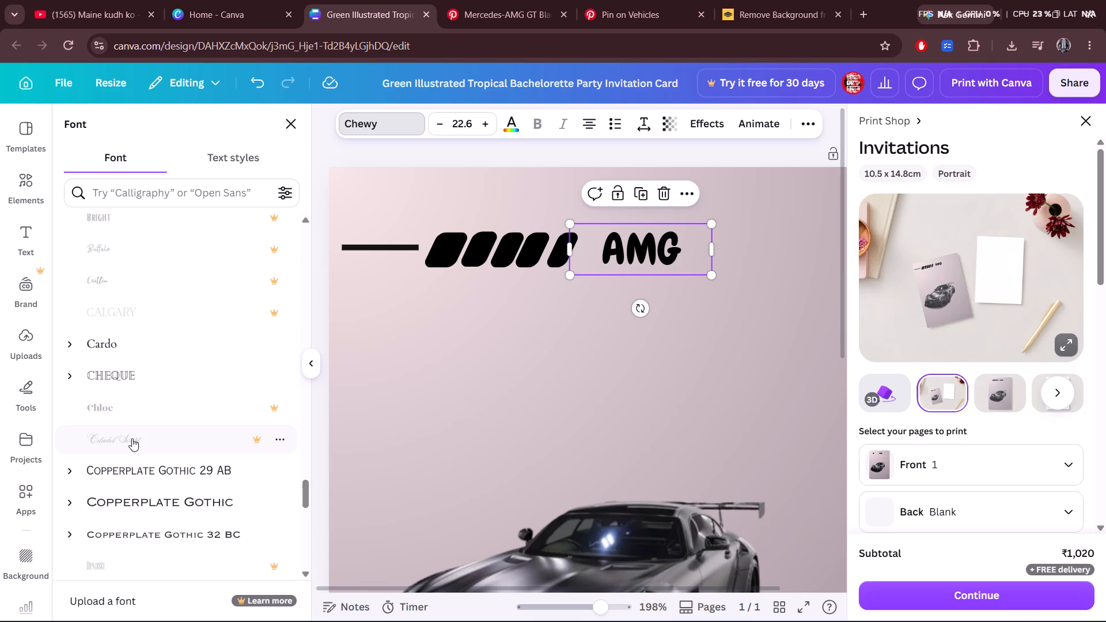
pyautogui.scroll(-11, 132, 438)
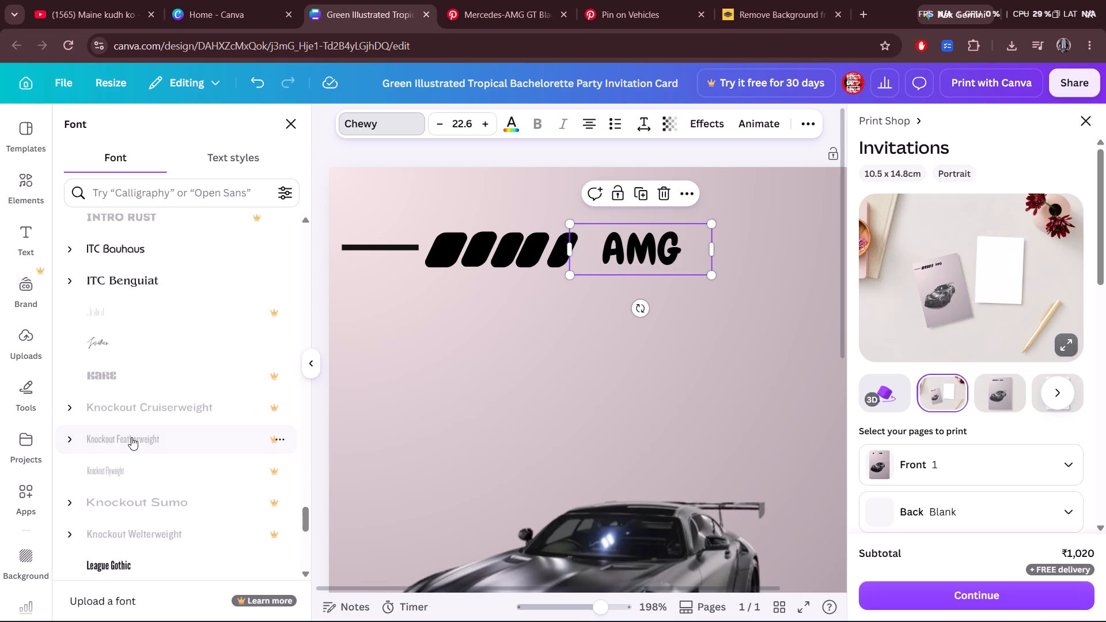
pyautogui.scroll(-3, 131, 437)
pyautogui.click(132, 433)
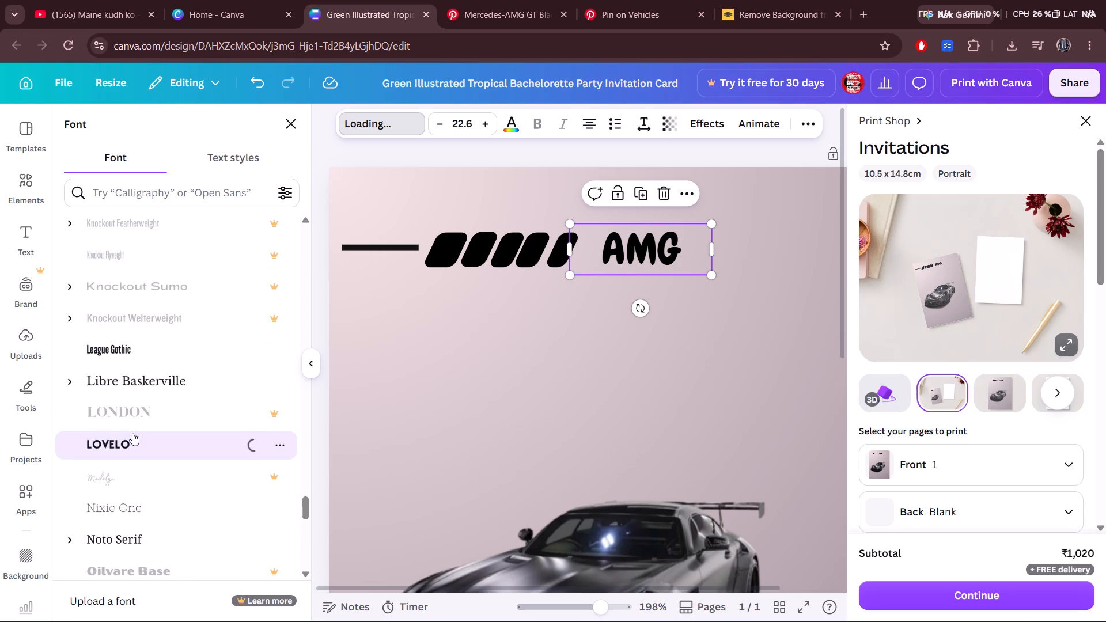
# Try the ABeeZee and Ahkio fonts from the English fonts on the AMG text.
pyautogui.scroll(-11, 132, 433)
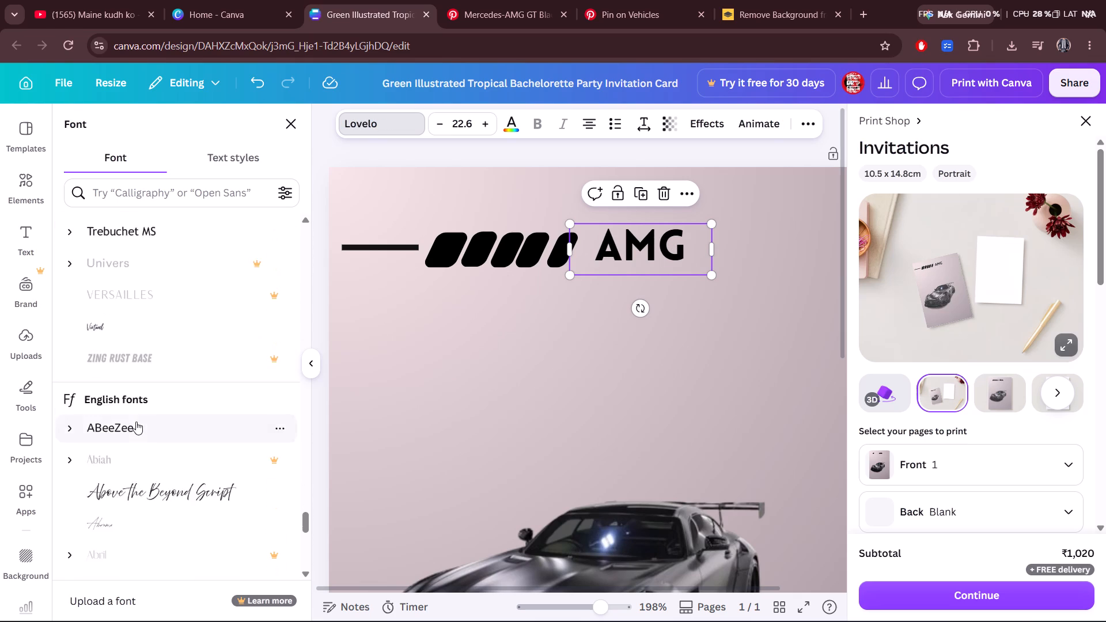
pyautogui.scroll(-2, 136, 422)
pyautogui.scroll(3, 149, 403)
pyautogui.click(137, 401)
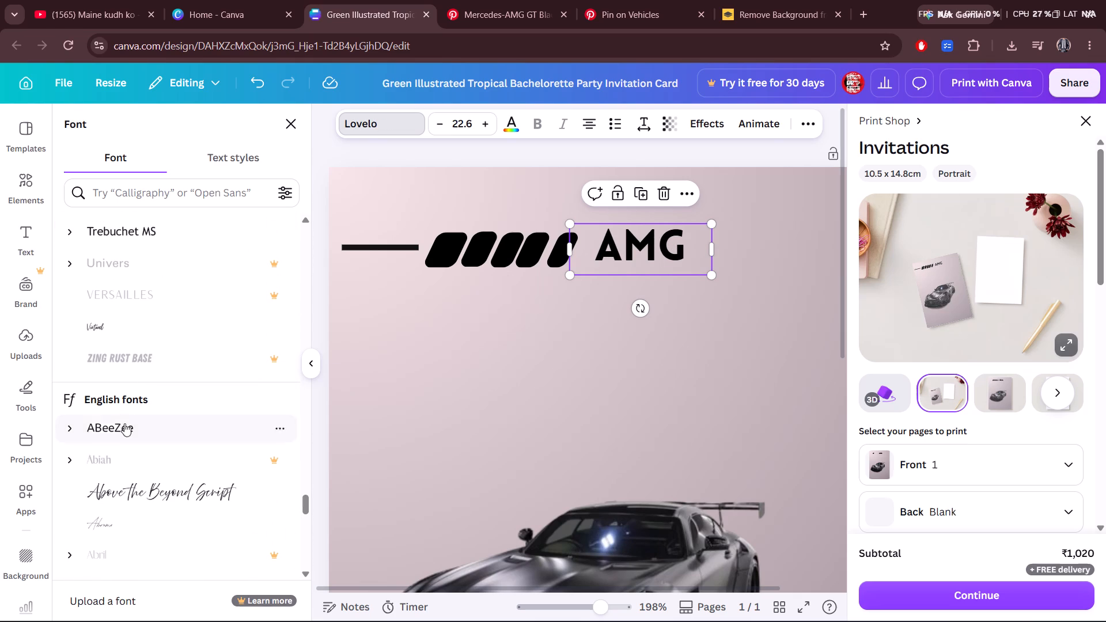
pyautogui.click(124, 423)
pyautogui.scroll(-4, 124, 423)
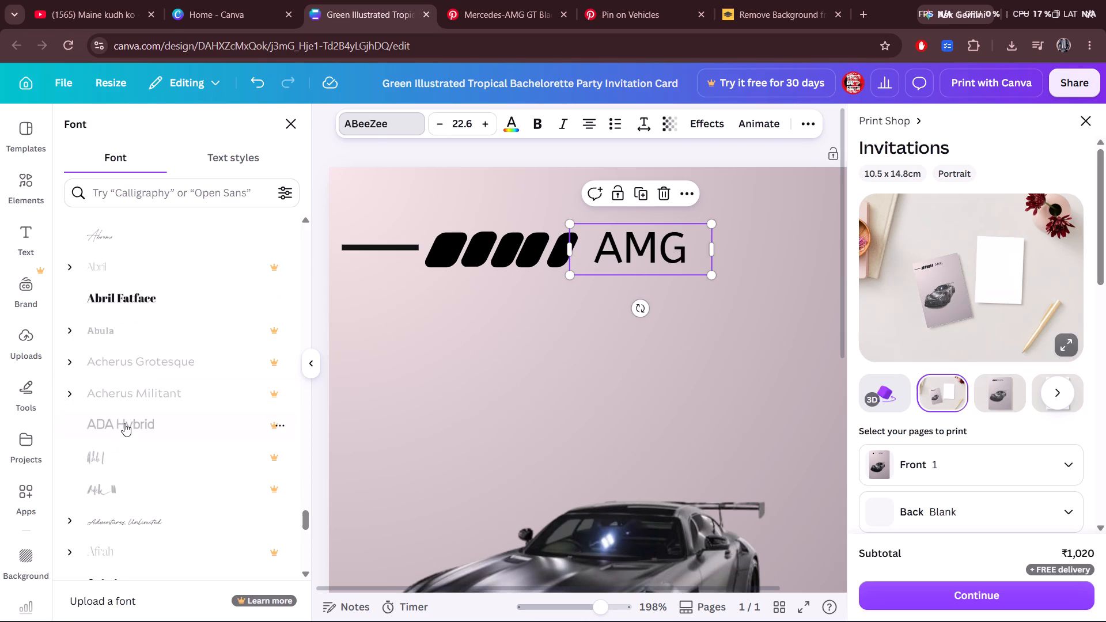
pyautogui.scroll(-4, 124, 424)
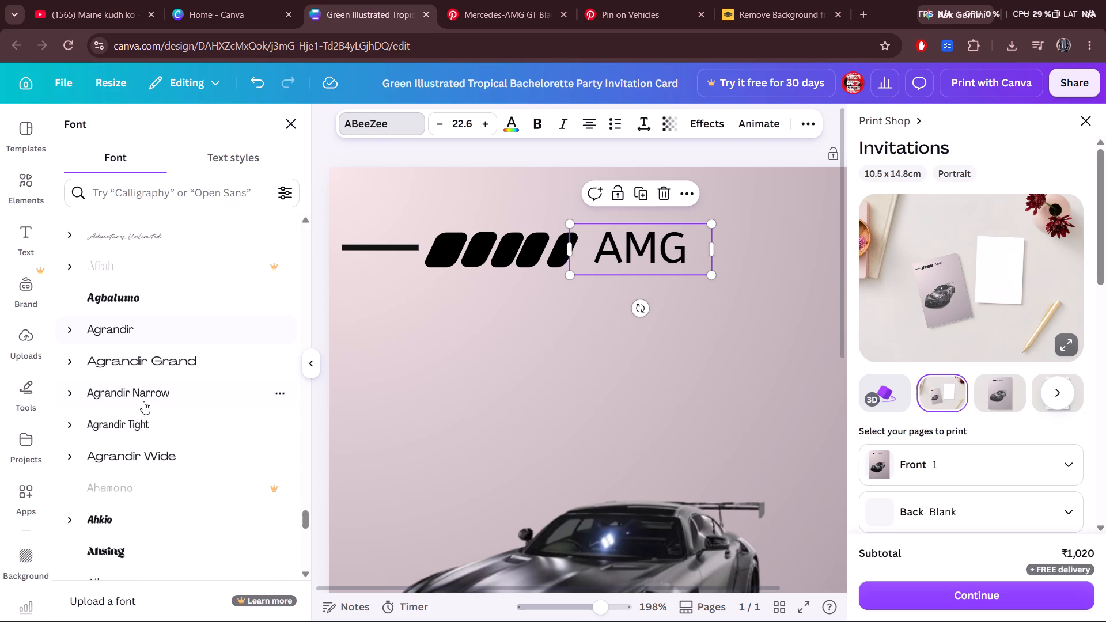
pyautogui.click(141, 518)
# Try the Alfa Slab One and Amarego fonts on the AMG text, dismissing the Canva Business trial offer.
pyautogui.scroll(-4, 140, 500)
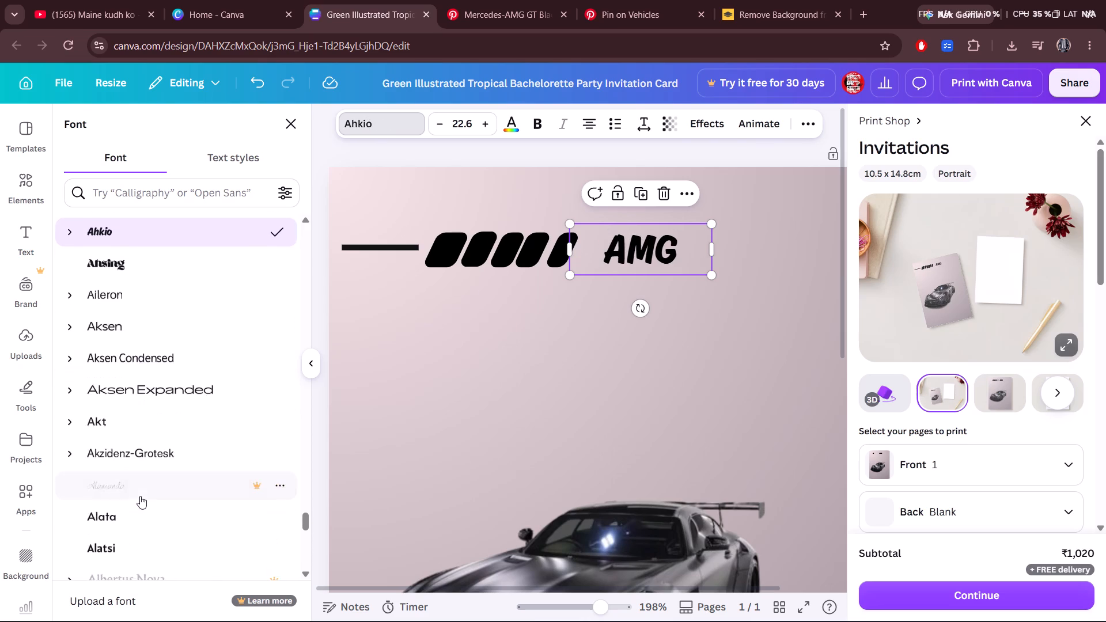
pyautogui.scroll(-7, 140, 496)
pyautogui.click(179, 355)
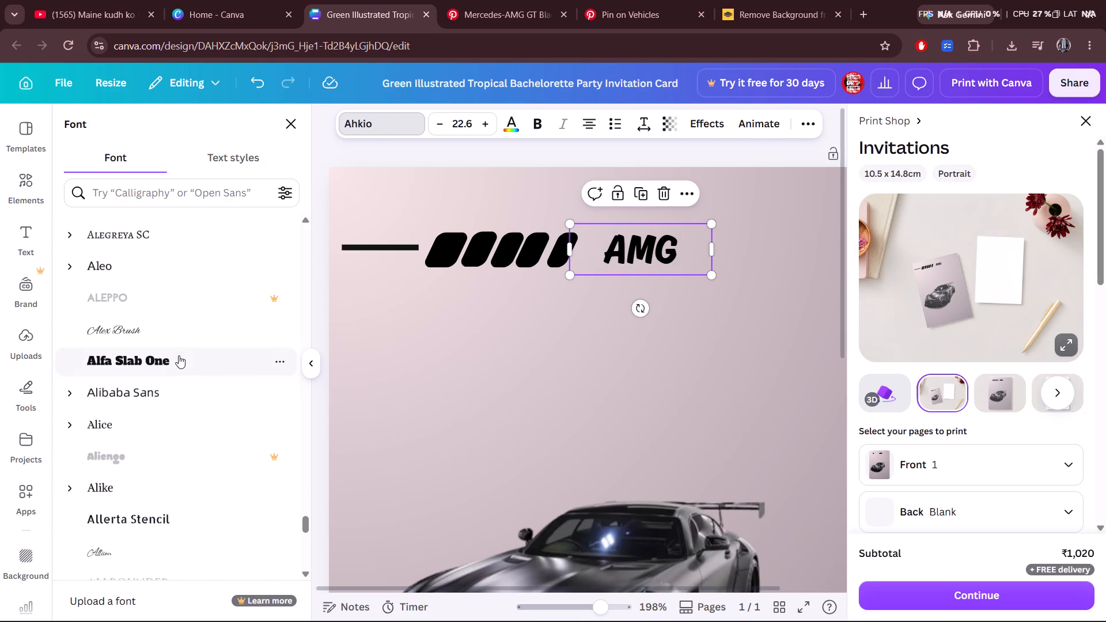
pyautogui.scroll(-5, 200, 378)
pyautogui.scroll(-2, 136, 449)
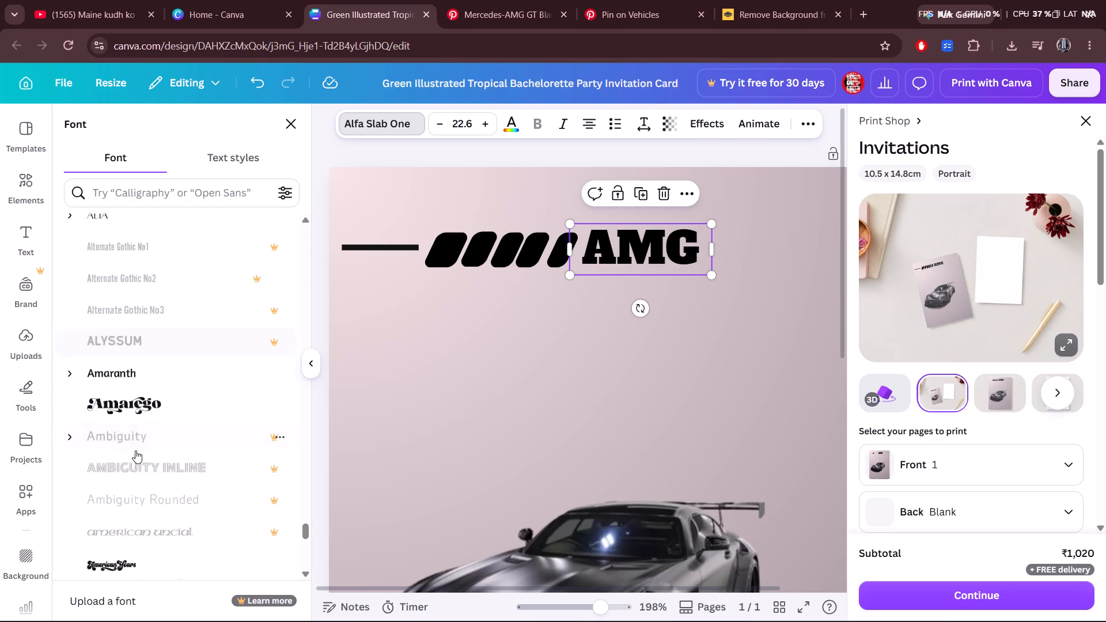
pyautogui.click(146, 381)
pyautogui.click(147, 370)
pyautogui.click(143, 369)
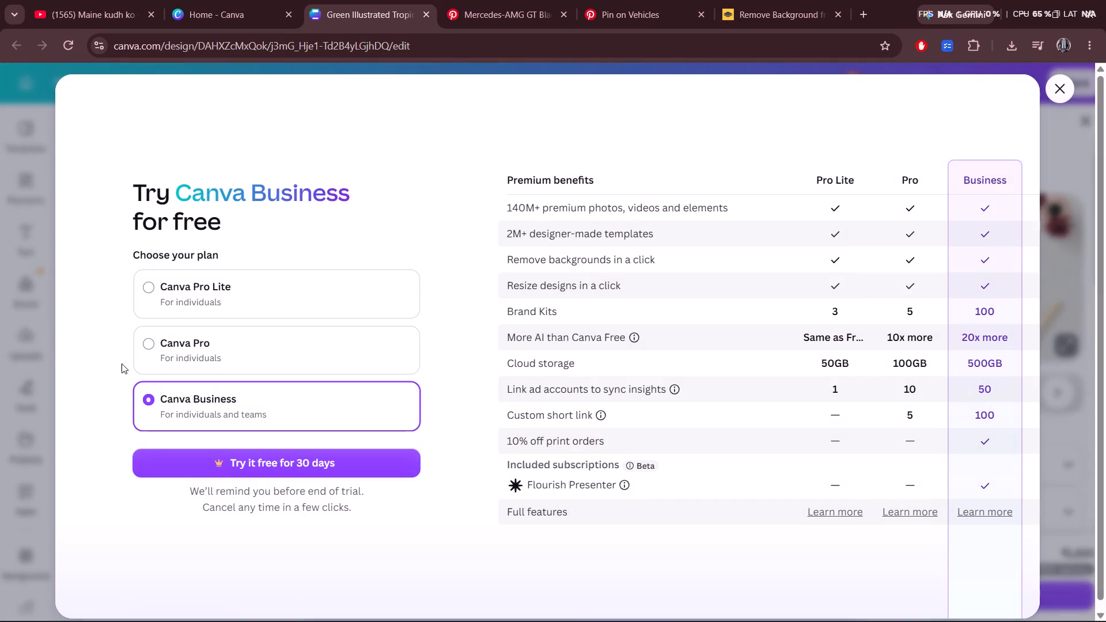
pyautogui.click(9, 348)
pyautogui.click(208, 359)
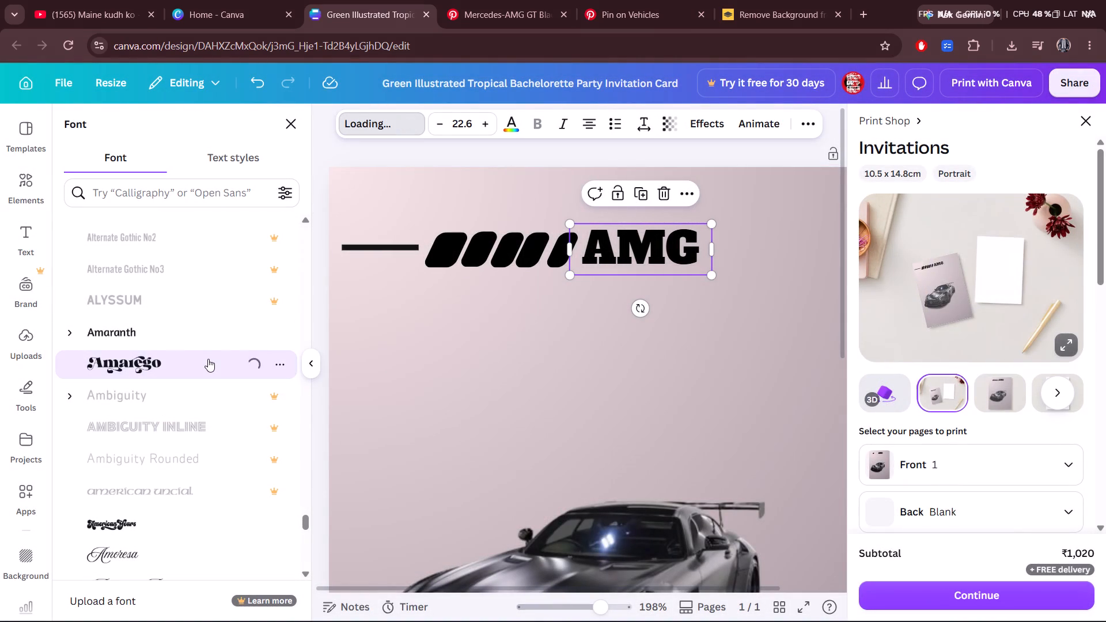
# Apply the Anton SC font to the AMG text and keep browsing the English fonts.
pyautogui.scroll(-5, 208, 359)
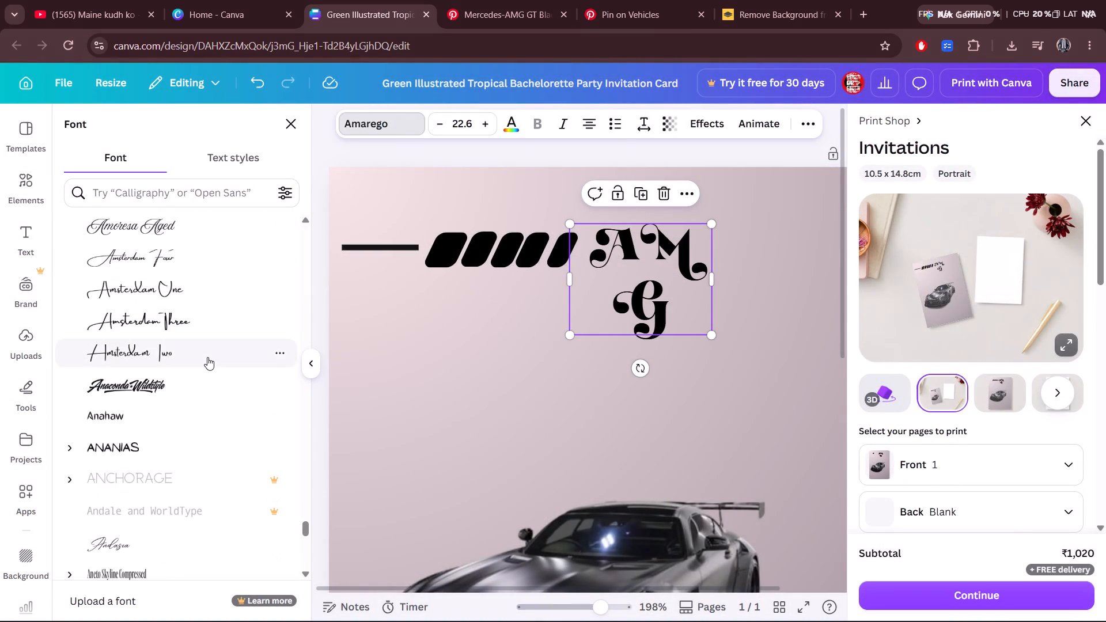
pyautogui.scroll(-14, 207, 357)
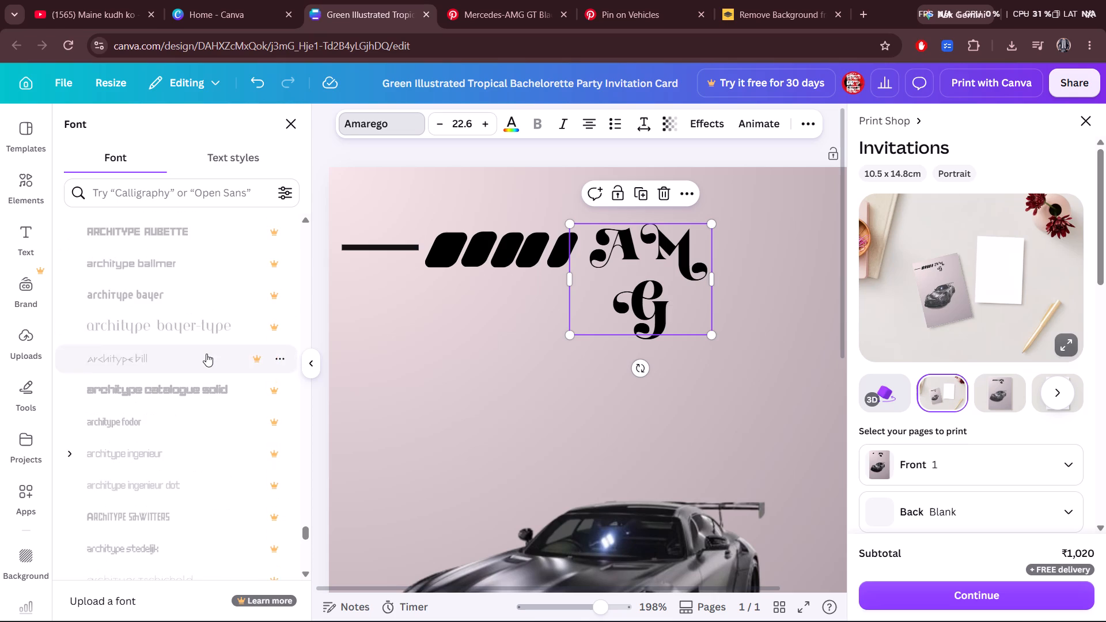
pyautogui.scroll(8, 206, 354)
pyautogui.click(145, 509)
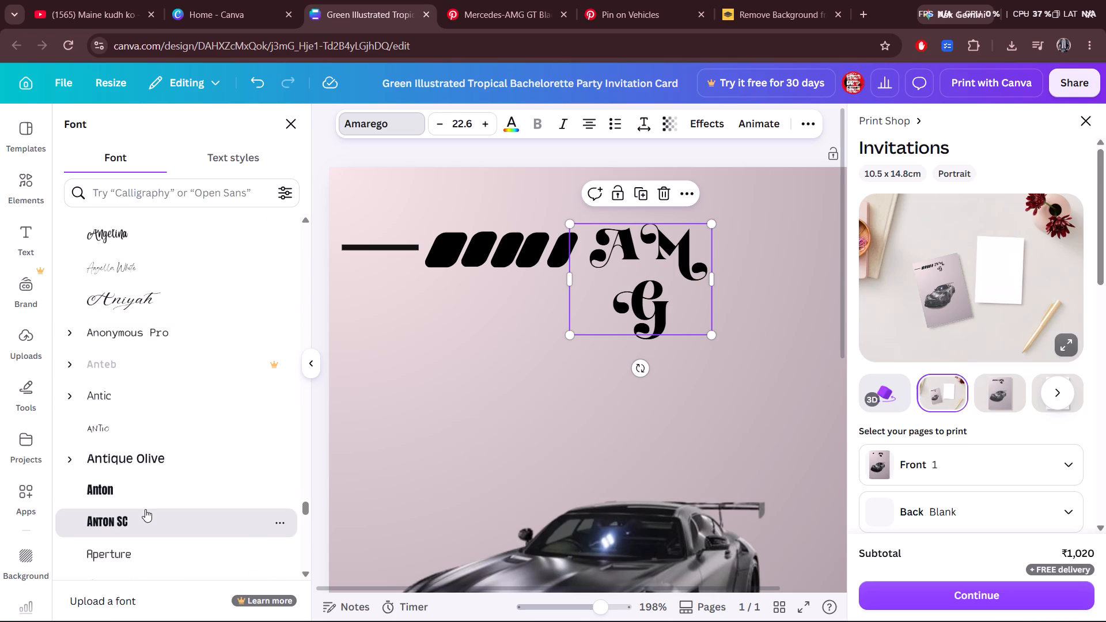
pyautogui.scroll(11, 150, 475)
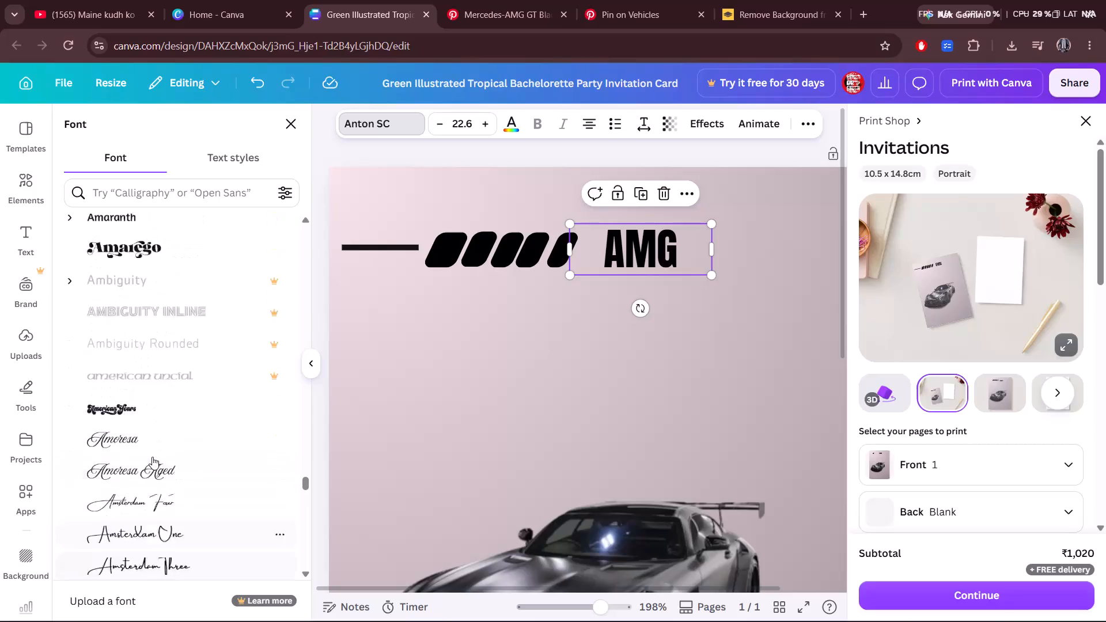
# Undo the recent font changes on the AMG header text, stepping back to the Blaka font.
pyautogui.scroll(8, 153, 442)
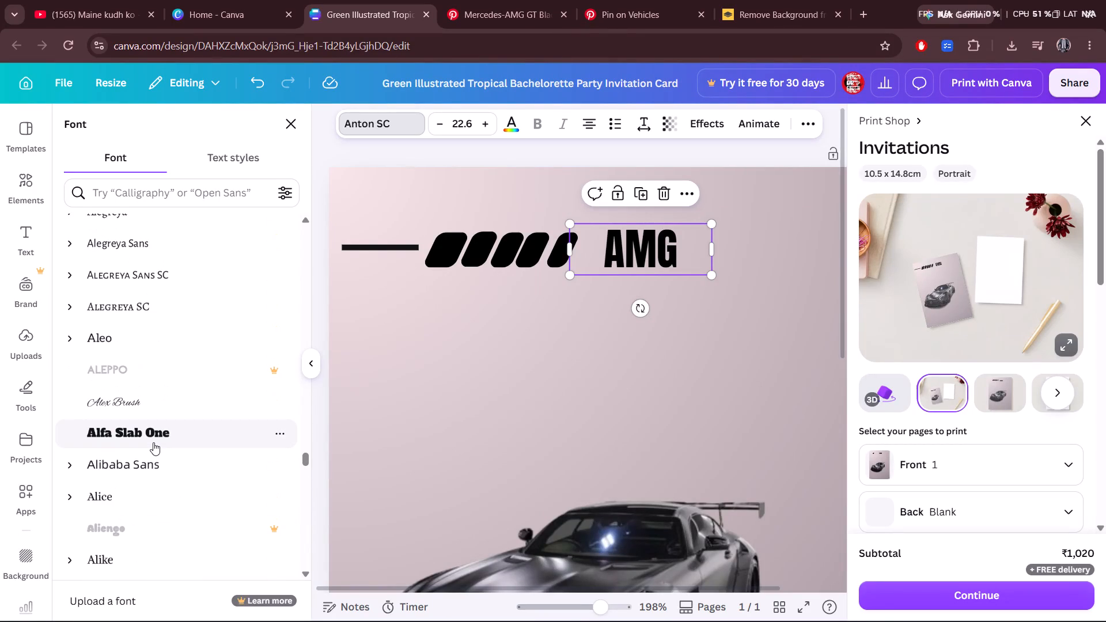
pyautogui.scroll(15, 153, 442)
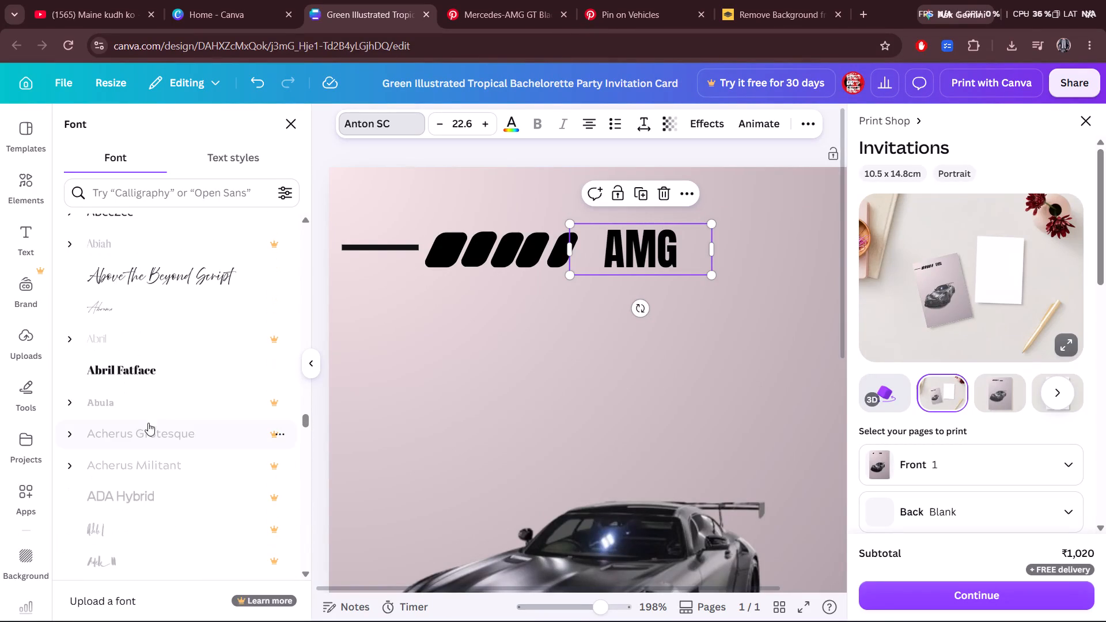
pyautogui.tripleClick(264, 86)
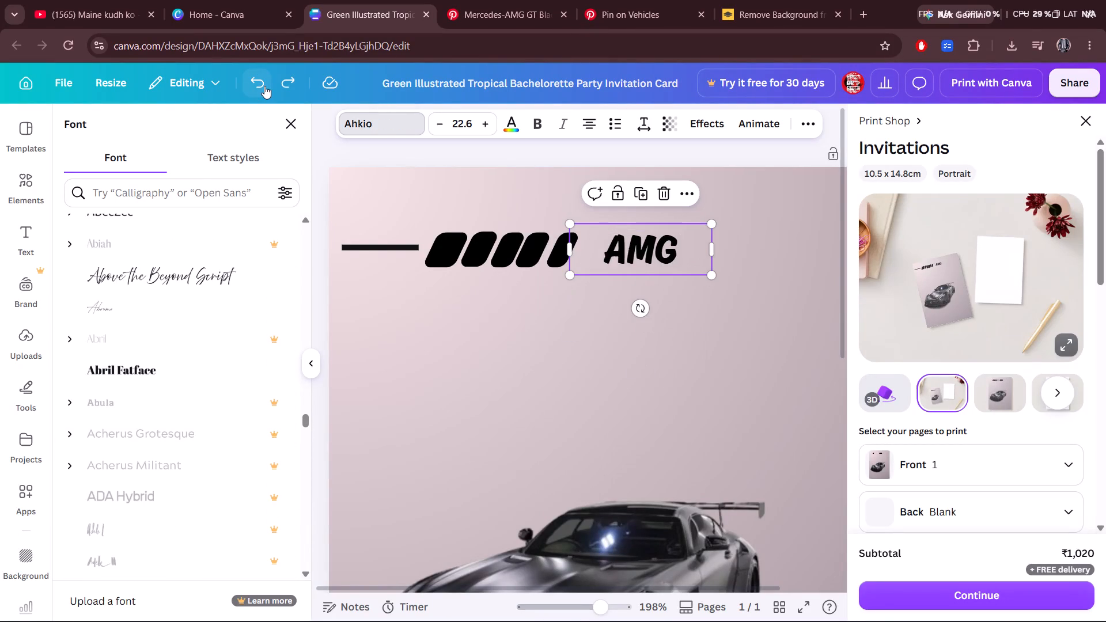
pyautogui.click(264, 86)
pyautogui.doubleClick(264, 86)
pyautogui.click(264, 86)
pyautogui.click(264, 86)
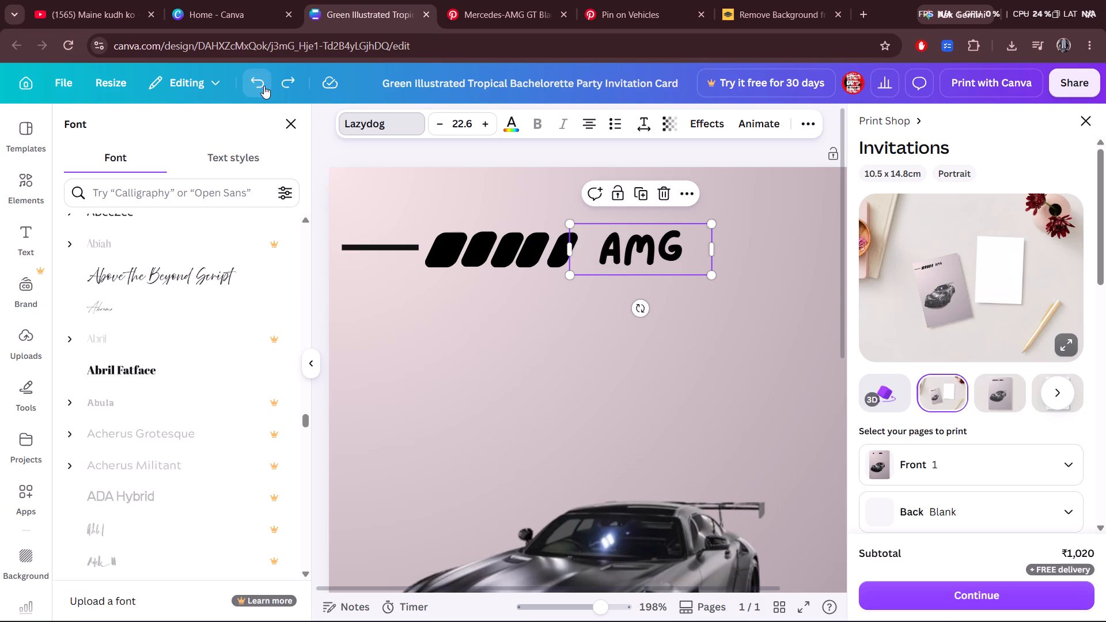
pyautogui.click(264, 86)
pyautogui.click(264, 86)
pyautogui.click(264, 86)
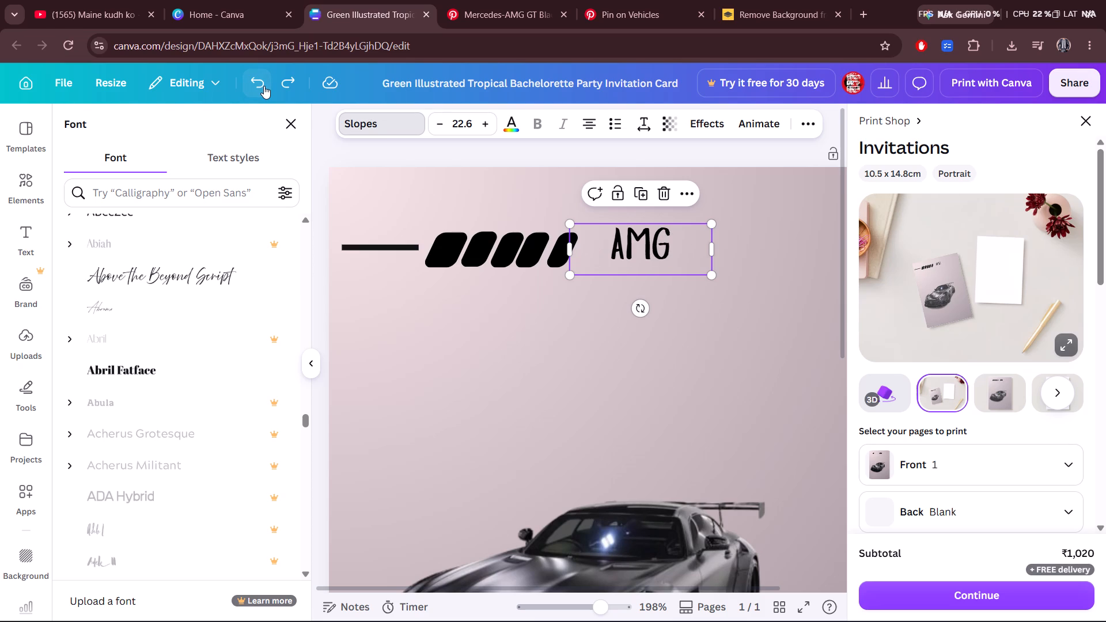
pyautogui.click(264, 86)
pyautogui.click(264, 86)
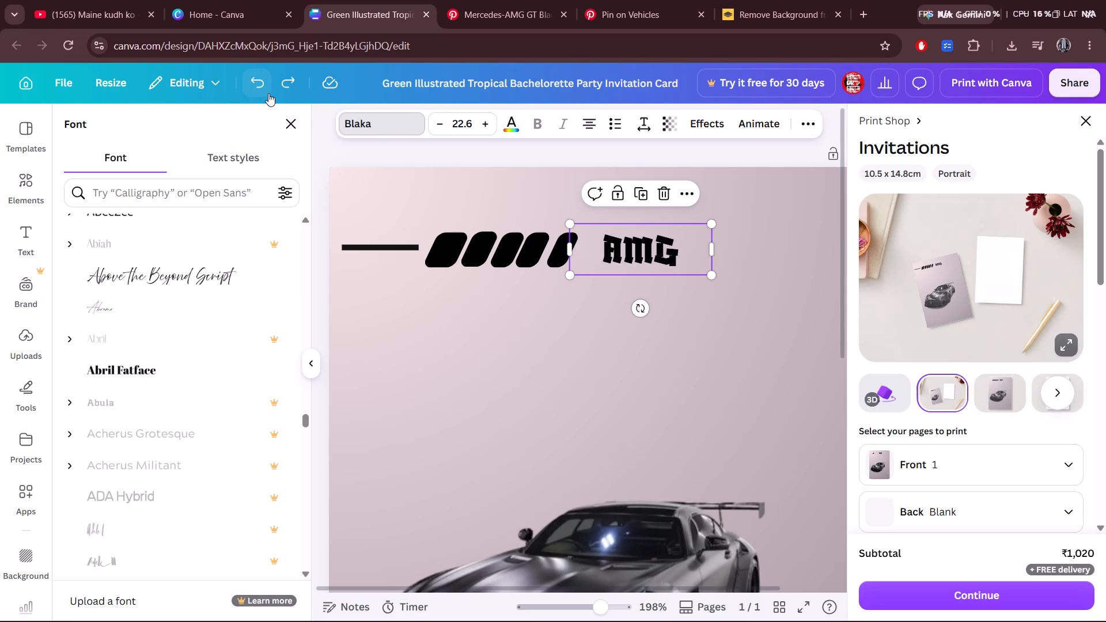
# Switch to YouTube, resume the paused song video and lower its volume.
pyautogui.click(47, 0)
pyautogui.click(389, 280)
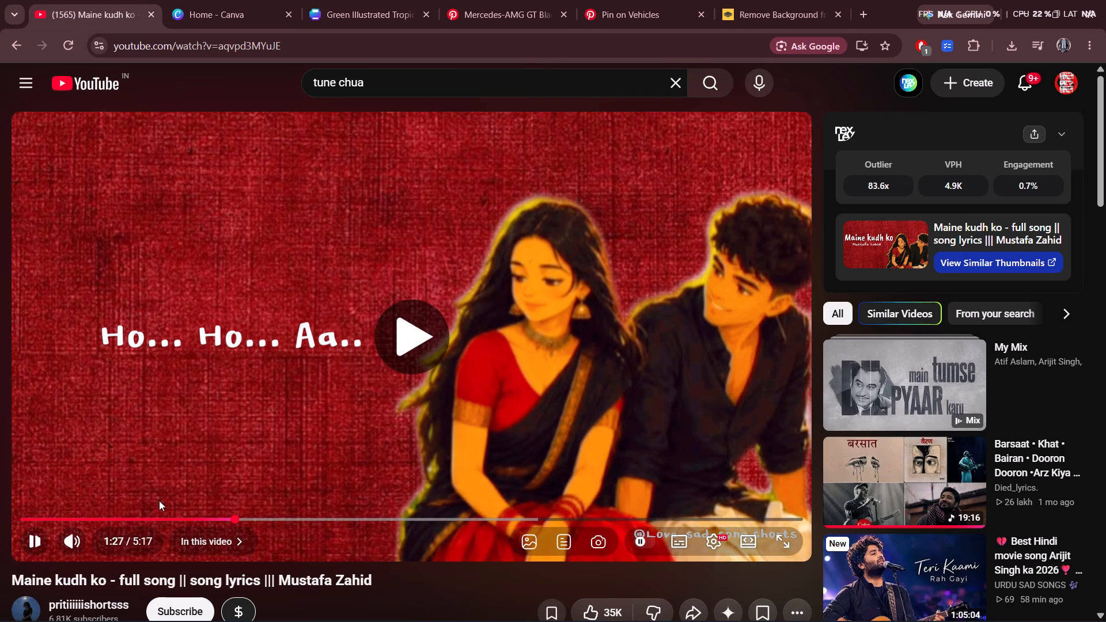
pyautogui.click(103, 548)
pyautogui.moveTo(101, 537); pyautogui.dragTo(87, 548)
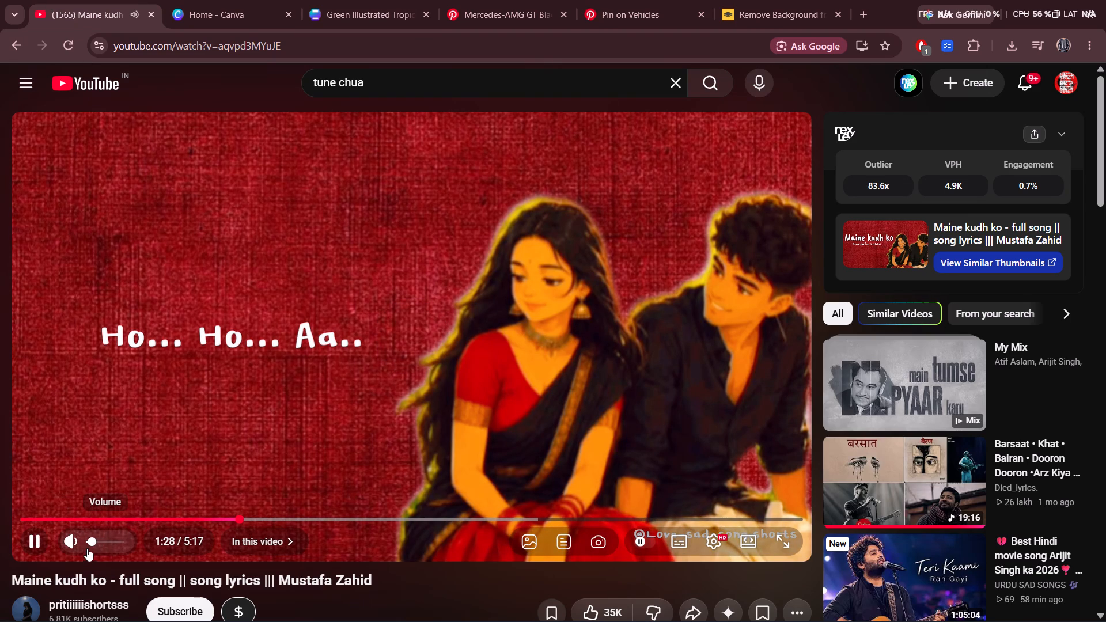
pyautogui.moveTo(87, 548); pyautogui.dragTo(88, 549)
# Close the Canva home page and return to the poster design.
pyautogui.click(249, 1)
pyautogui.click(349, 0)
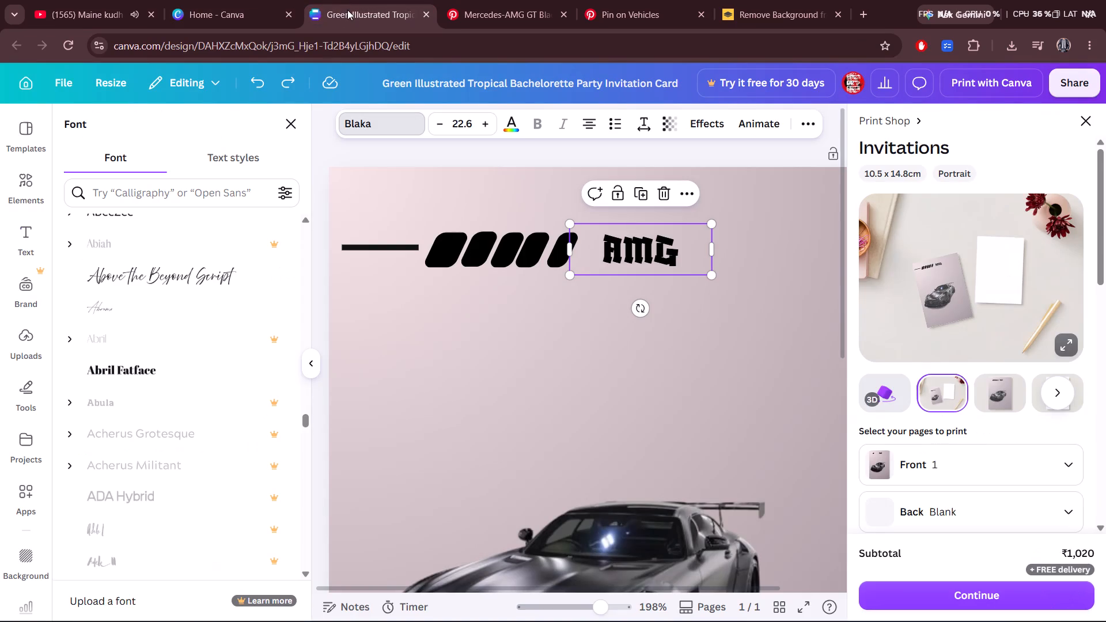
pyautogui.click(294, 18)
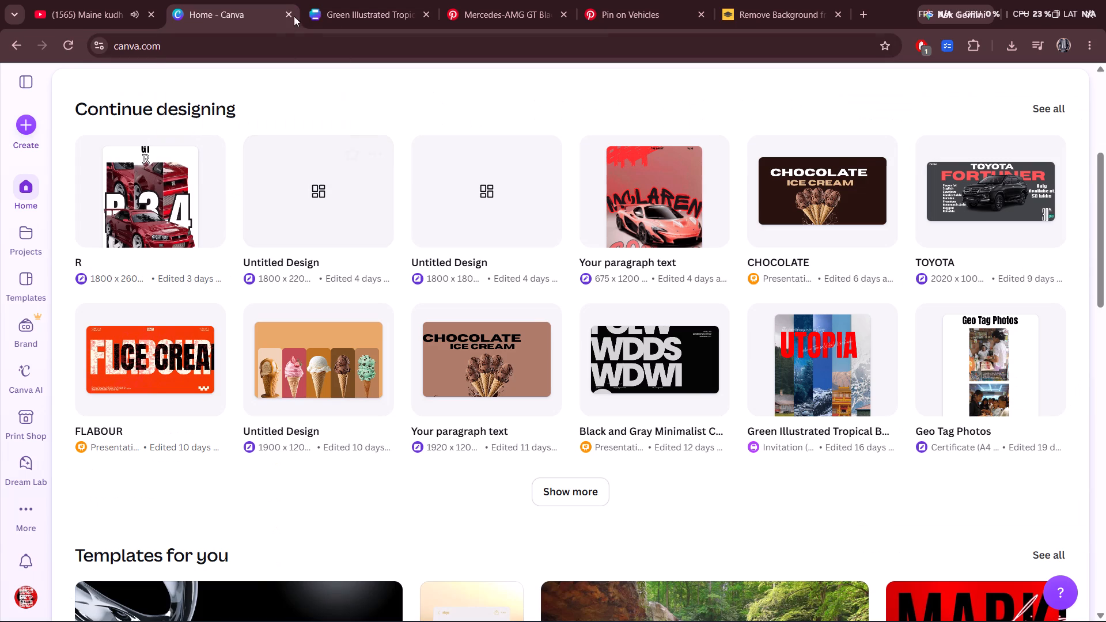
pyautogui.click(290, 17)
# Undo further font changes until the AMG header text is back in HK Modular.
pyautogui.scroll(2, 221, 366)
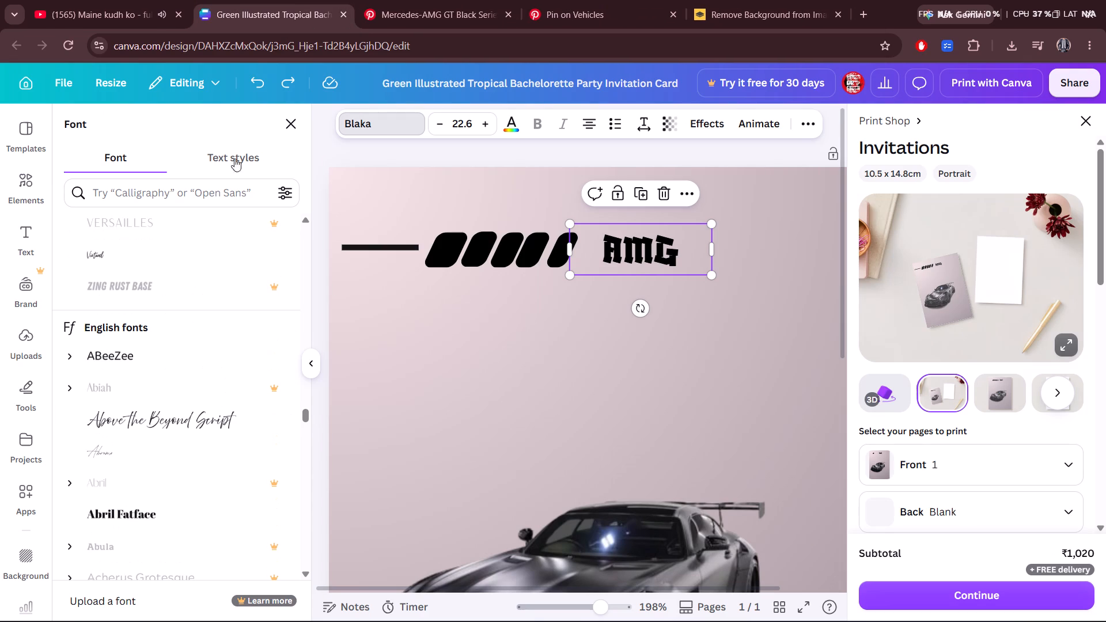
pyautogui.click(259, 95)
pyautogui.click(259, 93)
pyautogui.click(259, 93)
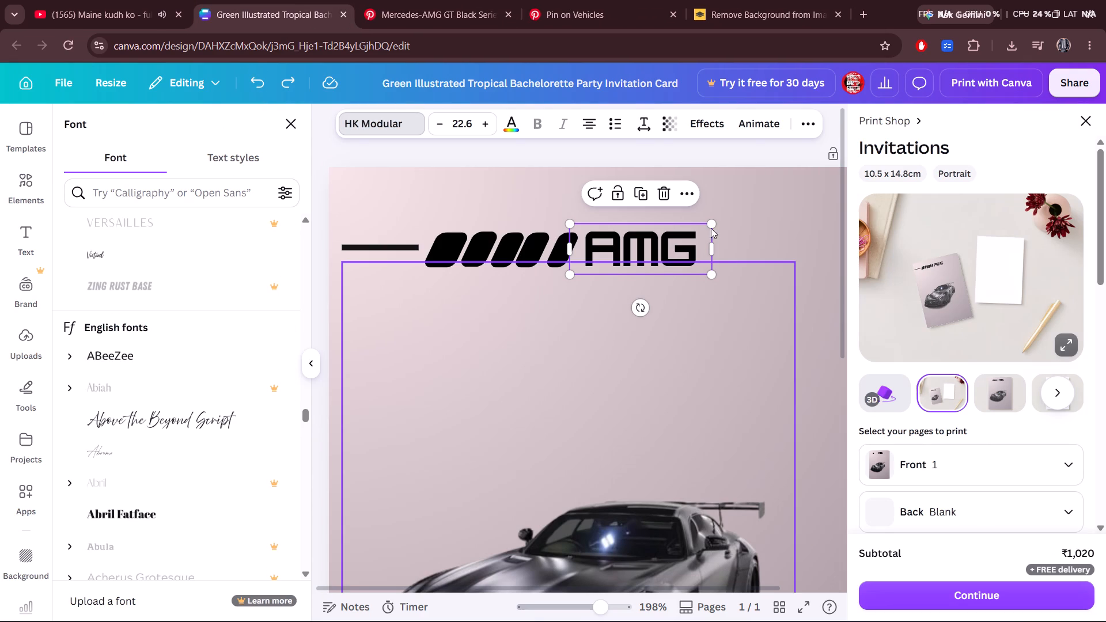
# Duplicate the header line, place the copy to the right of the AMG text near the page edge and lengthen it.
pyautogui.click(506, 337)
pyautogui.click(411, 245)
pyautogui.click(422, 214)
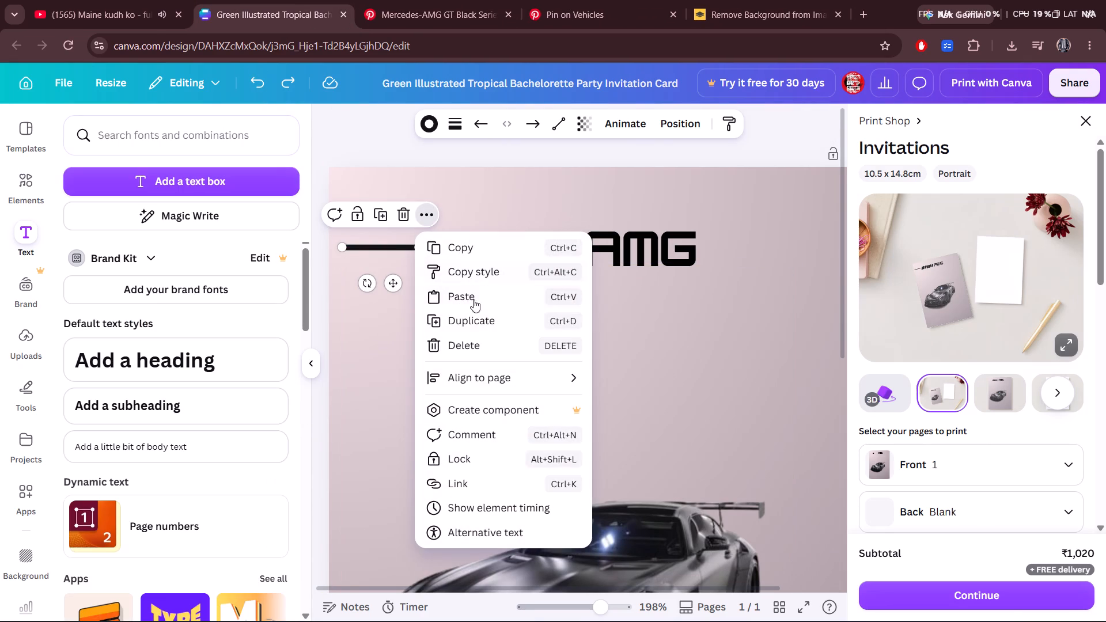
pyautogui.click(474, 317)
pyautogui.moveTo(399, 268); pyautogui.dragTo(688, 245)
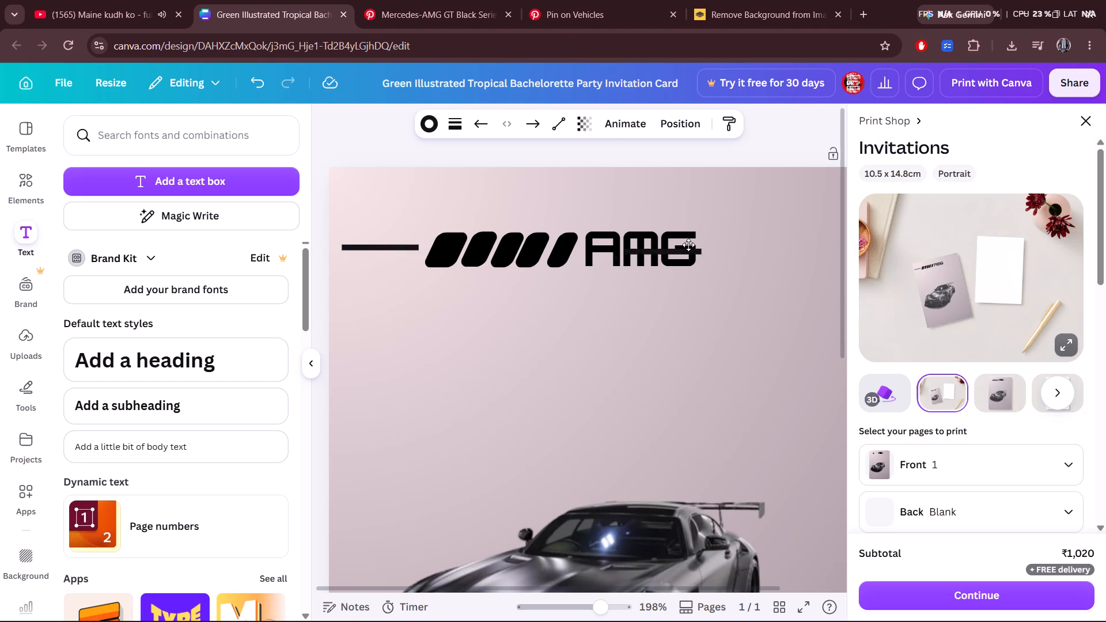
pyautogui.moveTo(688, 245); pyautogui.dragTo(747, 244)
pyautogui.click(546, 363)
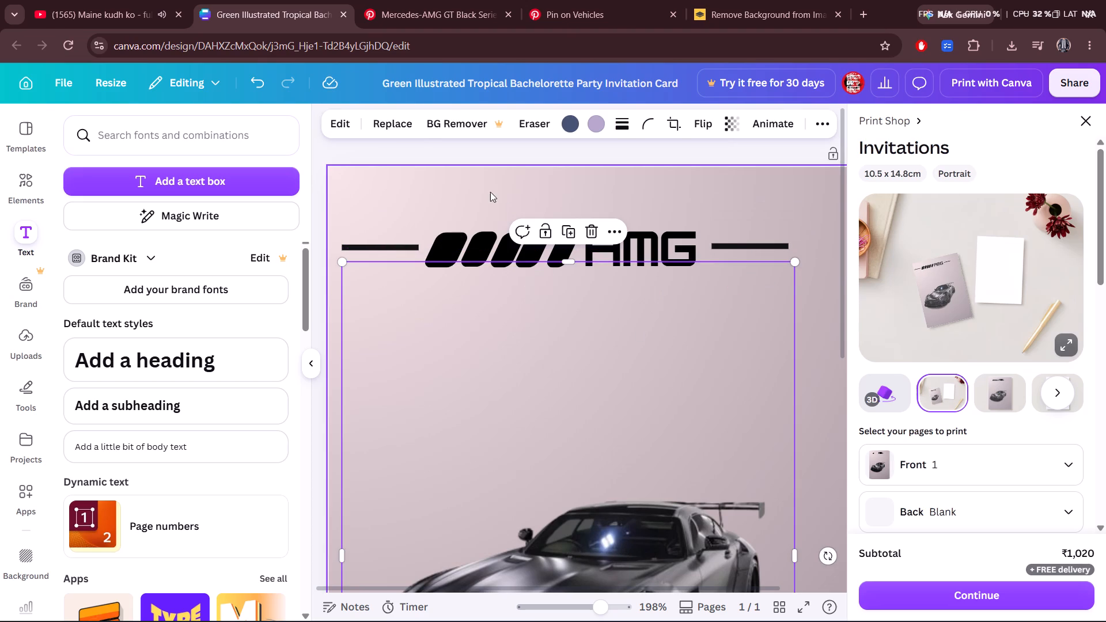
pyautogui.click(486, 191)
pyautogui.moveTo(756, 246); pyautogui.dragTo(806, 247)
pyautogui.moveTo(759, 246); pyautogui.dragTo(744, 246)
pyautogui.click(697, 282)
# Move the AMG header text right until it sits next to the duplicated line.
pyautogui.click(707, 237)
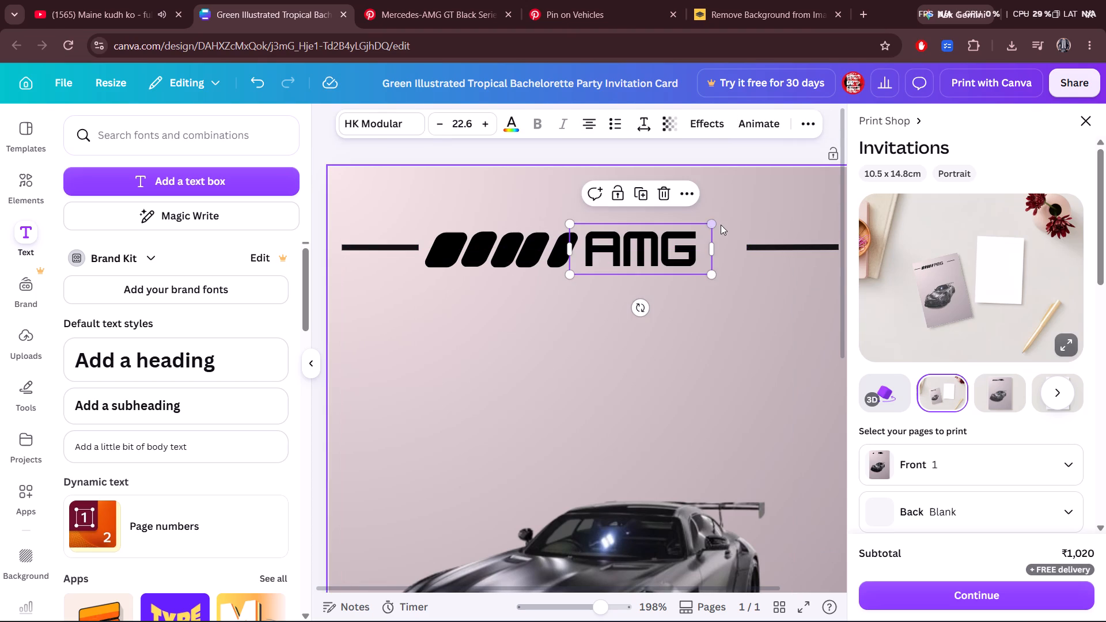
pyautogui.click(721, 225)
pyautogui.moveTo(705, 236); pyautogui.dragTo(740, 238)
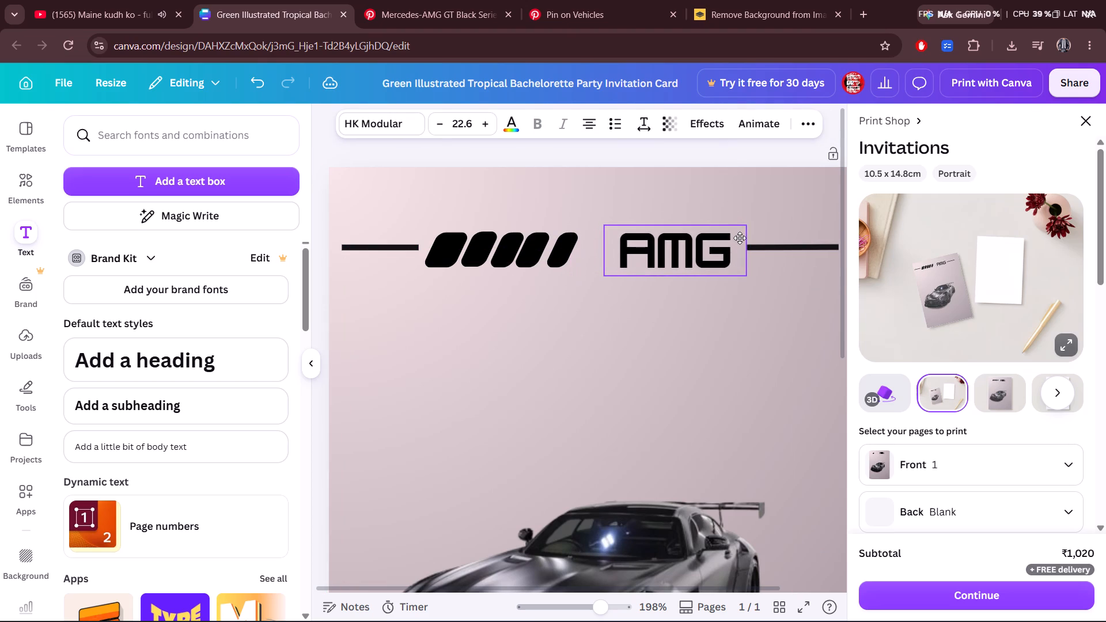
pyautogui.moveTo(740, 238); pyautogui.dragTo(742, 233)
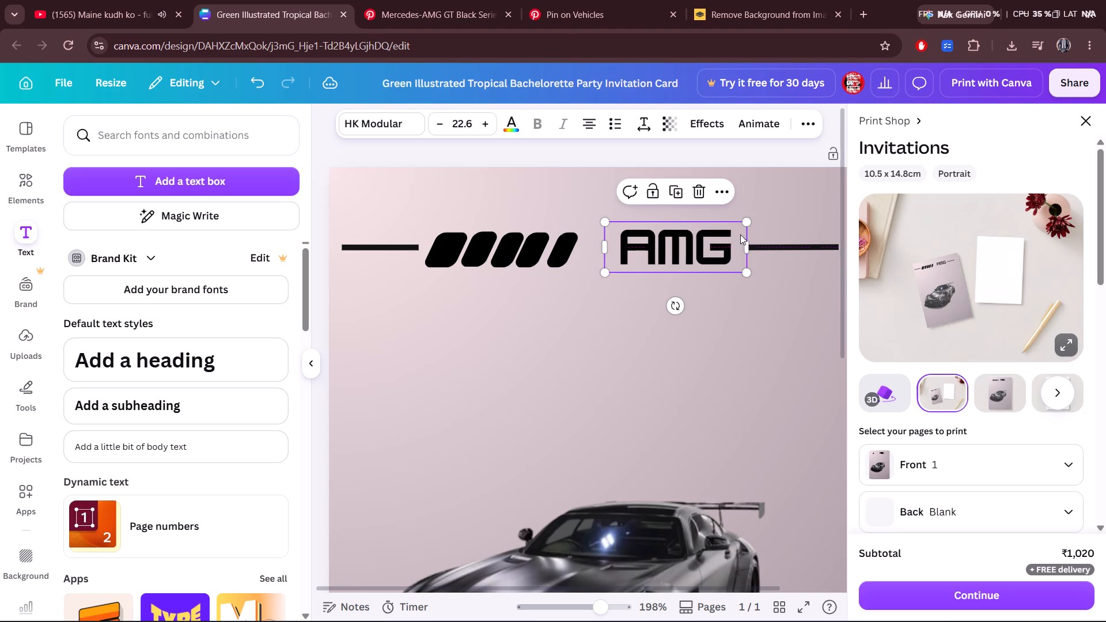
# Move all five header slashes together to the right, close to the AMG text.
pyautogui.moveTo(431, 219); pyautogui.dragTo(558, 244)
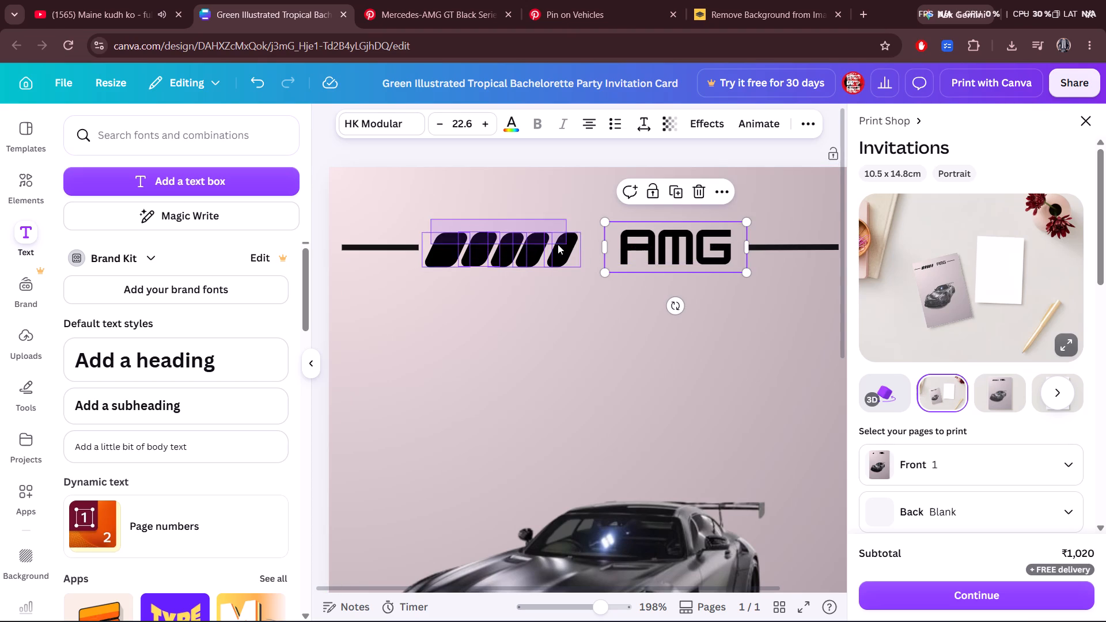
pyautogui.moveTo(558, 244); pyautogui.dragTo(558, 246)
pyautogui.moveTo(517, 302); pyautogui.dragTo(522, 302)
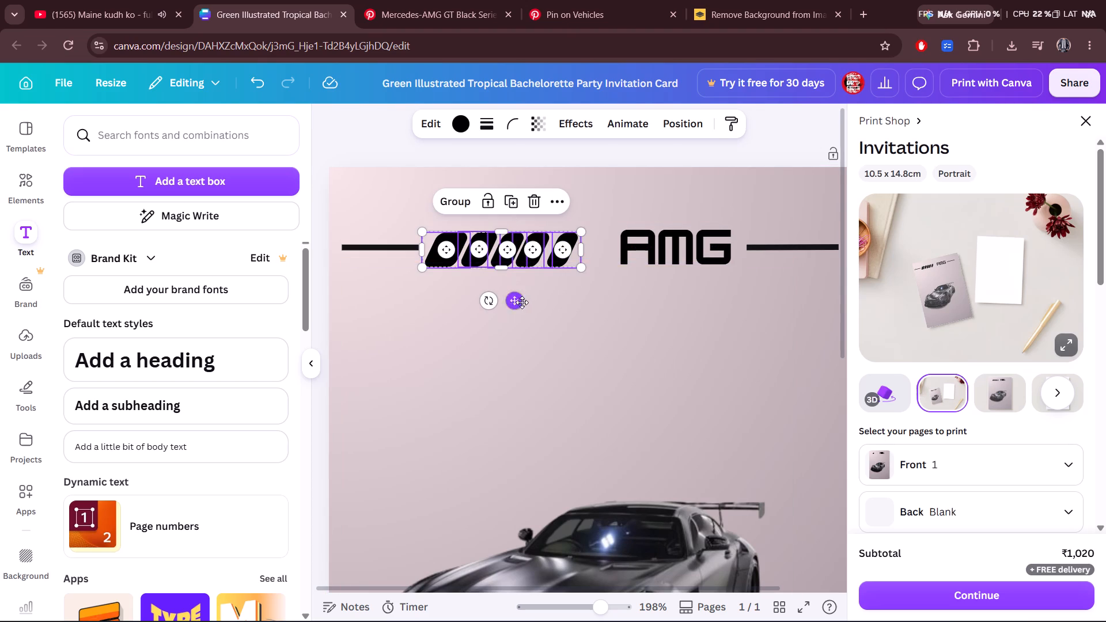
pyautogui.moveTo(522, 302); pyautogui.dragTo(542, 298)
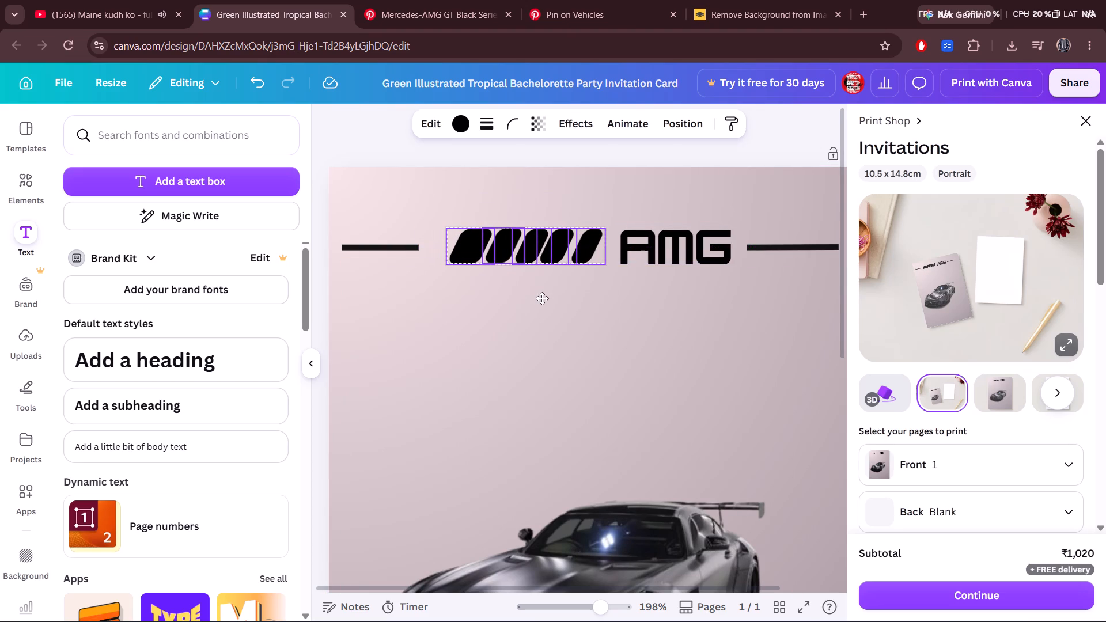
pyautogui.moveTo(542, 298); pyautogui.dragTo(543, 301)
# Check the header on the Pinterest poster and lengthen the left header line toward the slashes.
pyautogui.click(397, 0)
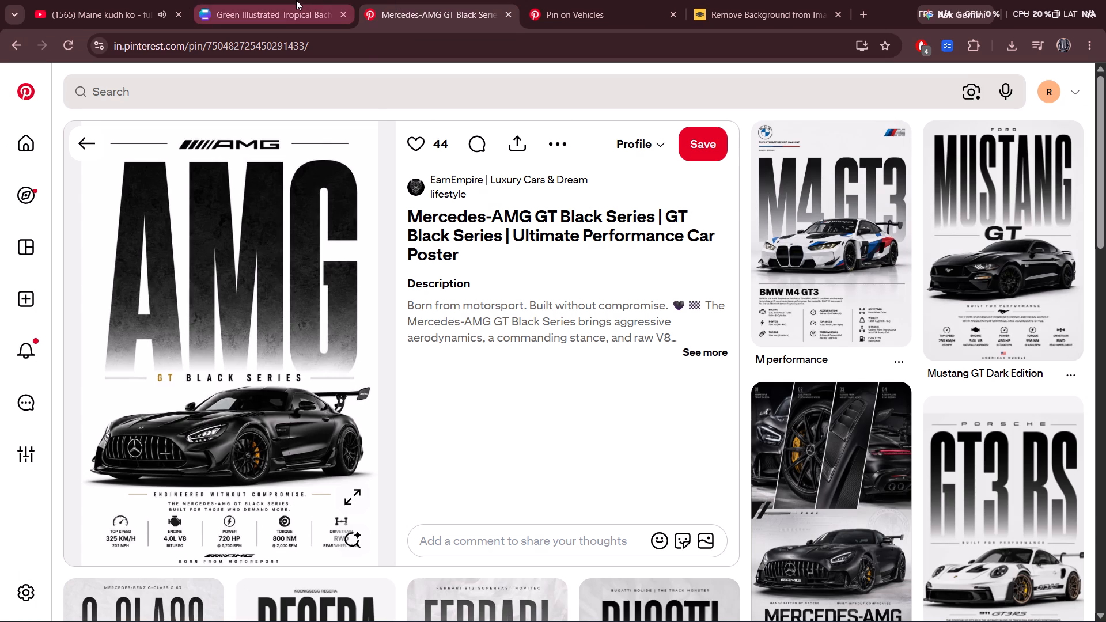
pyautogui.click(296, 0)
pyautogui.click(389, 241)
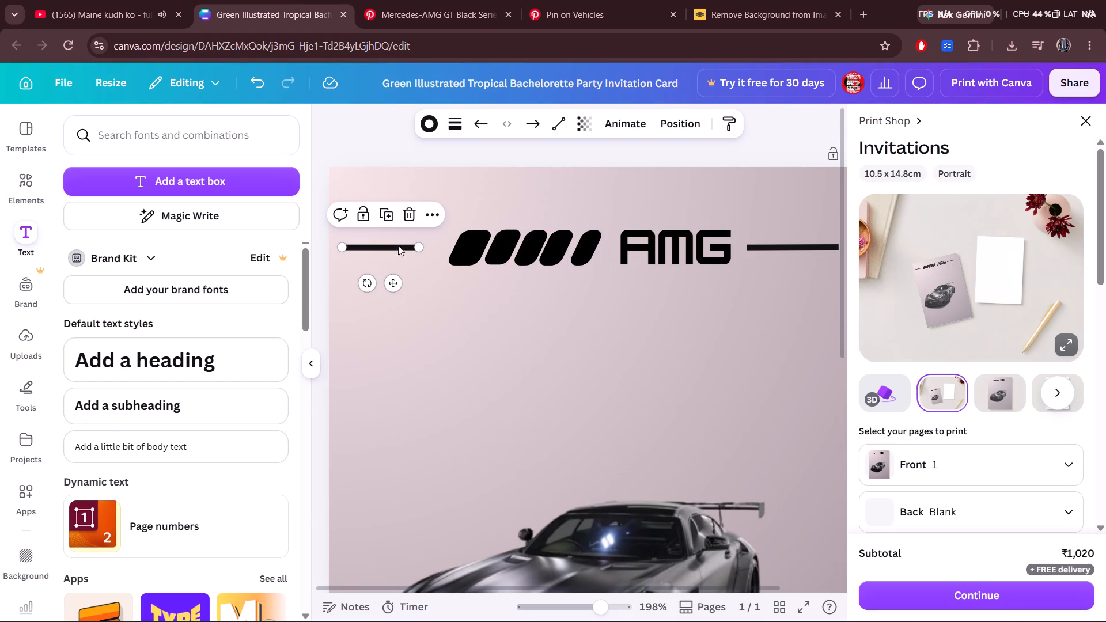
pyautogui.moveTo(415, 243); pyautogui.dragTo(437, 242)
pyautogui.click(342, 109)
# Add a text box above the car reading AMG and set it in the Lovelo font.
pyautogui.scroll(-2, 426, 279)
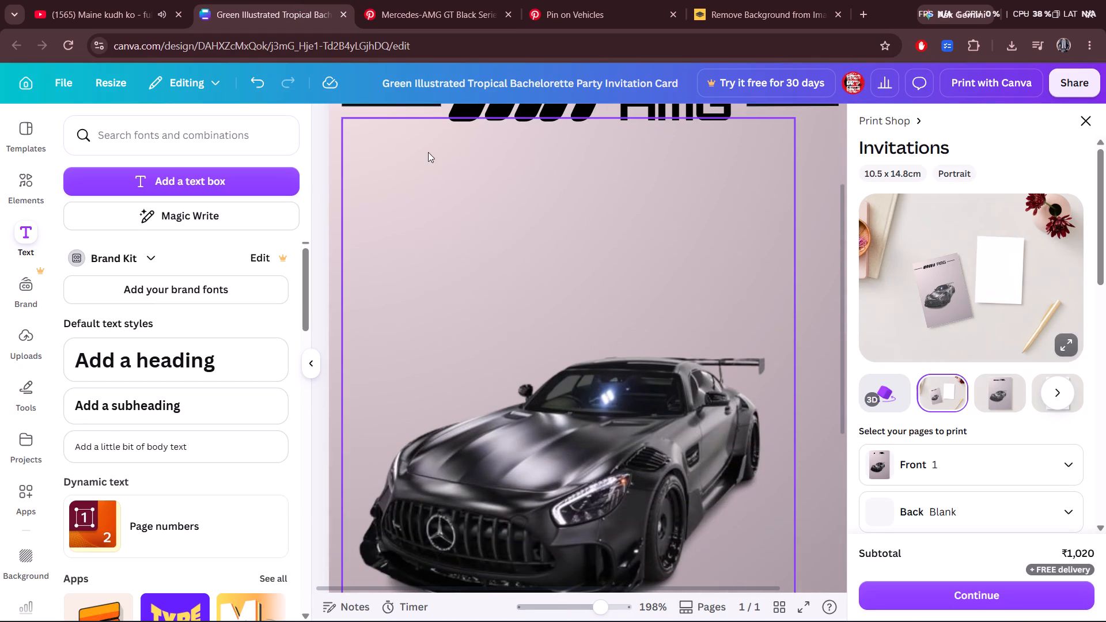
pyautogui.click(179, 180)
pyautogui.tripleClick(614, 352)
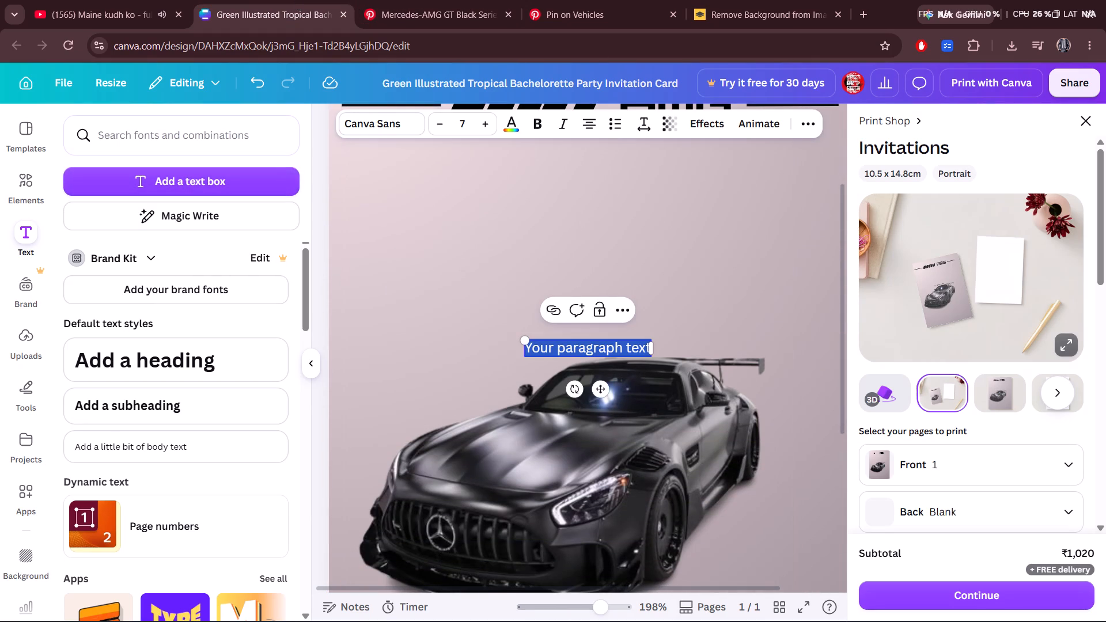
pyautogui.click(614, 351)
pyautogui.press('a')
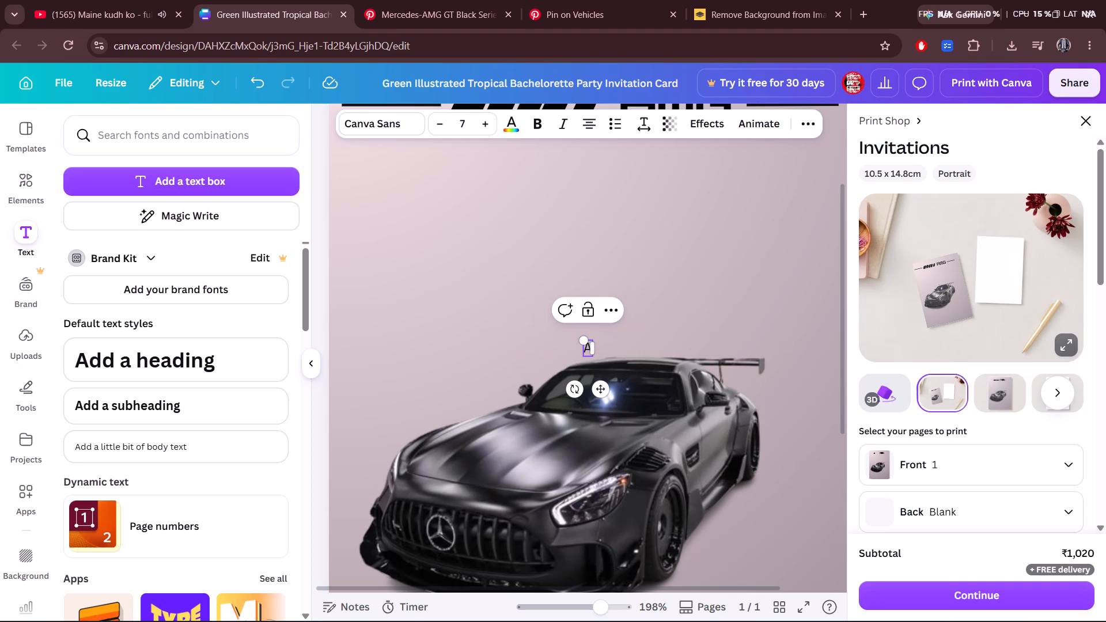
pyautogui.press('m')
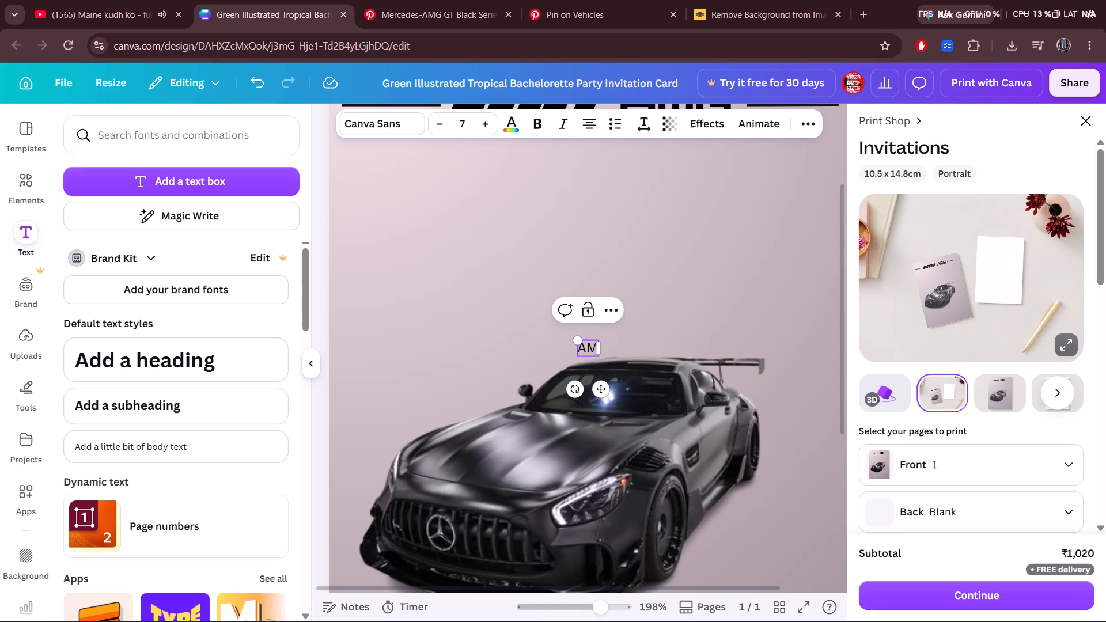
pyautogui.click(411, 127)
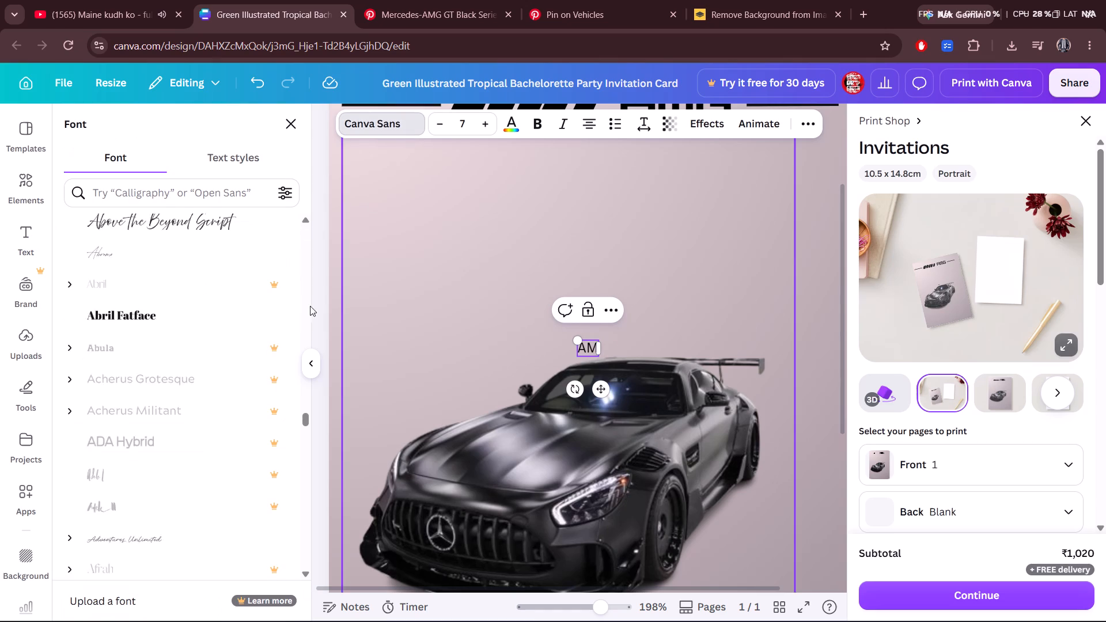
pyautogui.scroll(16, 160, 369)
pyautogui.scroll(-2, 160, 368)
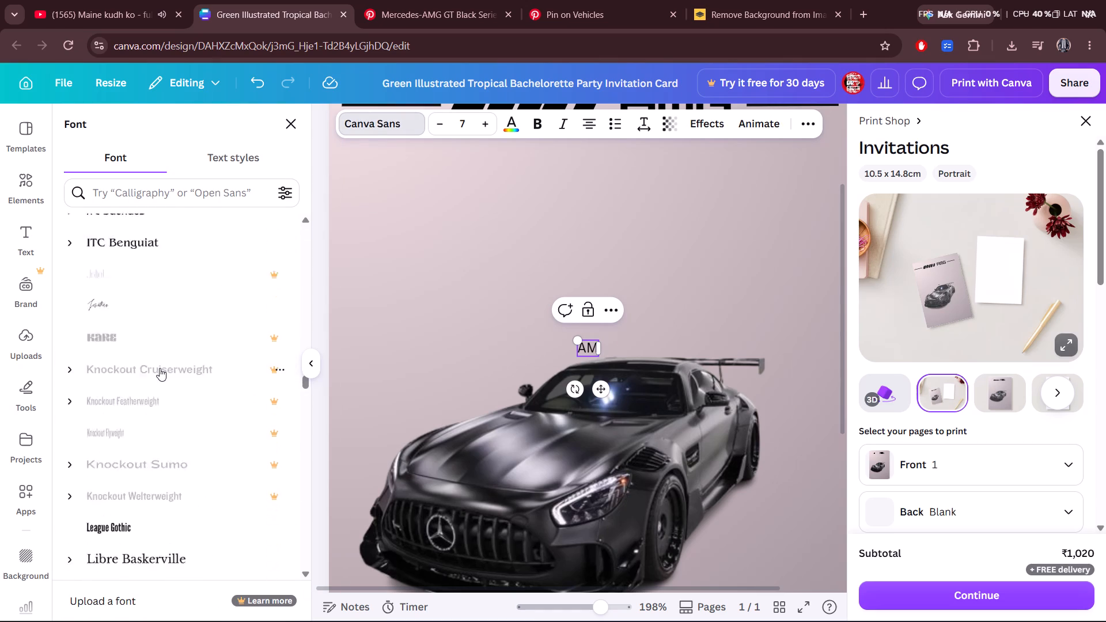
pyautogui.scroll(-3, 160, 368)
pyautogui.click(145, 438)
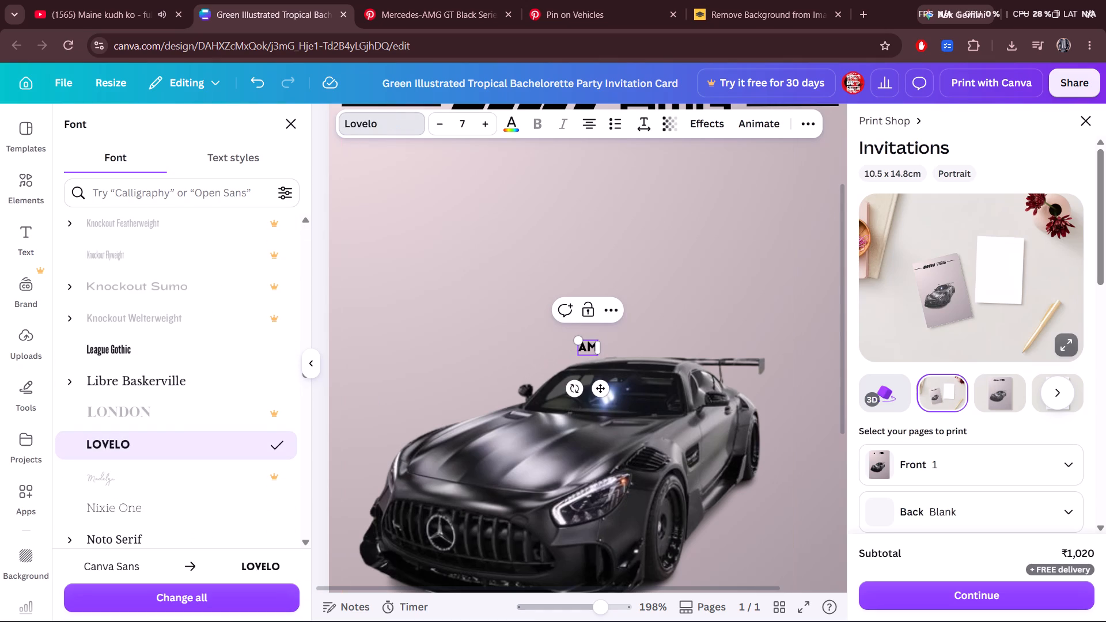
pyautogui.press('g')
# Check the Pinterest poster, enlarge the new AMG text to size 84.6 and place it between the header and the car.
pyautogui.click(434, 0)
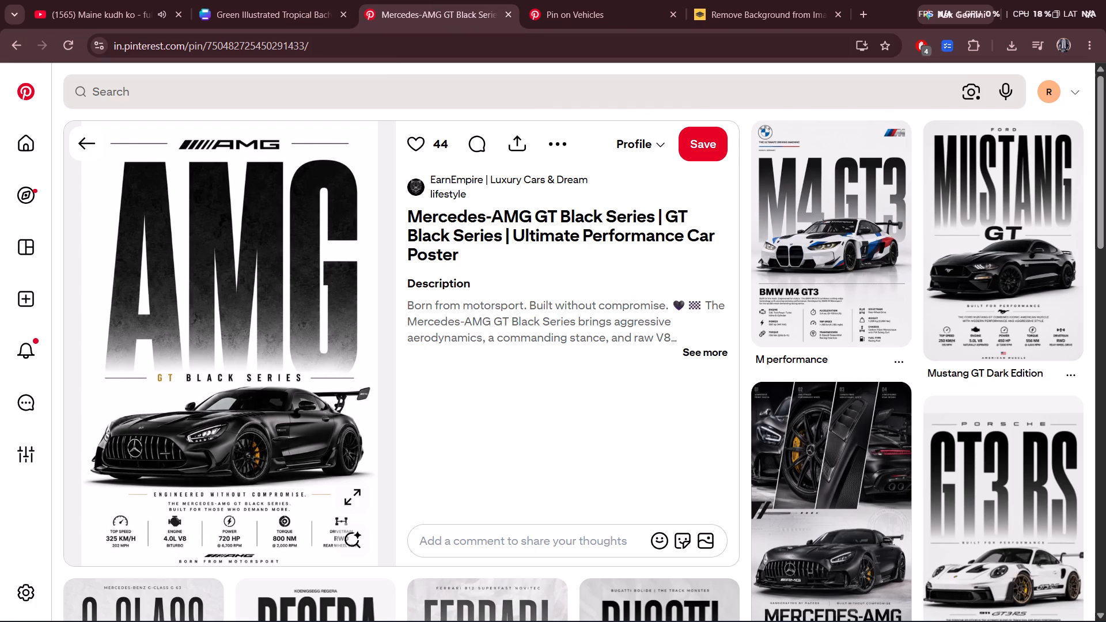
pyautogui.click(293, 0)
pyautogui.moveTo(567, 342); pyautogui.dragTo(566, 337)
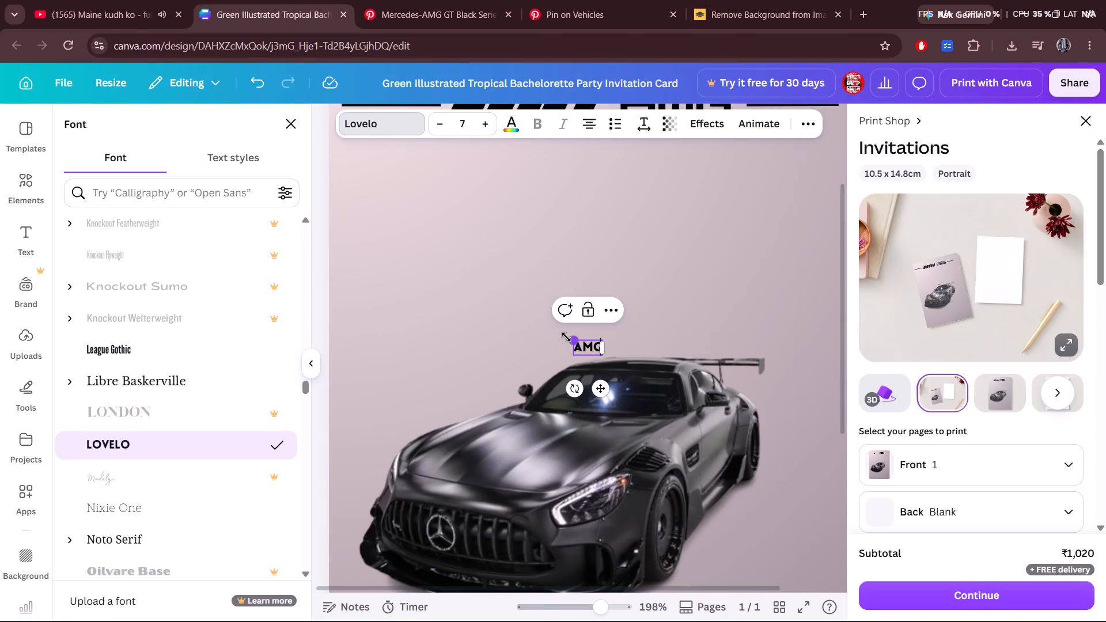
pyautogui.moveTo(566, 337); pyautogui.dragTo(303, 77)
pyautogui.moveTo(544, 329); pyautogui.dragTo(613, 312)
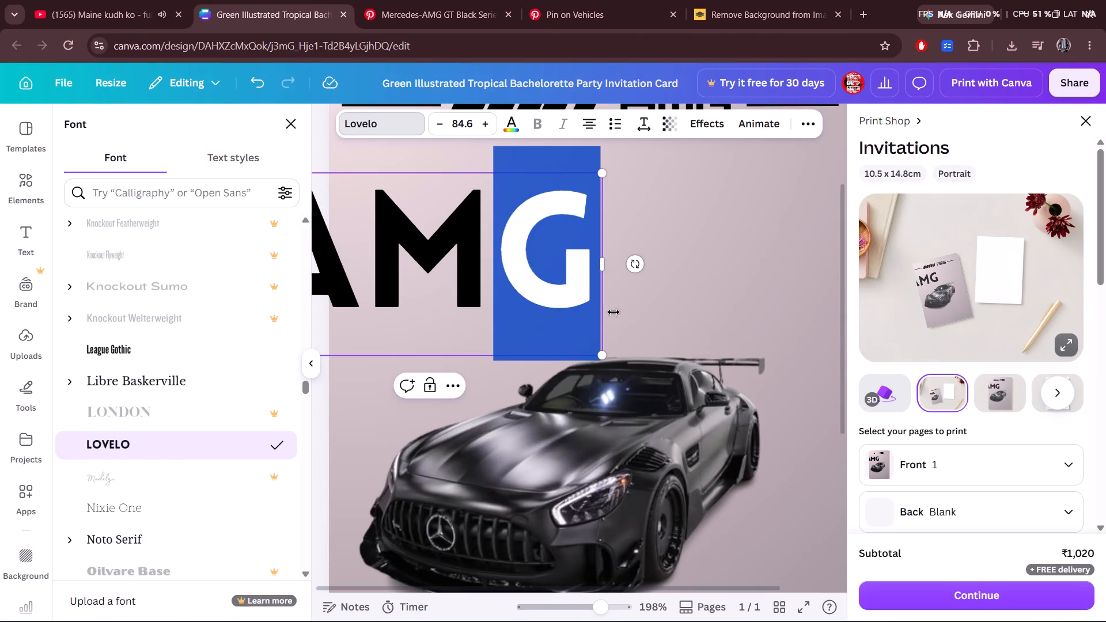
pyautogui.moveTo(613, 312); pyautogui.dragTo(636, 308)
pyautogui.click(681, 305)
pyautogui.click(510, 227)
pyautogui.moveTo(509, 227); pyautogui.dragTo(641, 200)
pyautogui.scroll(3, 638, 202)
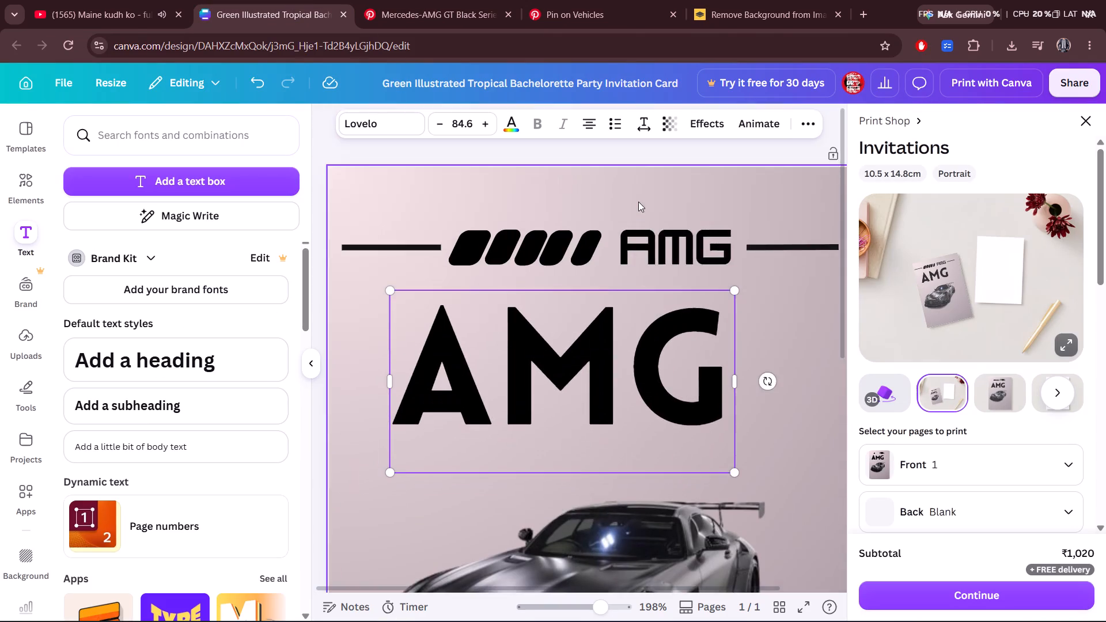
# Check the Pinterest poster's title and enlarge the large AMG title above the car to size 104.
pyautogui.scroll(-1, 611, 251)
pyautogui.scroll(1, 604, 254)
pyautogui.click(394, 0)
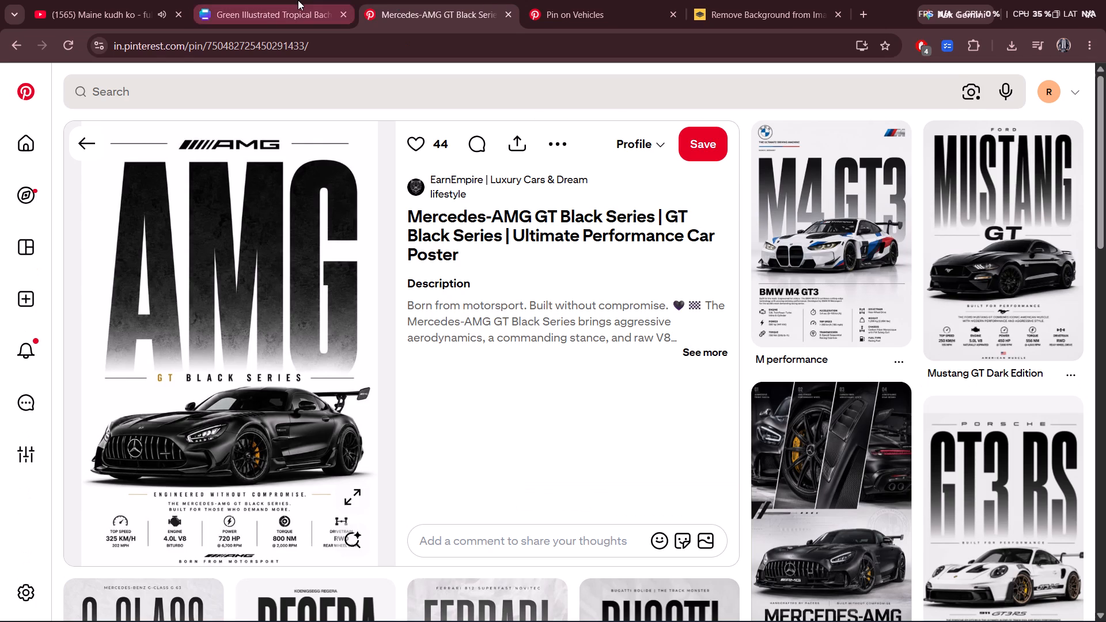
pyautogui.click(298, 0)
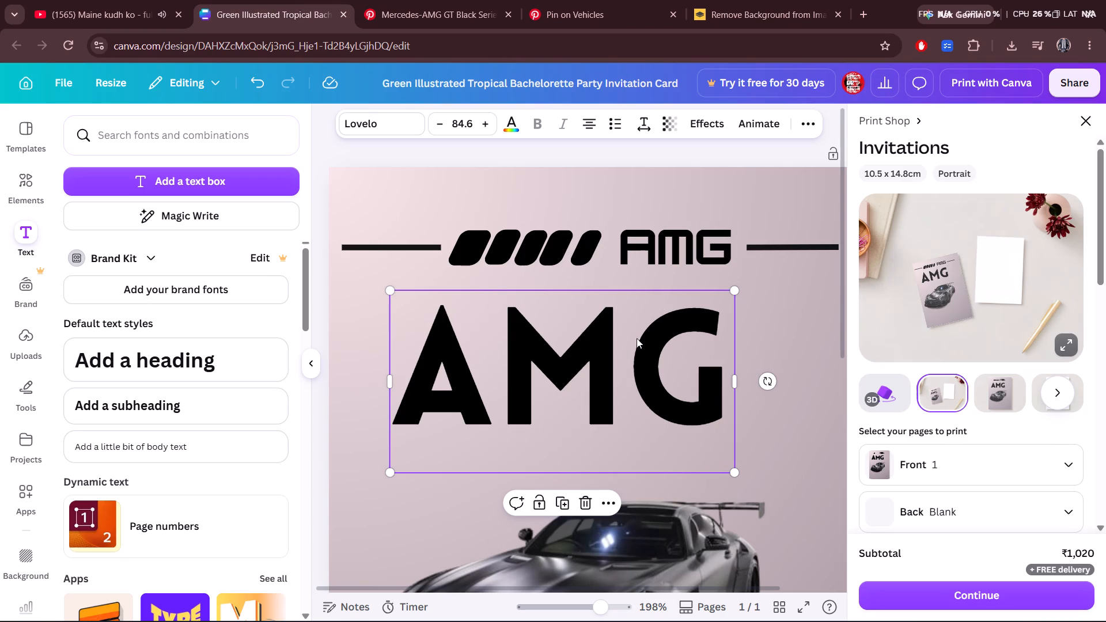
pyautogui.click(546, 340)
pyautogui.click(467, 354)
pyautogui.tripleClick(484, 127)
pyautogui.tripleClick(484, 127)
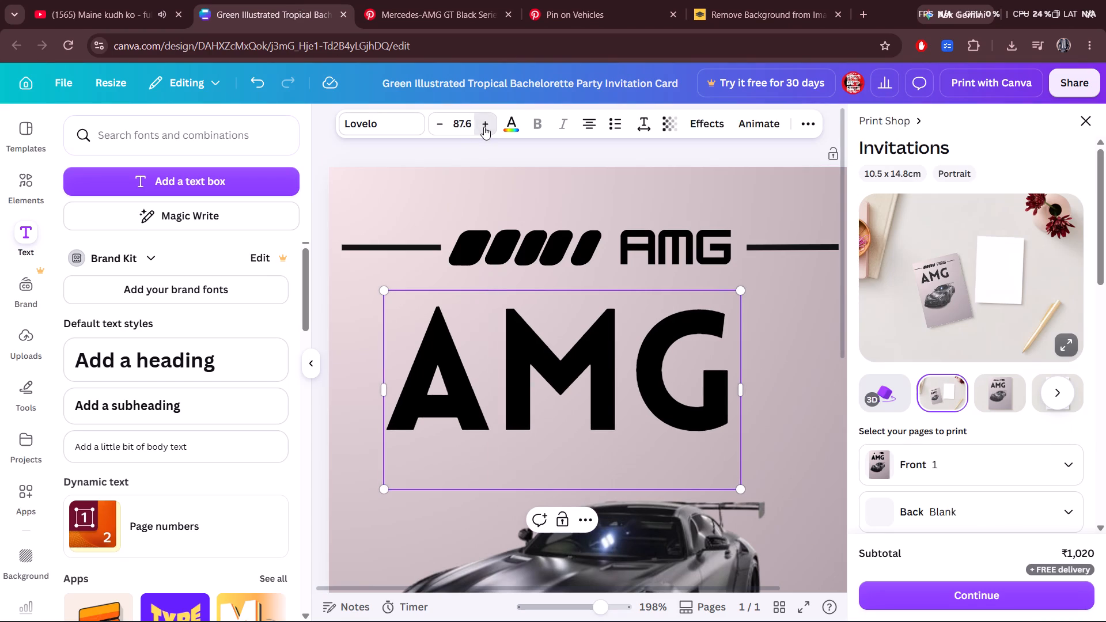
pyautogui.tripleClick(484, 127)
pyautogui.tripleClick(484, 127)
pyautogui.tripleClick(484, 127)
pyautogui.tripleClick(484, 127)
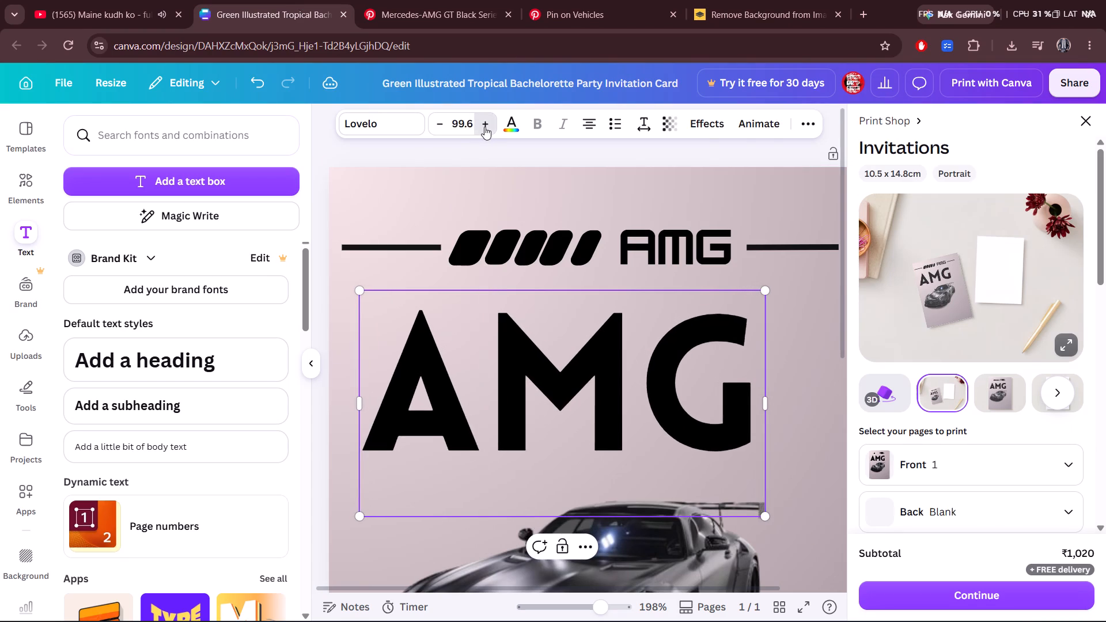
pyautogui.click(484, 127)
pyautogui.scroll(3, 70, 422)
# Set the large AMG title in HK Modular, the same font as the AMG text in the header.
pyautogui.click(398, 134)
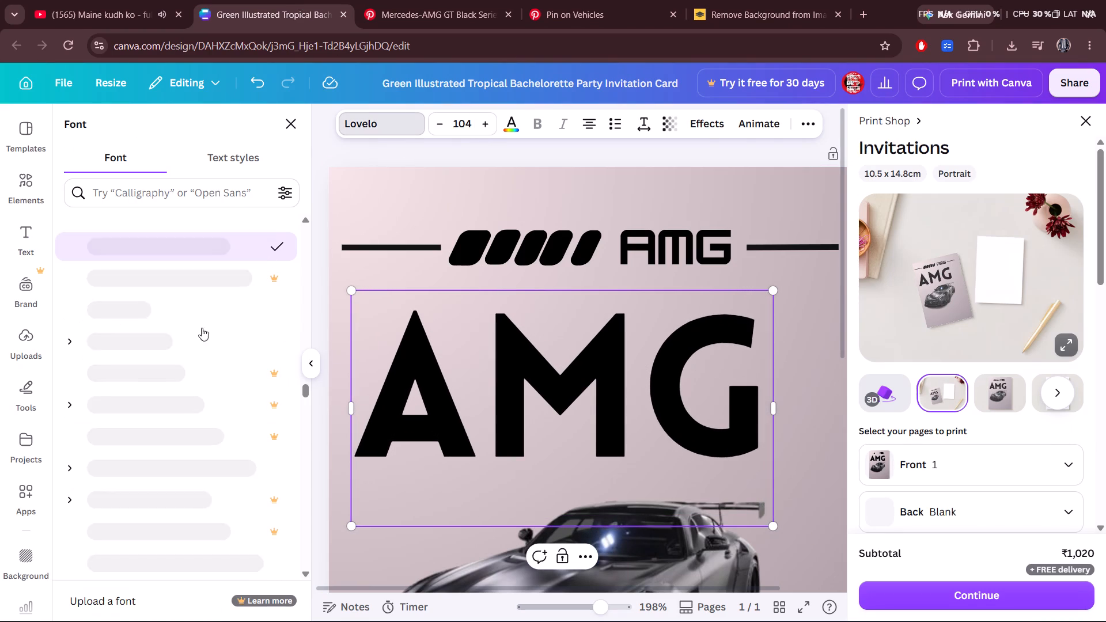
pyautogui.scroll(4, 127, 407)
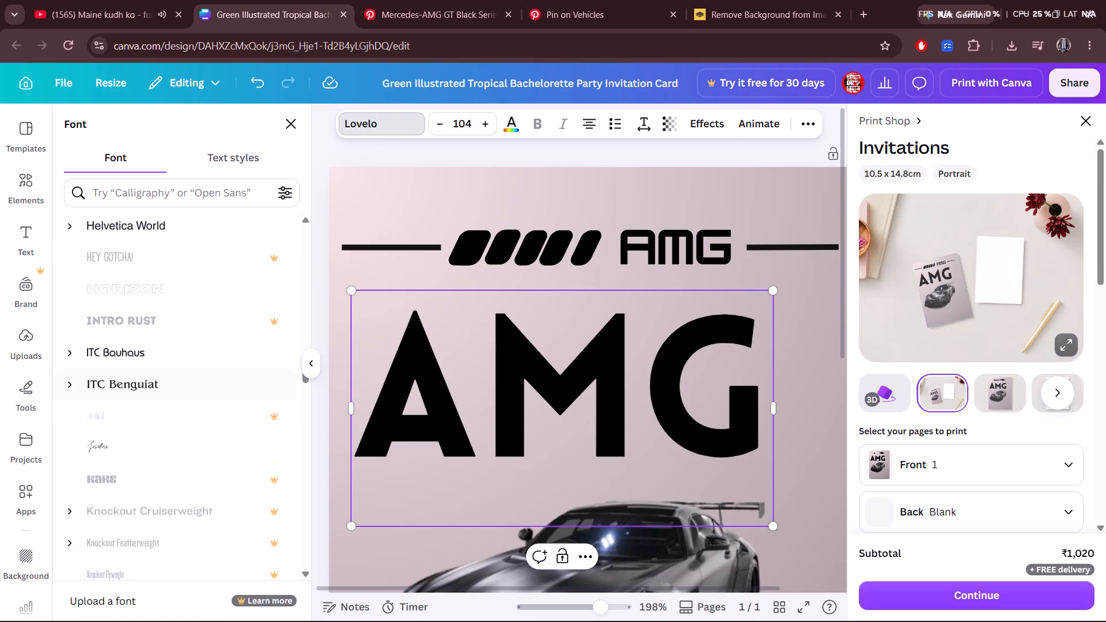
pyautogui.click(520, 257)
pyautogui.click(427, 199)
pyautogui.click(684, 235)
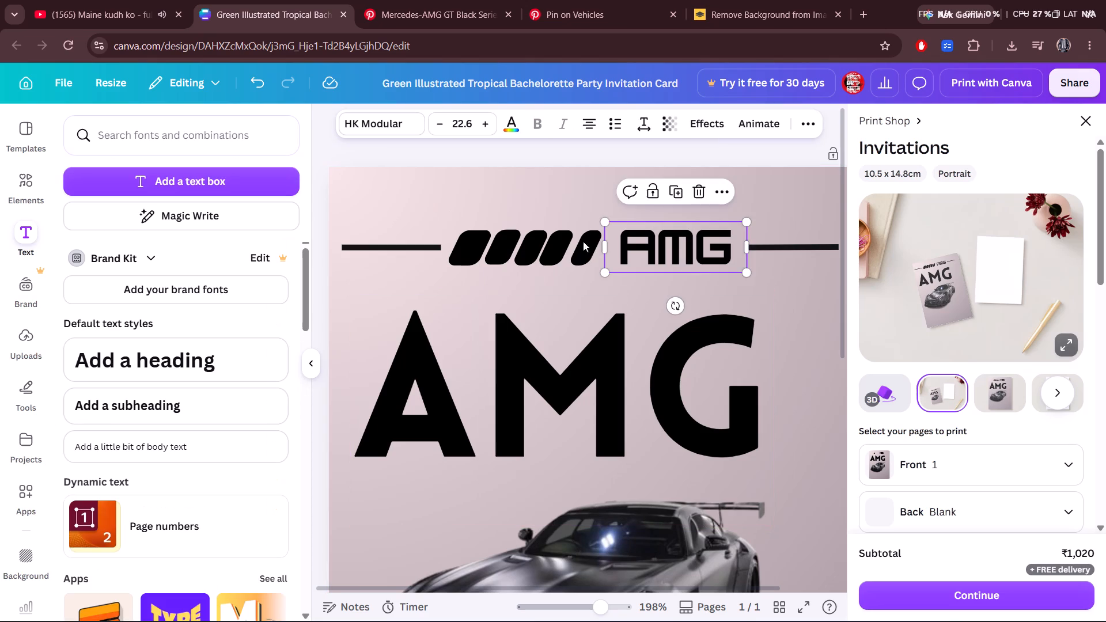
pyautogui.click(527, 380)
pyautogui.click(414, 132)
pyautogui.scroll(9, 226, 374)
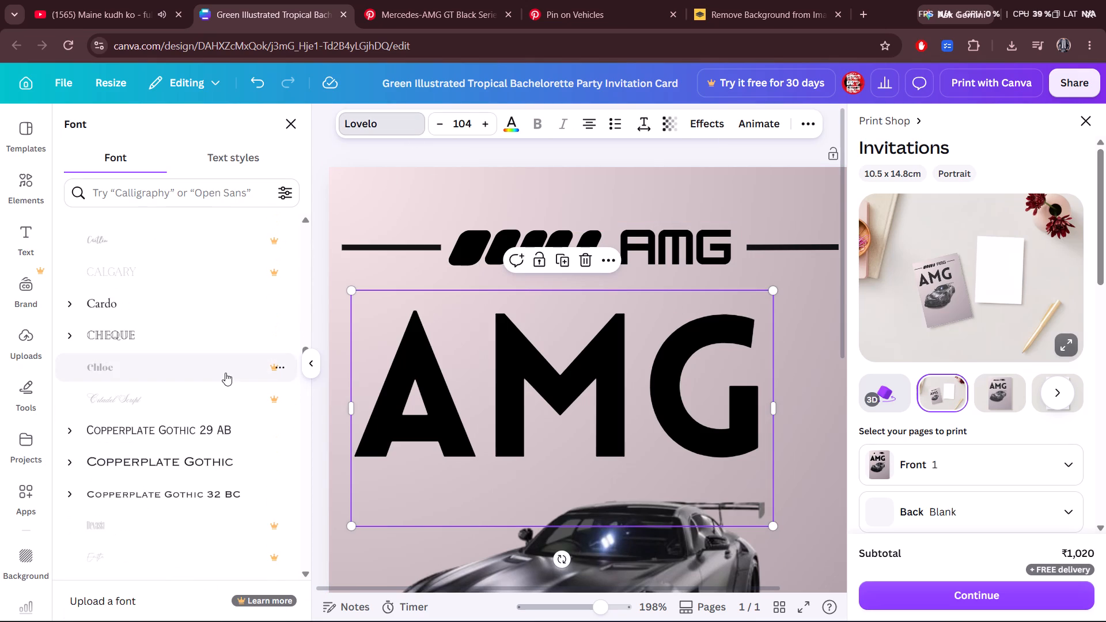
pyautogui.scroll(3, 225, 373)
pyautogui.moveTo(305, 347); pyautogui.dragTo(279, 183)
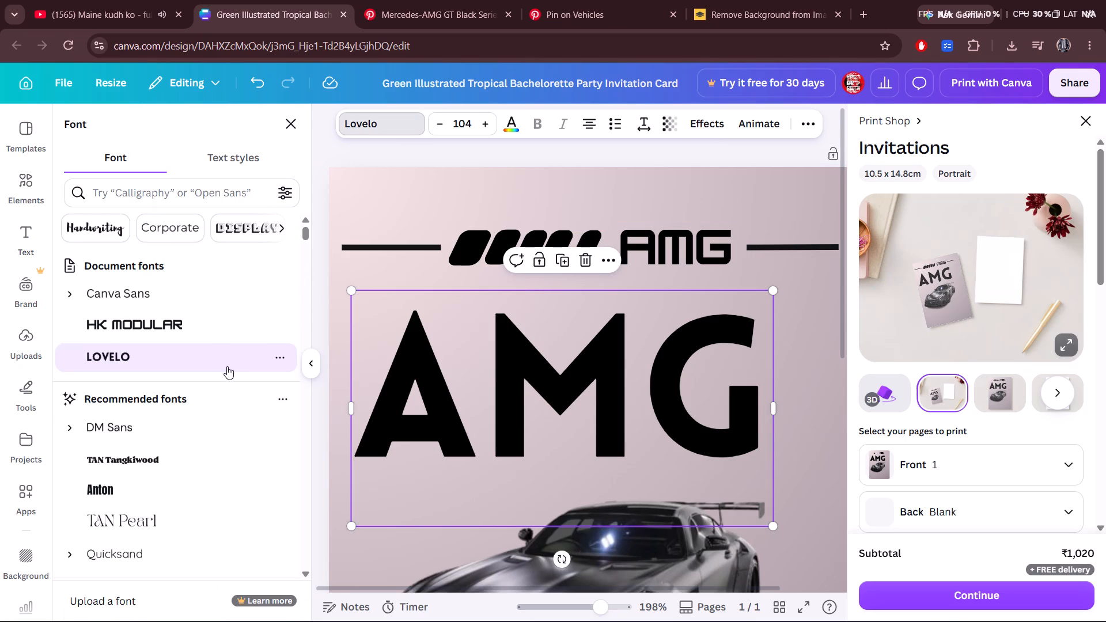
pyautogui.click(212, 332)
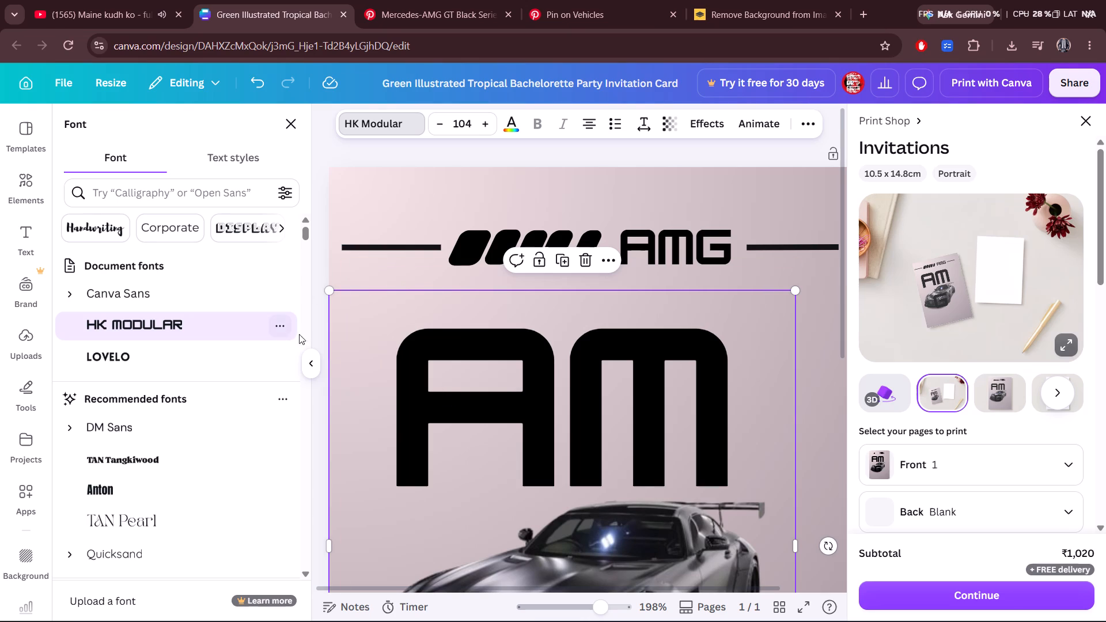
# Widen the AMG title's text box until all three letters fit on one line.
pyautogui.click(305, 347)
pyautogui.click(305, 353)
pyautogui.scroll(-3, 315, 363)
pyautogui.scroll(2, 315, 367)
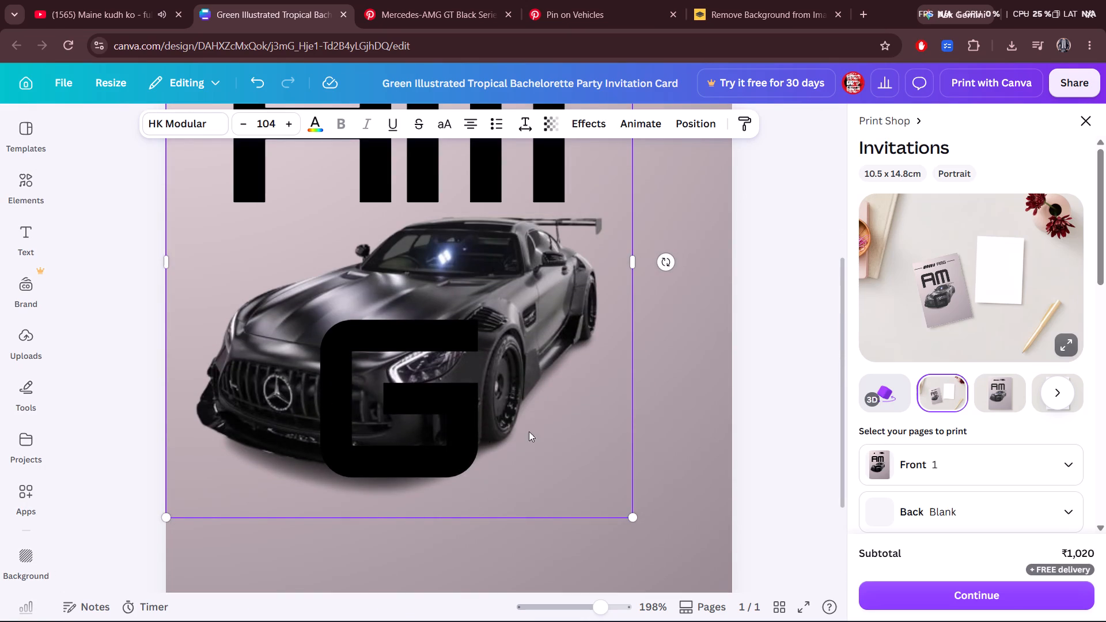
pyautogui.moveTo(641, 264); pyautogui.dragTo(762, 265)
pyautogui.click(810, 382)
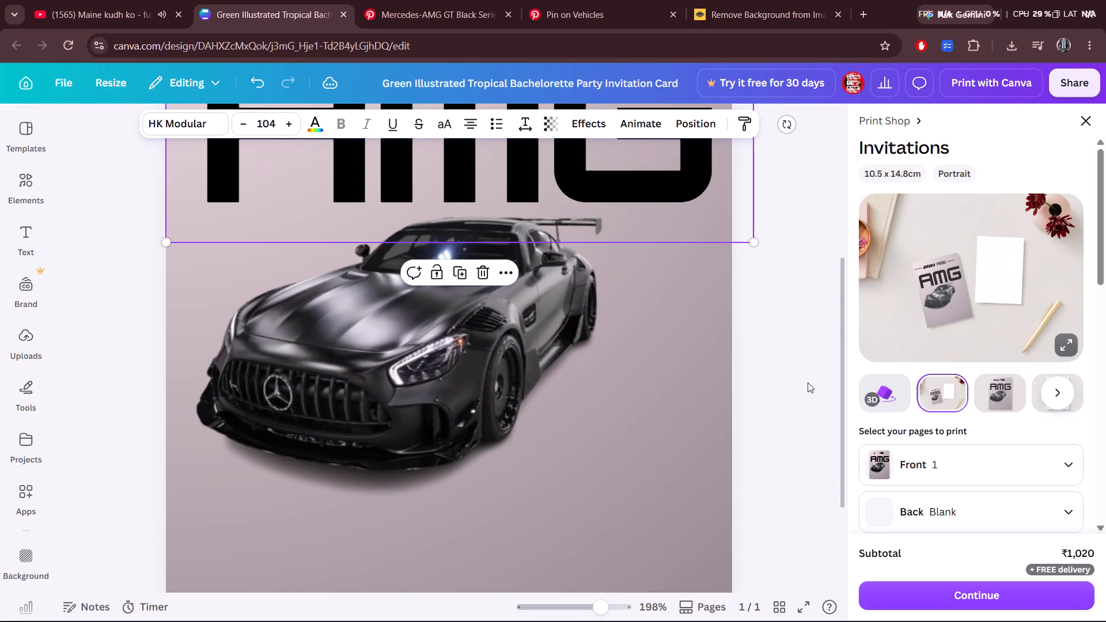
# Place the AMG title centrally between the header and the car, and fit its text box to the page width.
pyautogui.scroll(5, 774, 384)
pyautogui.moveTo(547, 415); pyautogui.dragTo(539, 416)
pyautogui.moveTo(487, 427); pyautogui.dragTo(494, 407)
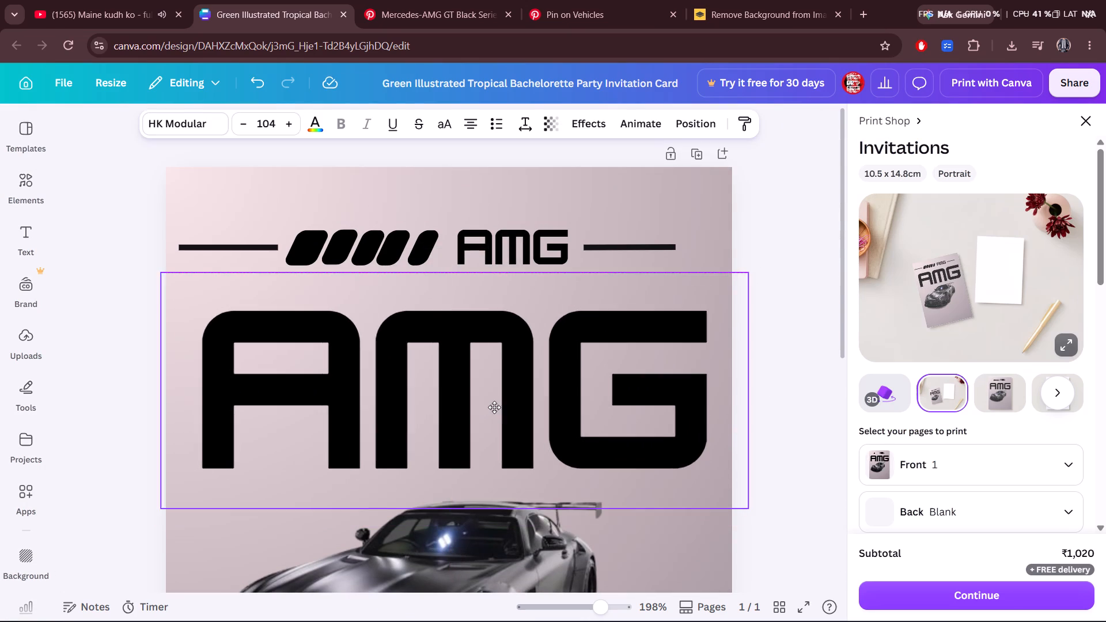
pyautogui.moveTo(494, 407); pyautogui.dragTo(493, 403)
pyautogui.moveTo(752, 379); pyautogui.dragTo(734, 382)
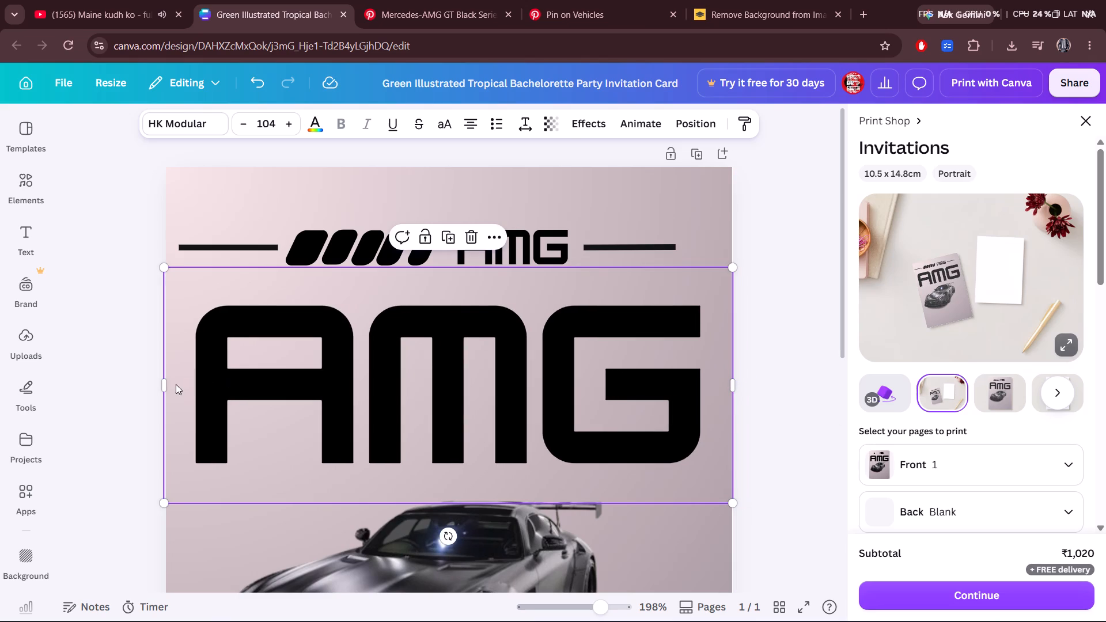
pyautogui.click(164, 384)
pyautogui.click(164, 384)
pyautogui.click(168, 382)
pyautogui.click(164, 386)
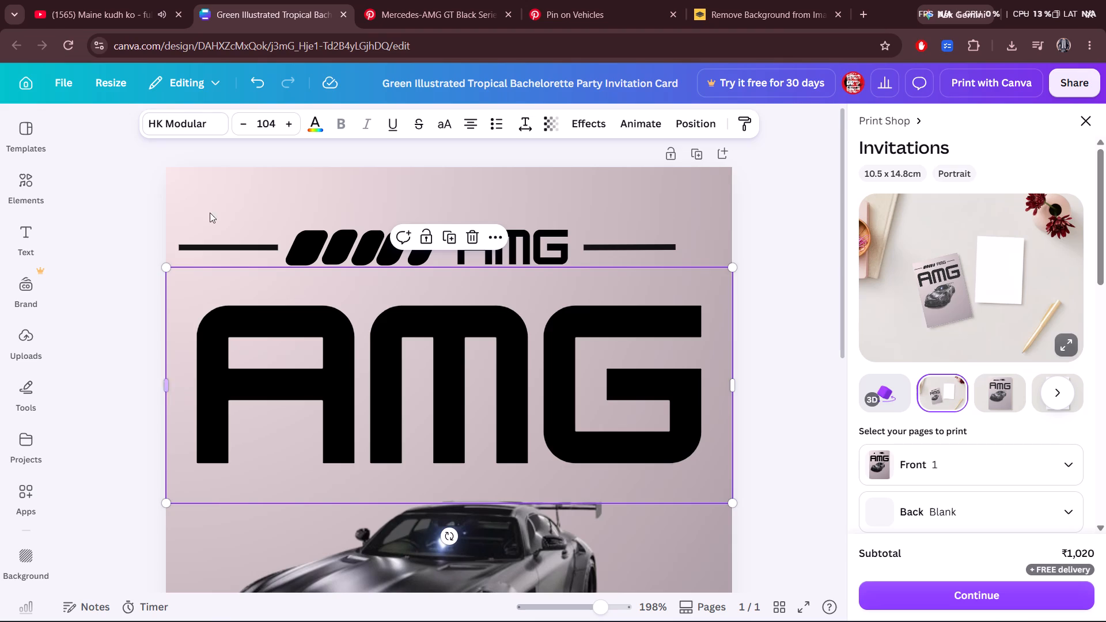
pyautogui.click(113, 377)
# Reposition the car slightly to the right, with its roof overlapping the bottom of the AMG title.
pyautogui.scroll(-8, 132, 476)
pyautogui.scroll(4, 132, 476)
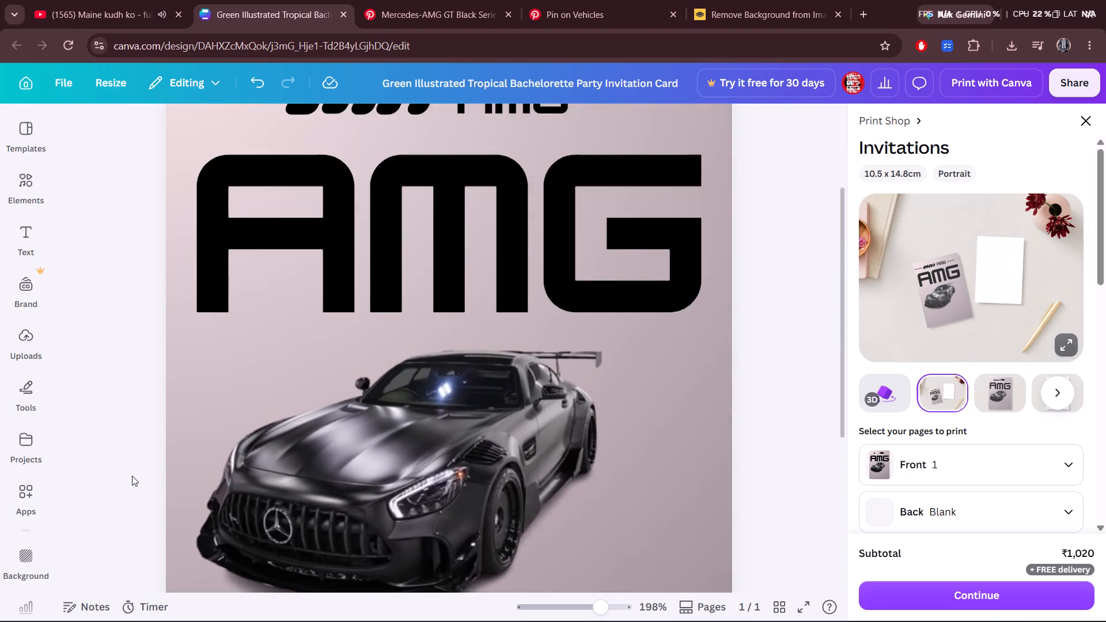
pyautogui.scroll(-4, 132, 476)
pyautogui.click(427, 285)
pyautogui.moveTo(455, 270); pyautogui.dragTo(532, 313)
pyautogui.scroll(-4, 527, 313)
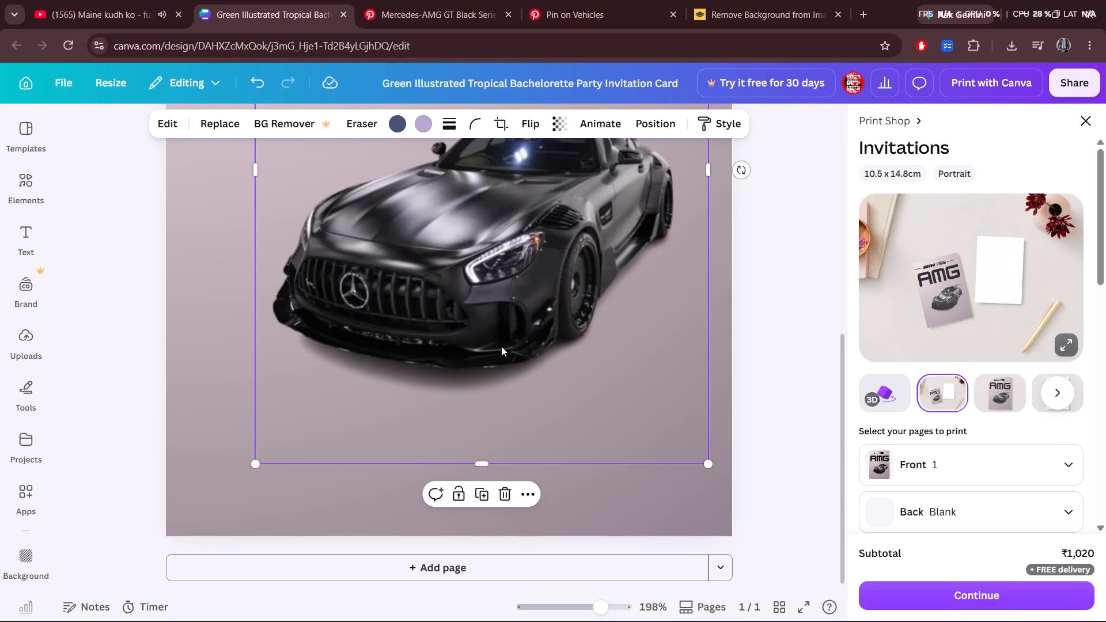
pyautogui.scroll(3, 691, 378)
pyautogui.moveTo(557, 423); pyautogui.dragTo(495, 417)
pyautogui.moveTo(495, 417); pyautogui.dragTo(496, 363)
pyautogui.moveTo(505, 362); pyautogui.dragTo(565, 451)
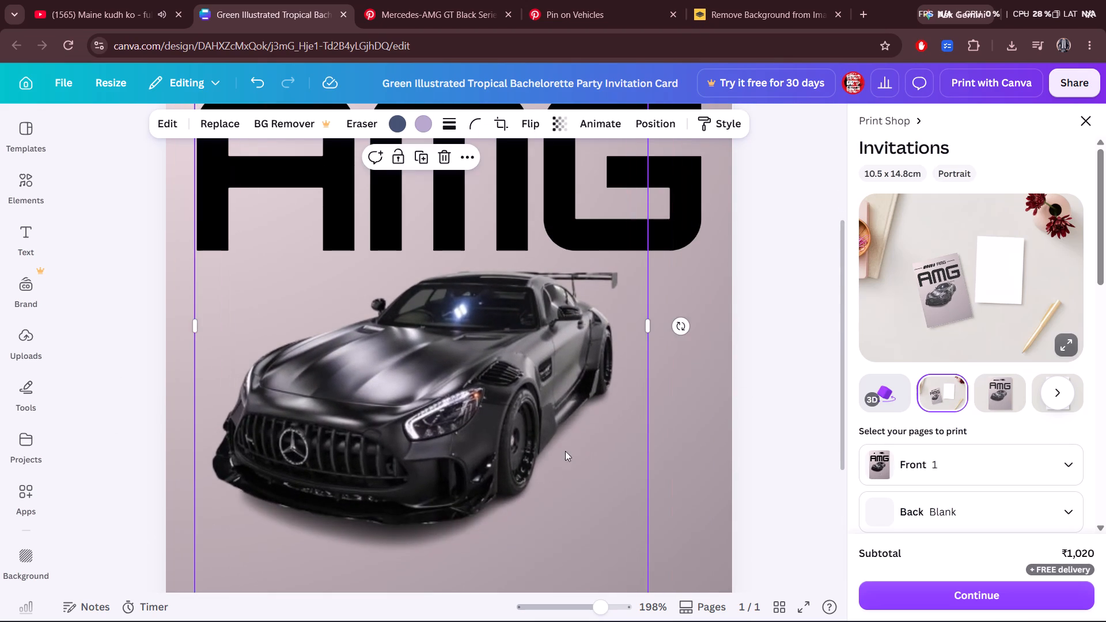
pyautogui.moveTo(565, 451); pyautogui.dragTo(524, 373)
pyautogui.moveTo(552, 370); pyautogui.dragTo(579, 287)
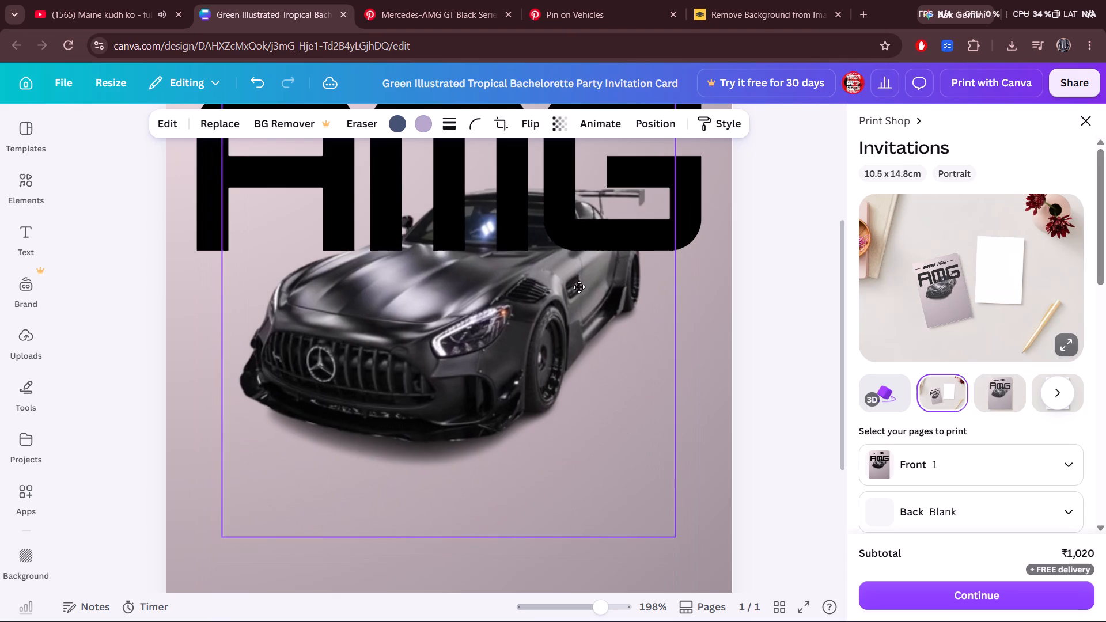
pyautogui.moveTo(579, 287); pyautogui.dragTo(575, 291)
pyautogui.moveTo(575, 291); pyautogui.dragTo(568, 319)
pyautogui.click(568, 319)
# Compare with the Pinterest poster and lower the car so it sits just beneath the AMG title.
pyautogui.click(412, 0)
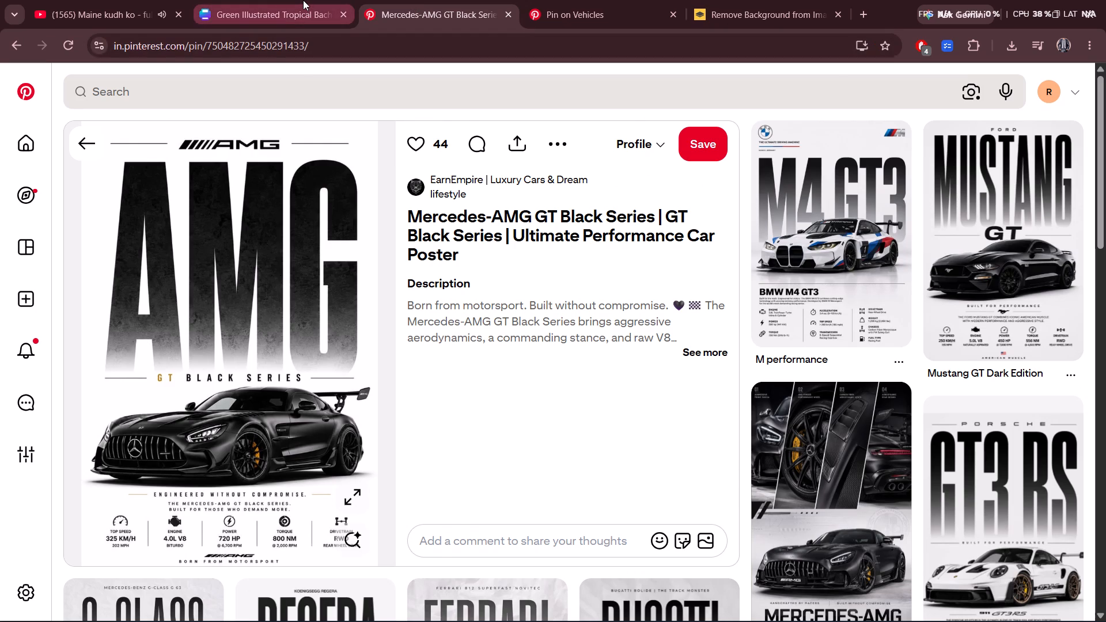
pyautogui.click(303, 0)
pyautogui.moveTo(494, 386); pyautogui.dragTo(496, 429)
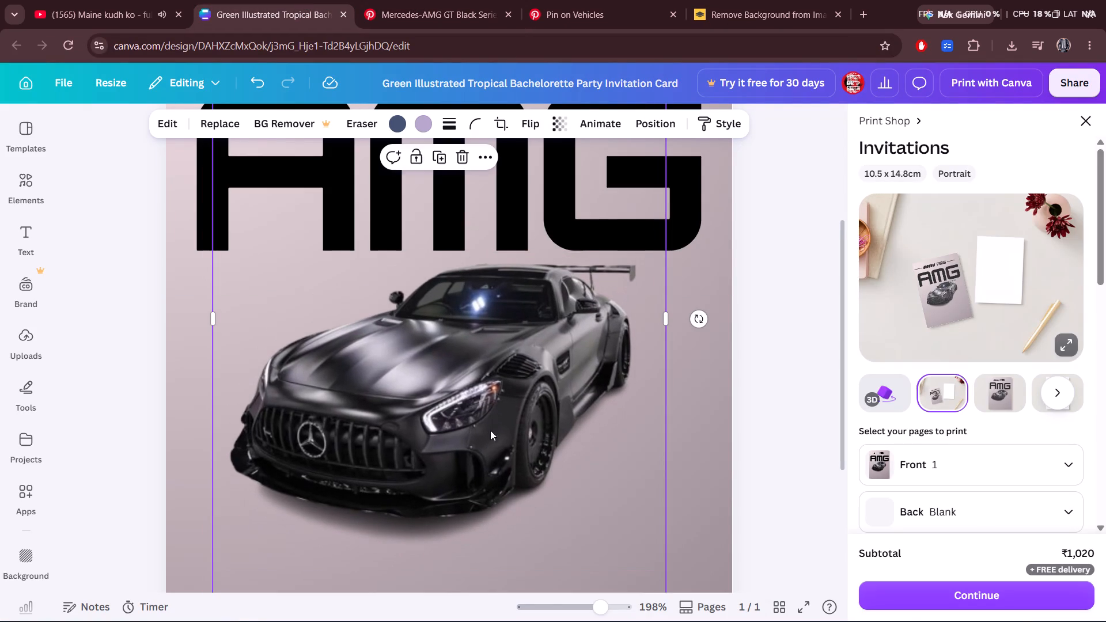
pyautogui.click(428, 0)
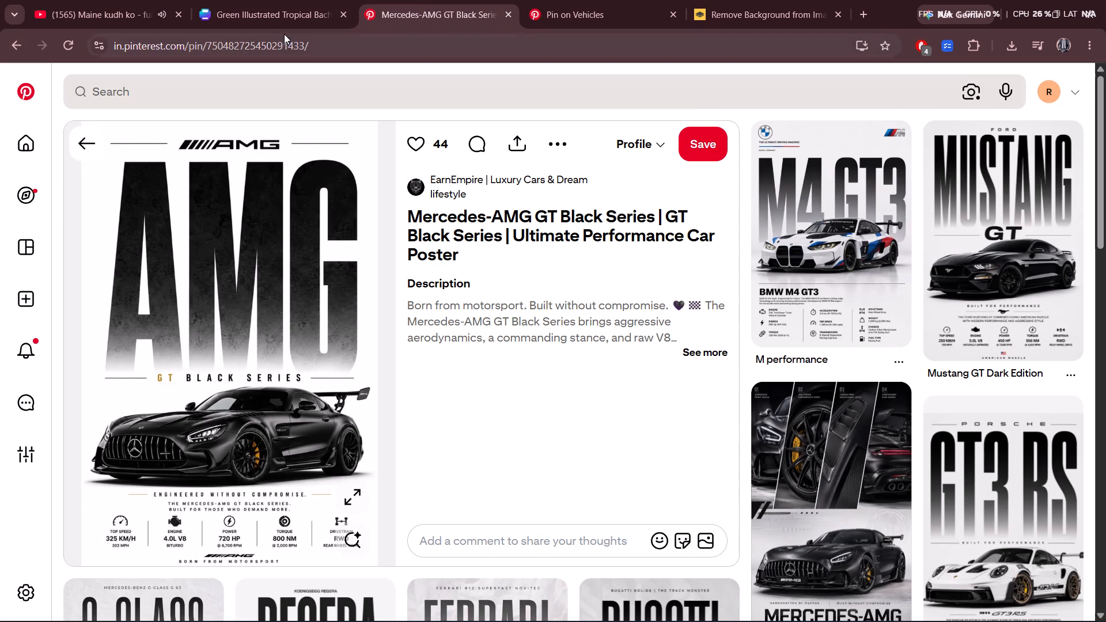
pyautogui.click(263, 0)
pyautogui.click(77, 324)
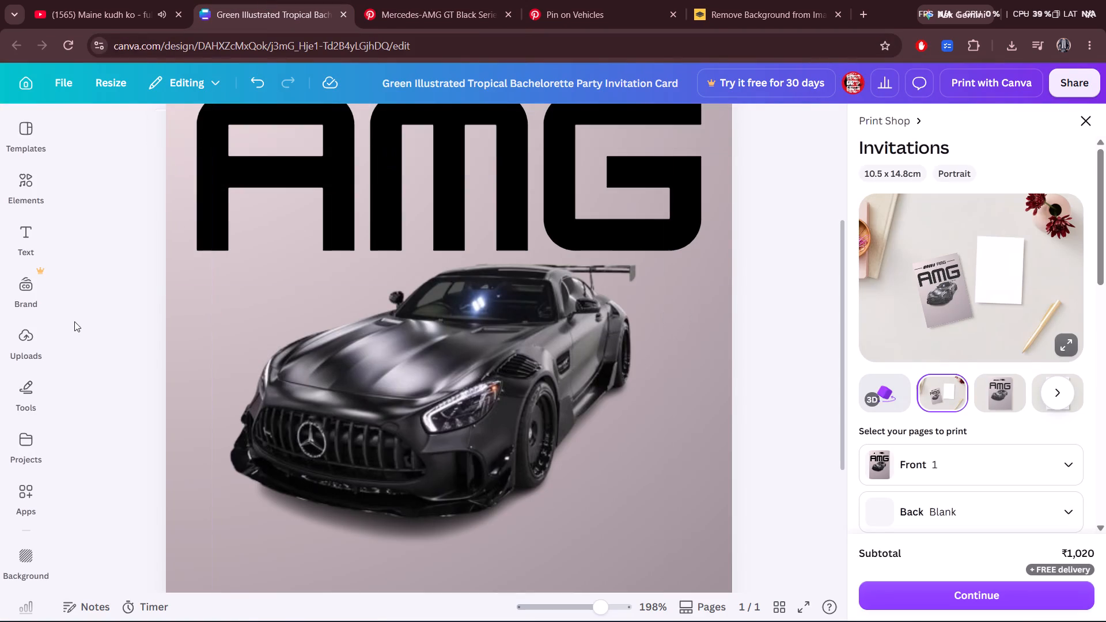
# Search the templates for BLUR and look through the results for a usable fade effect.
pyautogui.click(26, 145)
pyautogui.tripleClick(183, 141)
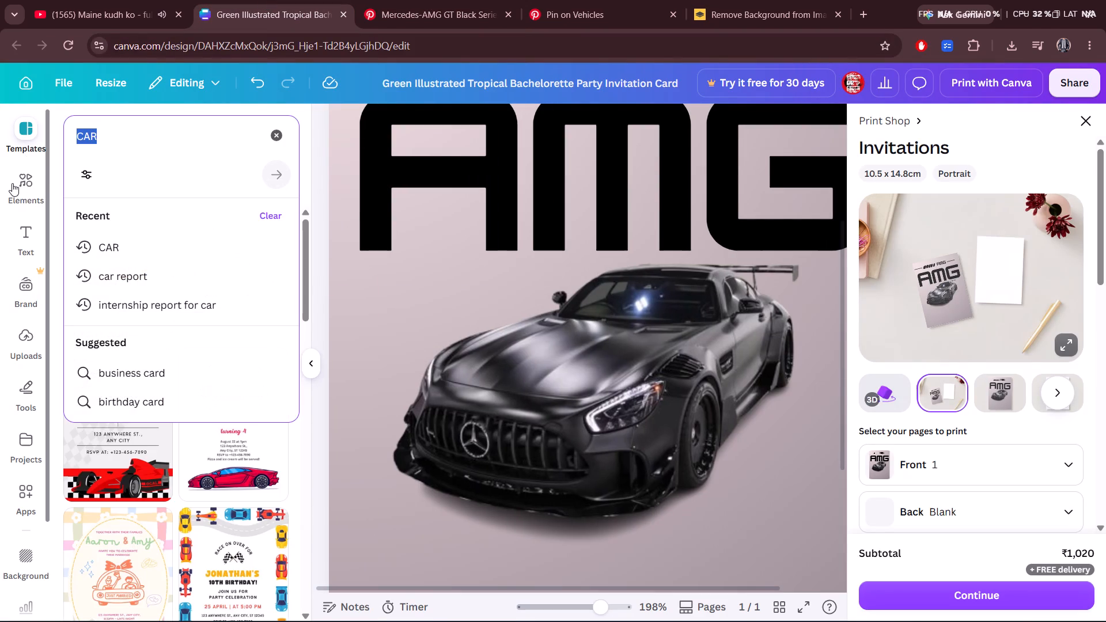
pyautogui.write('BLUR')
pyautogui.press('Return')
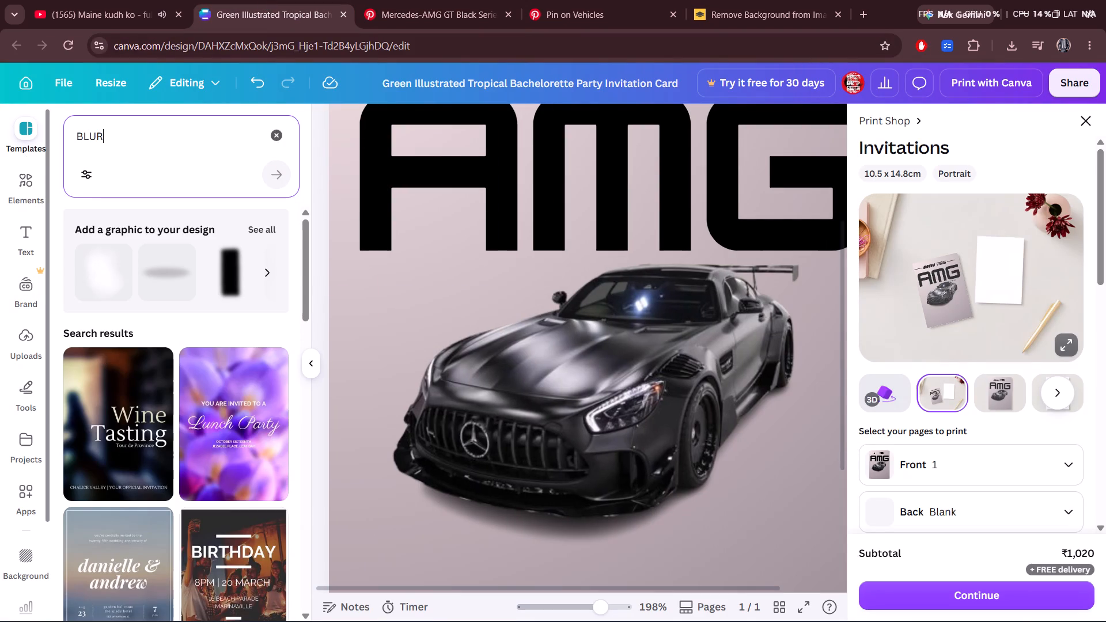
pyautogui.scroll(-5, 1, 255)
pyautogui.scroll(-12, 188, 380)
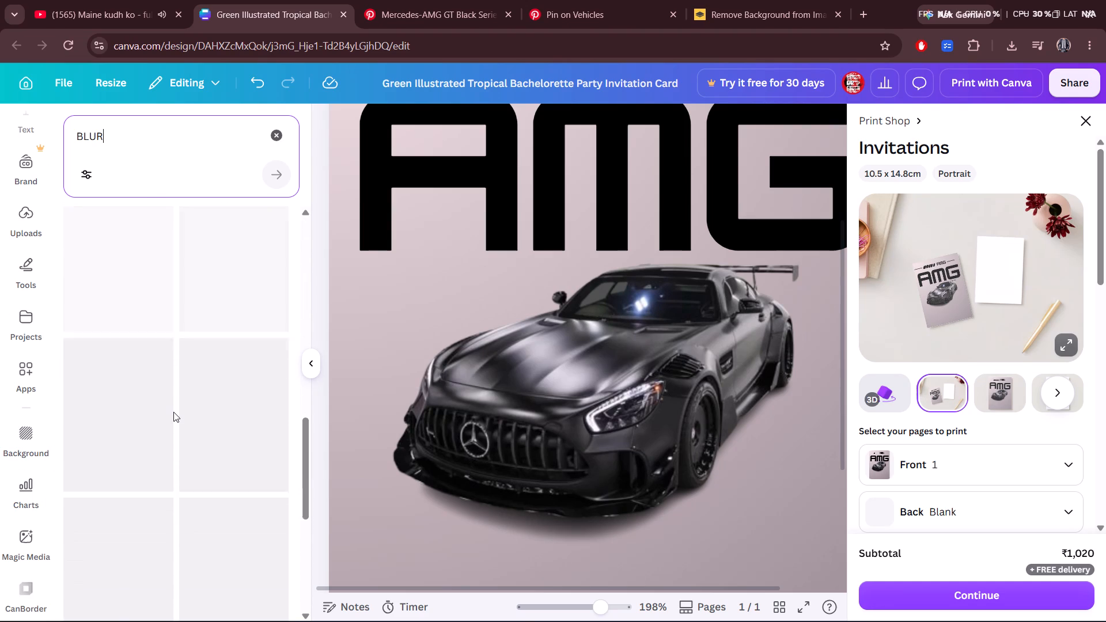
pyautogui.scroll(4, 173, 410)
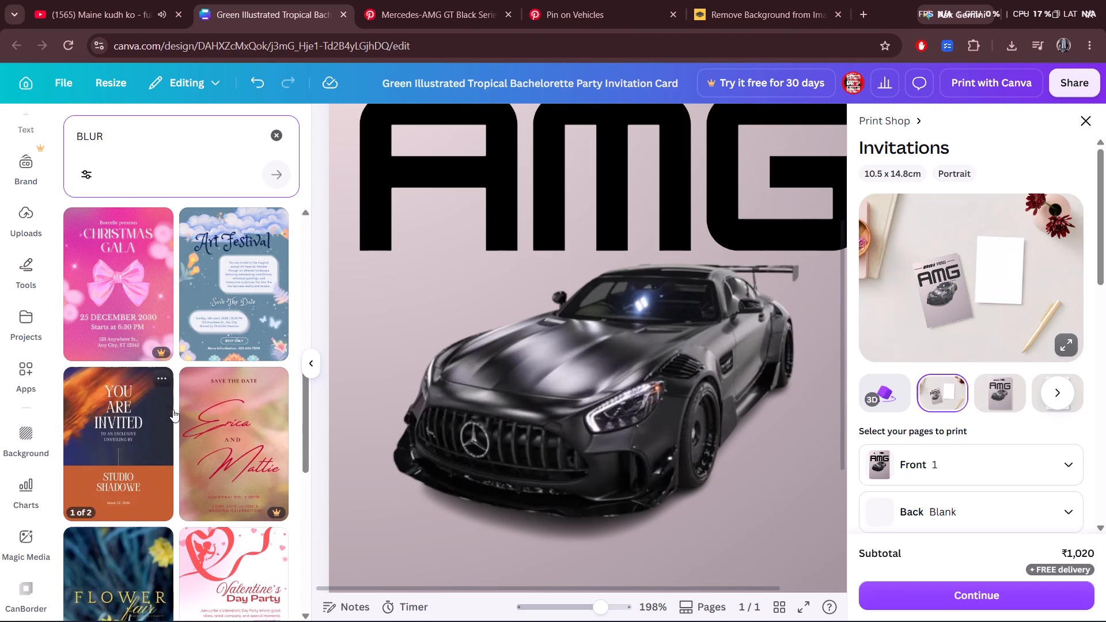
pyautogui.scroll(-5, 147, 455)
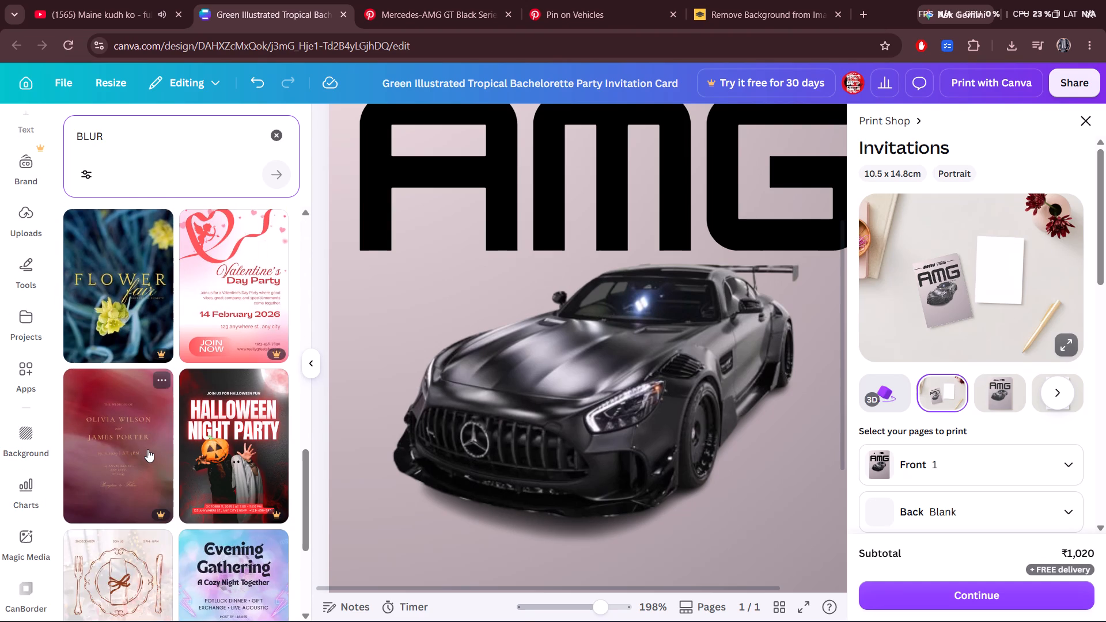
pyautogui.scroll(-6, 147, 449)
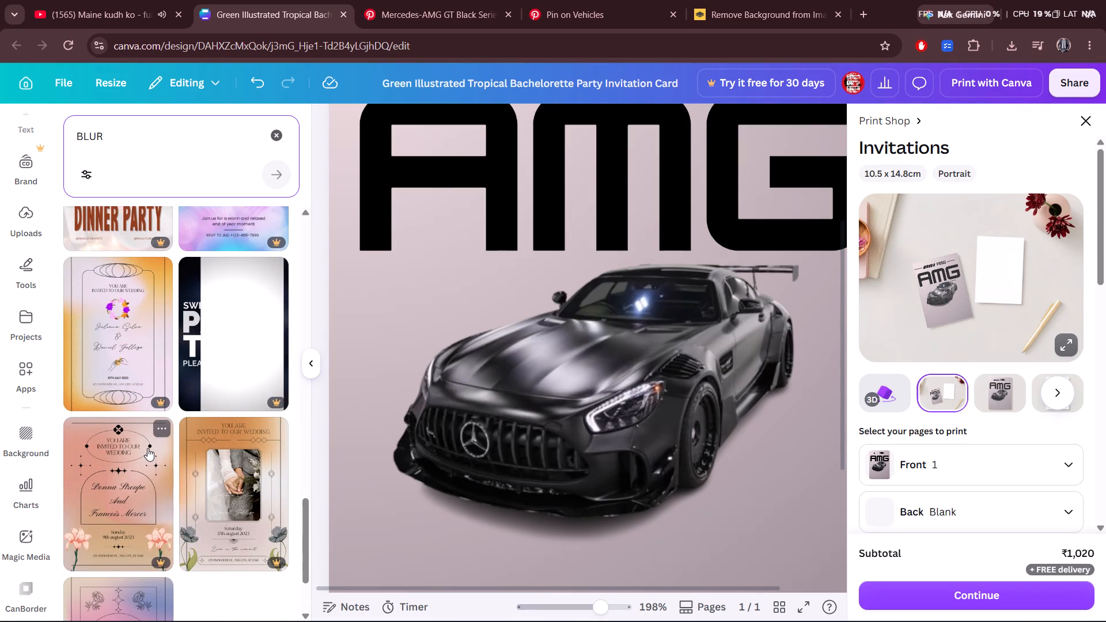
pyautogui.scroll(-4, 147, 448)
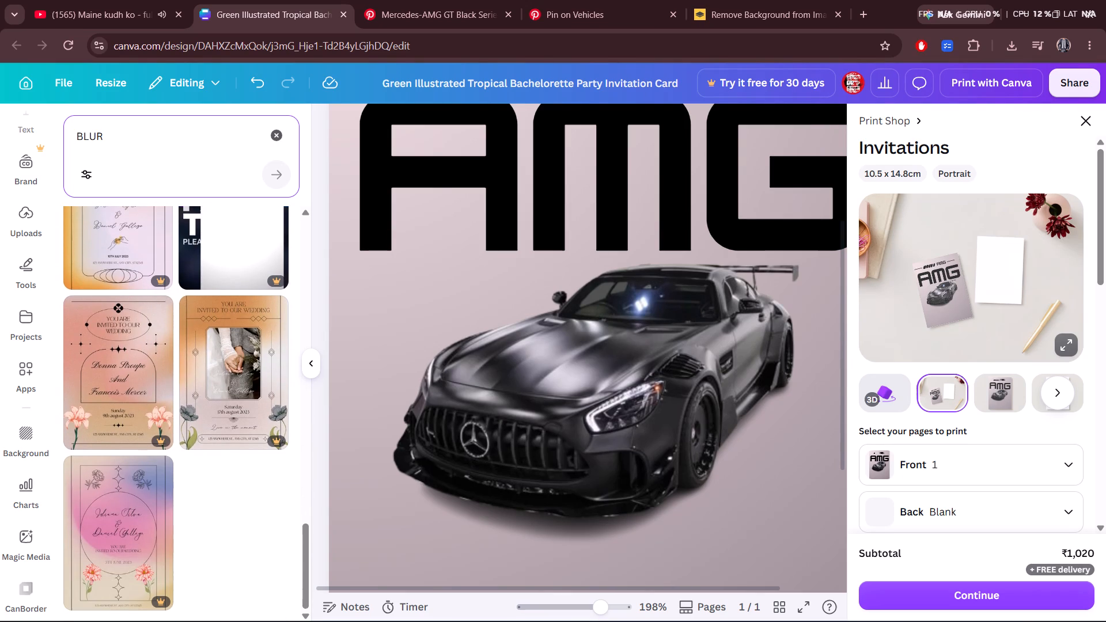
# Refine the template search to the suggested term "blur background".
pyautogui.click(165, 123)
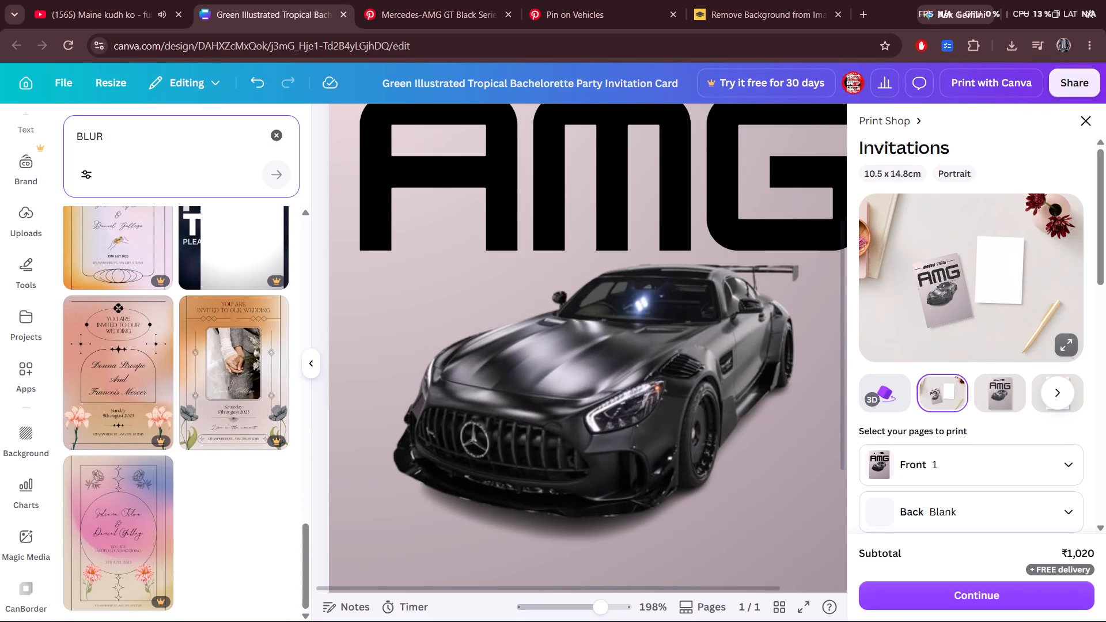
pyautogui.press('space')
pyautogui.doubleClick(165, 123)
pyautogui.click(126, 123)
pyautogui.click(122, 128)
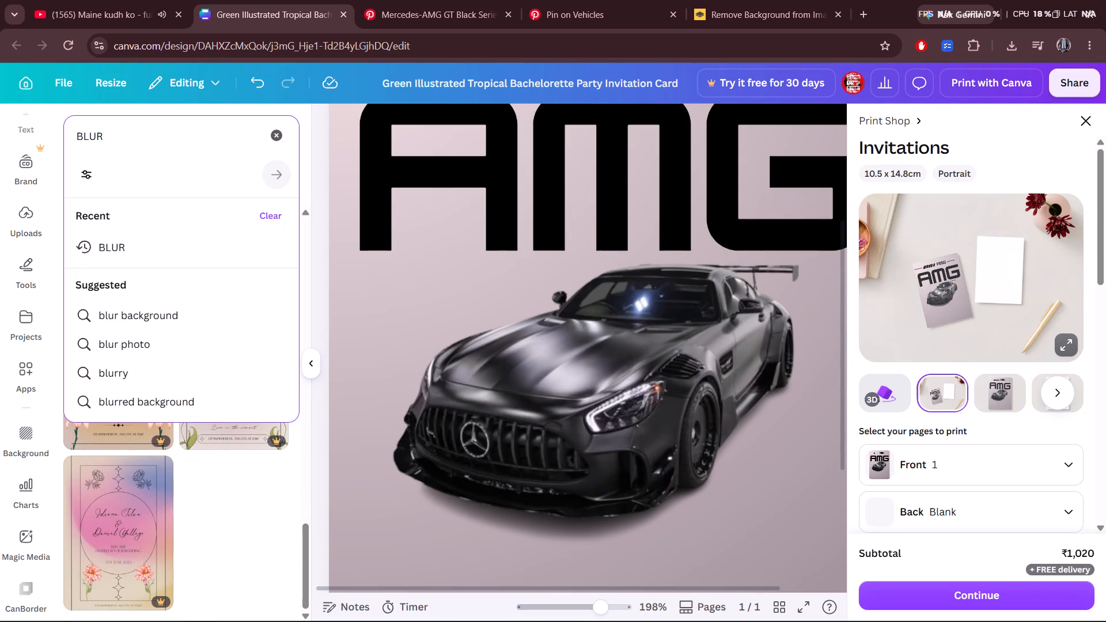
pyautogui.press('space')
pyautogui.click(139, 266)
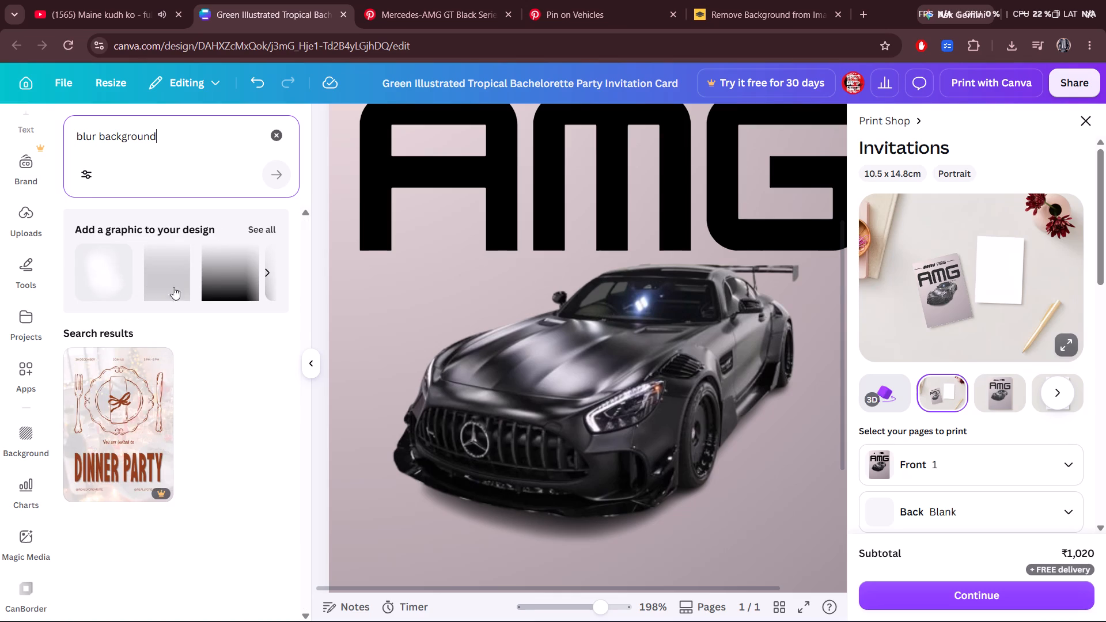
# Add the fade-to-black gradient graphic, rotate it 90° so the black is at the bottom, and enlarge it over the car.
pyautogui.click(266, 276)
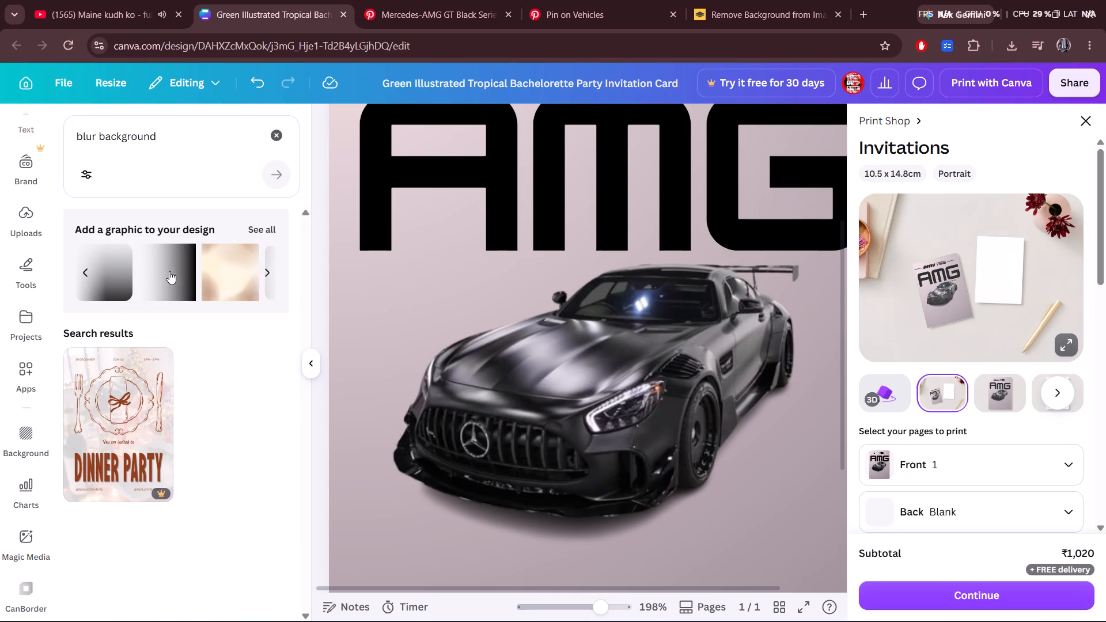
pyautogui.click(169, 271)
pyautogui.moveTo(593, 371); pyautogui.dragTo(431, 306)
pyautogui.moveTo(604, 289); pyautogui.dragTo(452, 380)
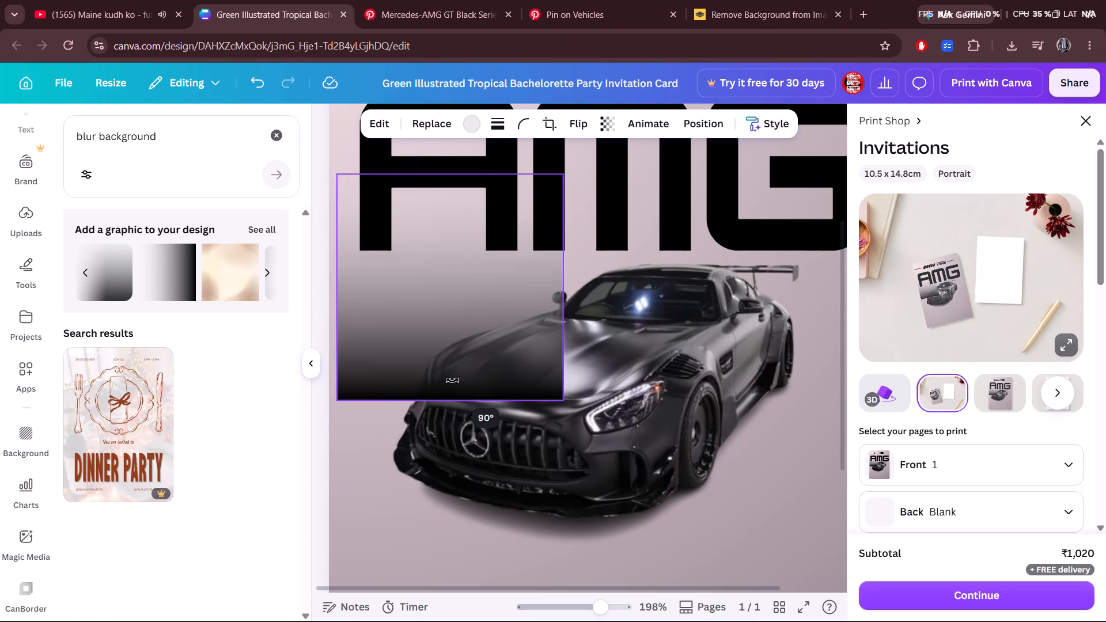
pyautogui.moveTo(452, 380); pyautogui.dragTo(448, 381)
pyautogui.moveTo(565, 400); pyautogui.dragTo(596, 419)
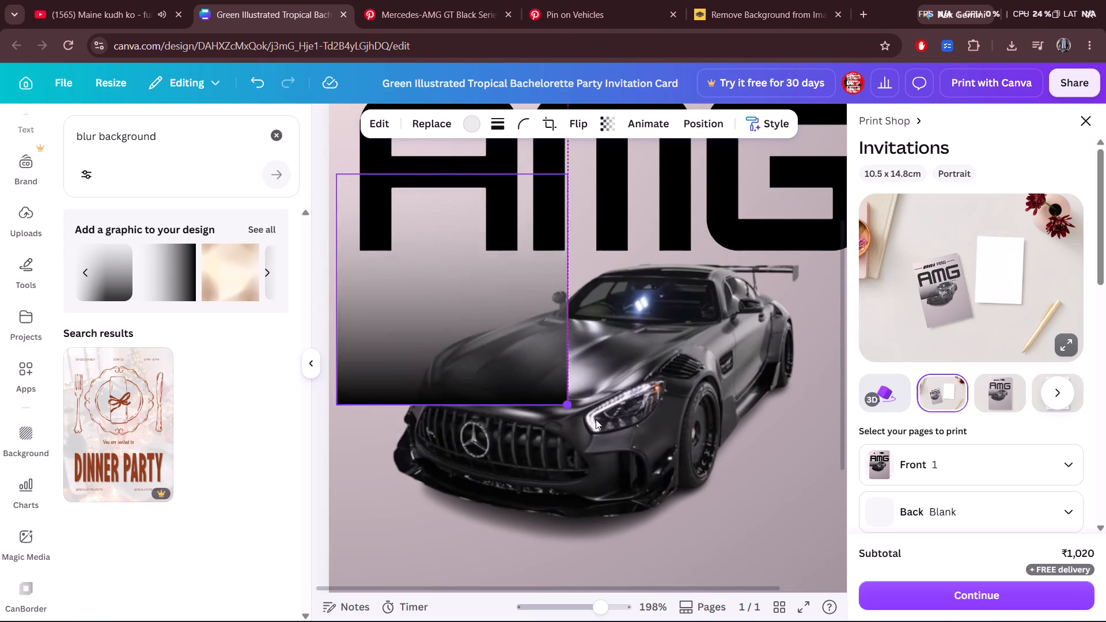
pyautogui.moveTo(596, 419); pyautogui.dragTo(919, 617)
pyautogui.moveTo(411, 400); pyautogui.dragTo(392, 399)
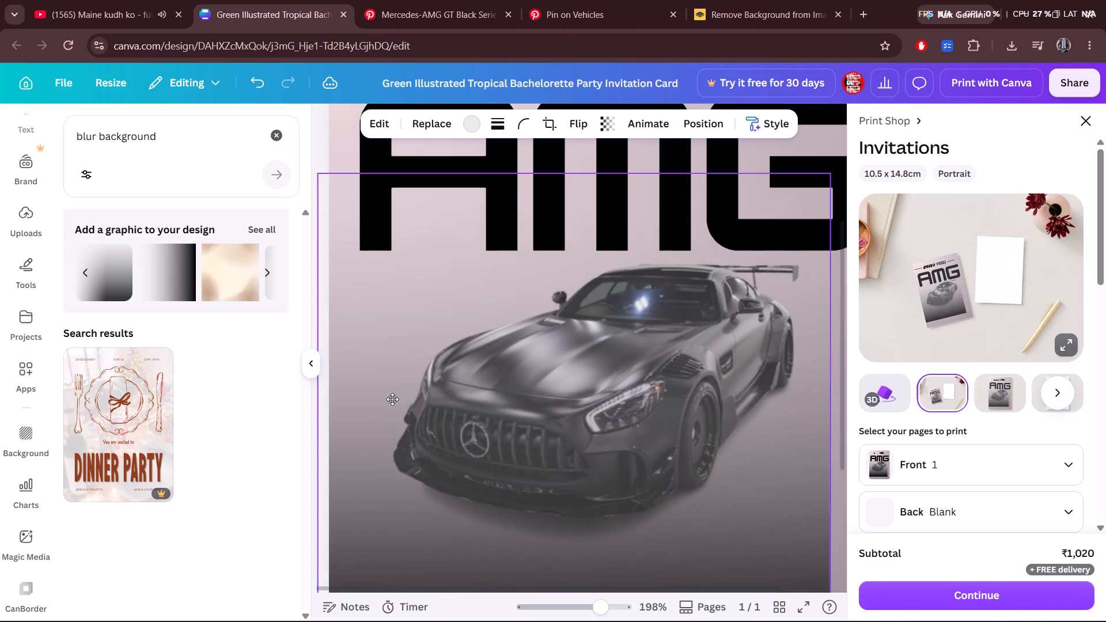
pyautogui.moveTo(392, 399); pyautogui.dragTo(404, 397)
# Align the gradient with the page's left edge and enlarge it to span the full page width and reach the bottom.
pyautogui.click(276, 278)
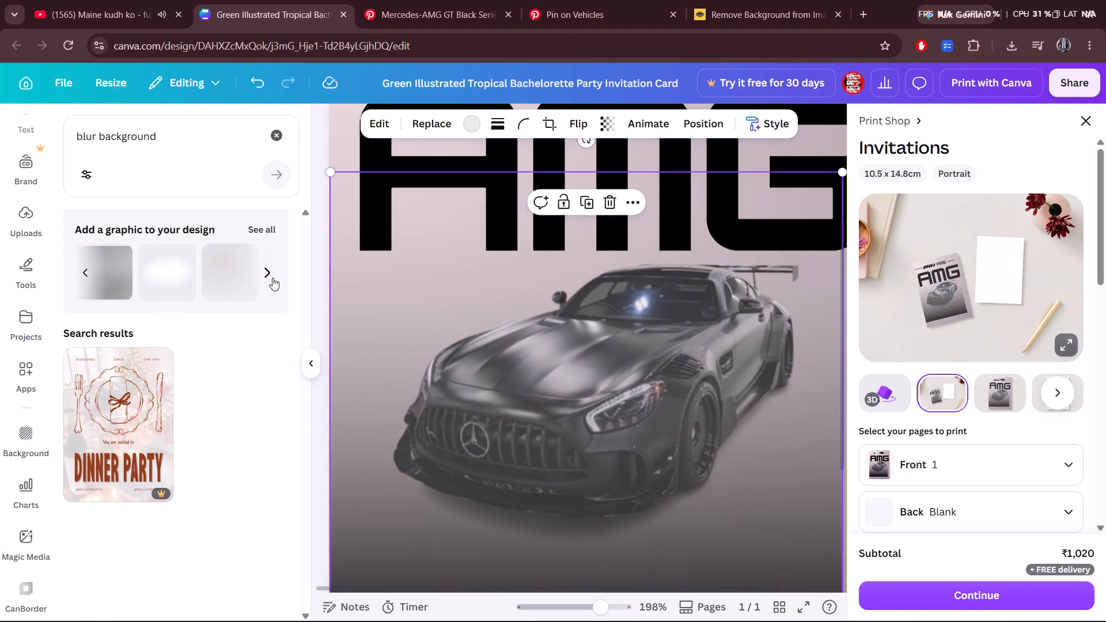
pyautogui.click(309, 359)
pyautogui.click(109, 347)
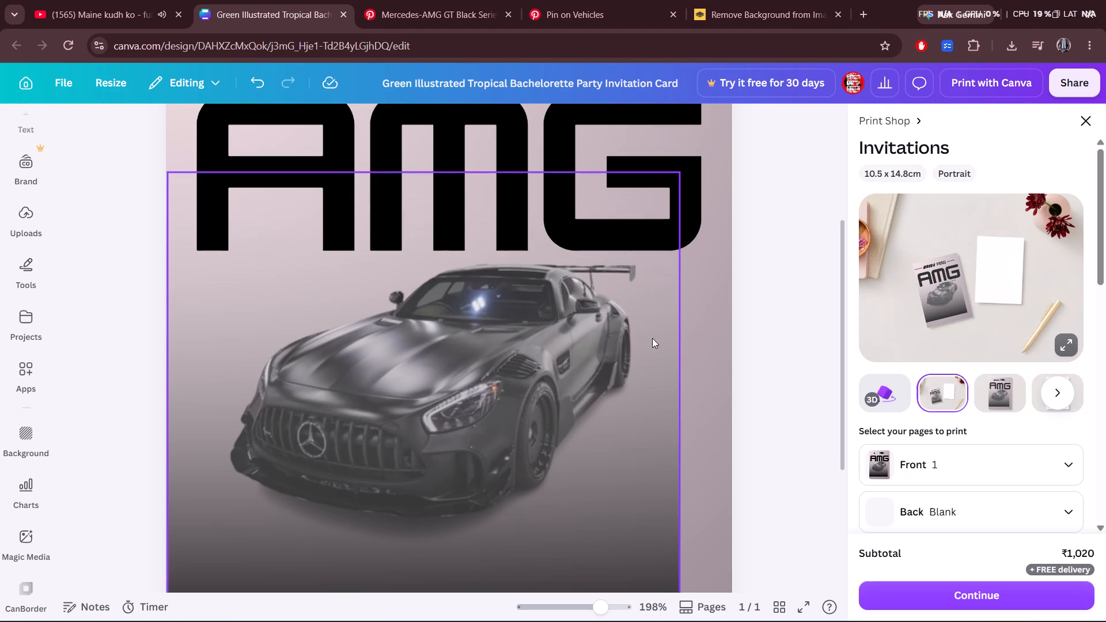
pyautogui.click(627, 354)
pyautogui.moveTo(609, 350); pyautogui.dragTo(640, 355)
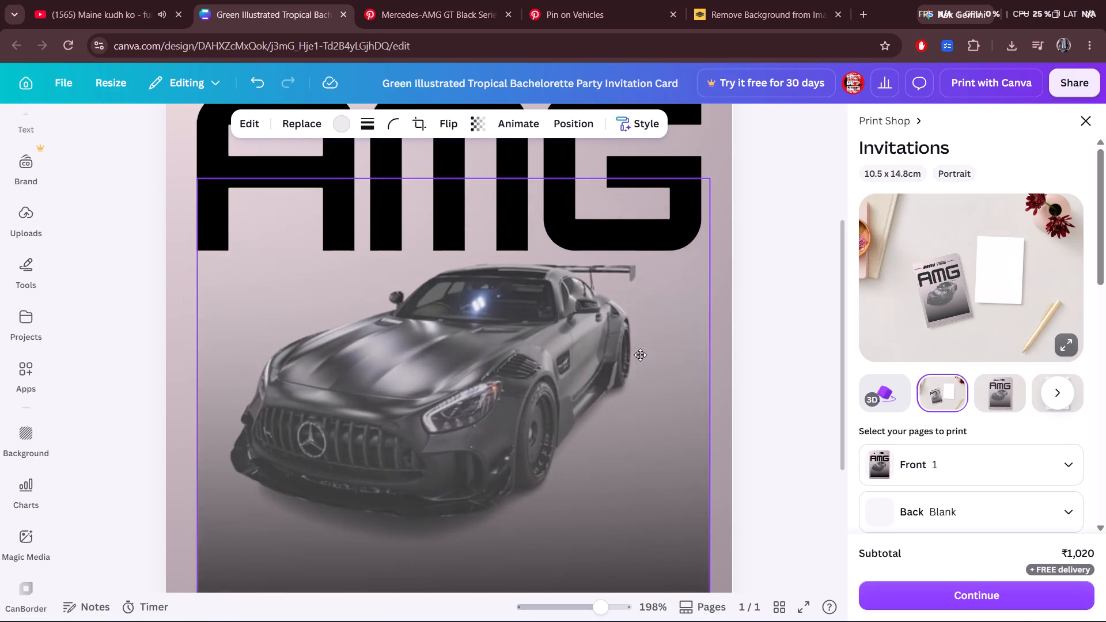
pyautogui.moveTo(640, 355); pyautogui.dragTo(607, 380)
pyautogui.scroll(-3, 611, 374)
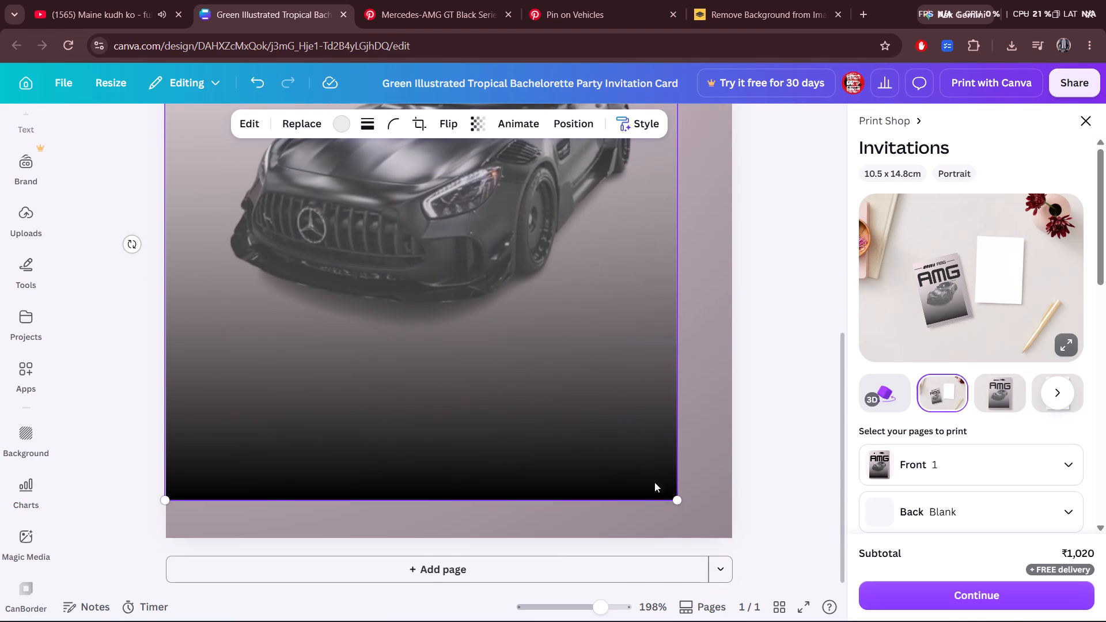
pyautogui.moveTo(679, 498); pyautogui.dragTo(776, 594)
pyautogui.scroll(5, 716, 382)
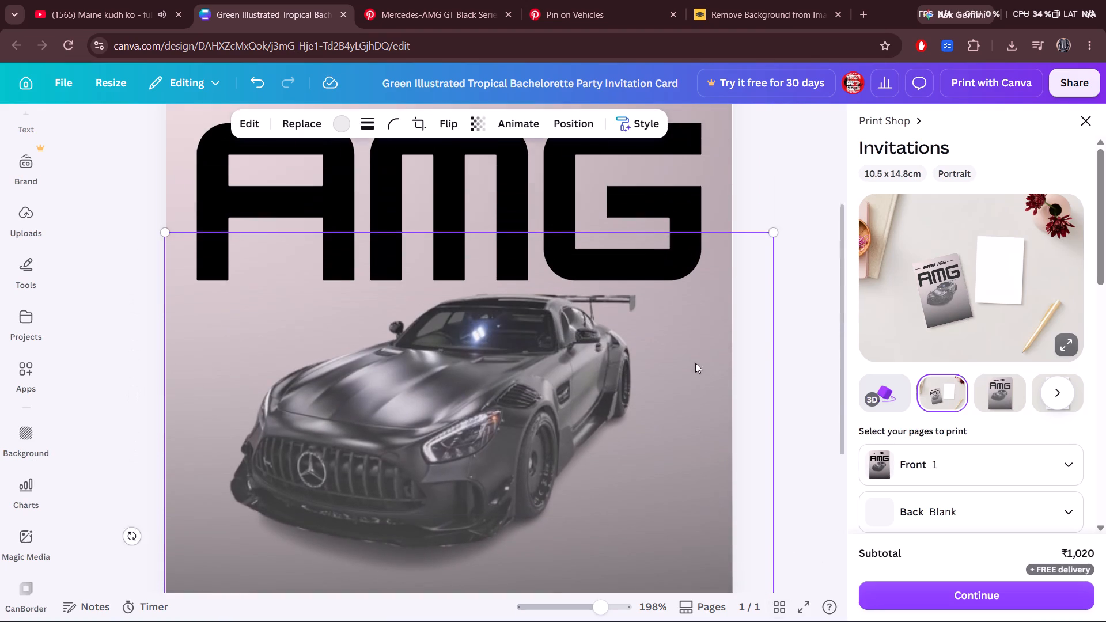
# Move the car layer above the gradient, directly beneath the large AMG title in the layer order.
pyautogui.click(180, 132)
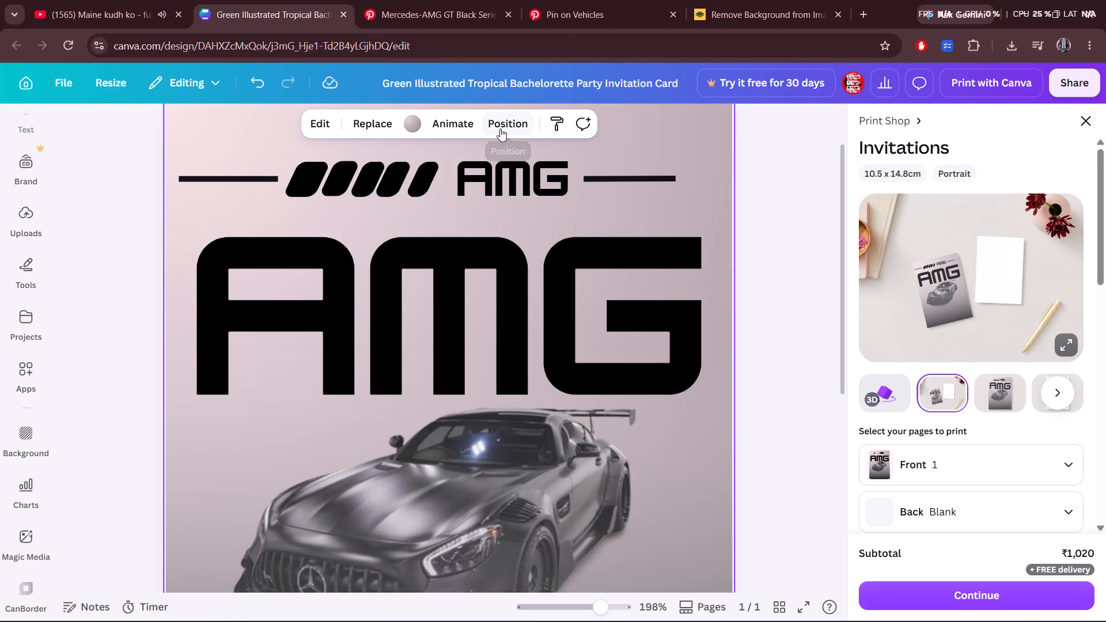
pyautogui.click(498, 128)
pyautogui.moveTo(209, 517); pyautogui.dragTo(204, 386)
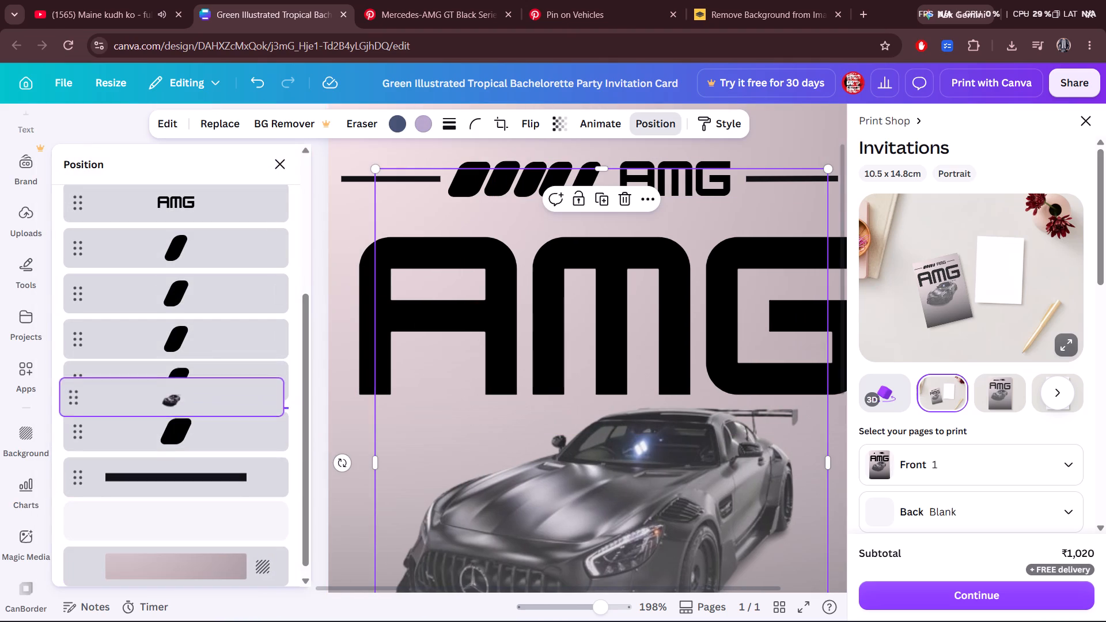
pyautogui.moveTo(204, 386); pyautogui.dragTo(210, 217)
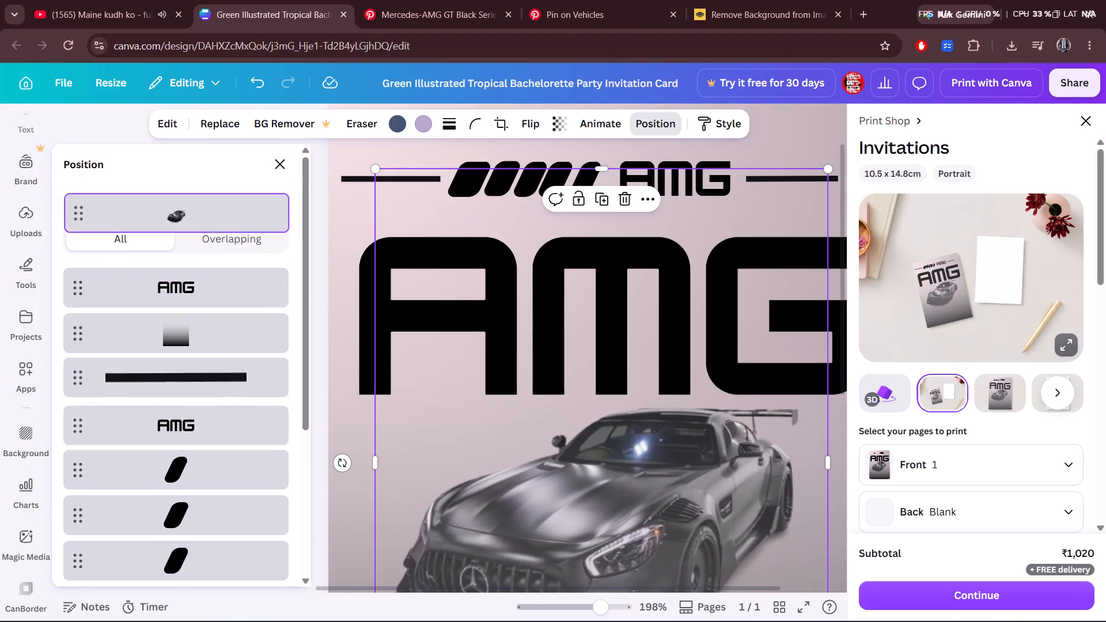
pyautogui.moveTo(210, 217); pyautogui.dragTo(218, 302)
pyautogui.scroll(-3, 219, 301)
pyautogui.click(324, 184)
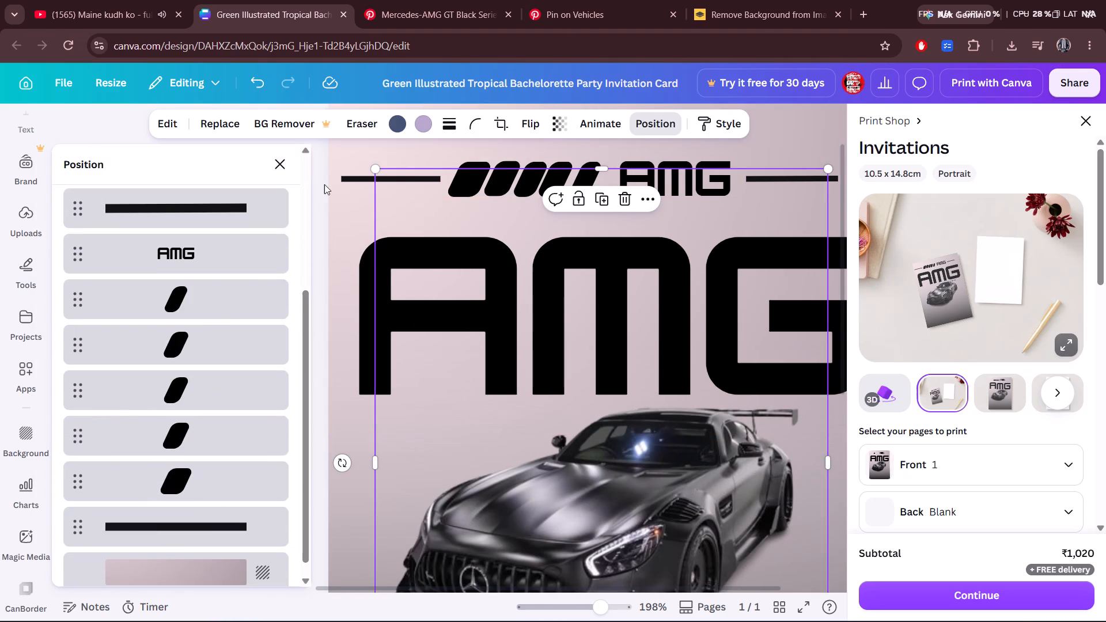
pyautogui.scroll(-4, 284, 237)
pyautogui.scroll(2, 428, 294)
pyautogui.click(768, 278)
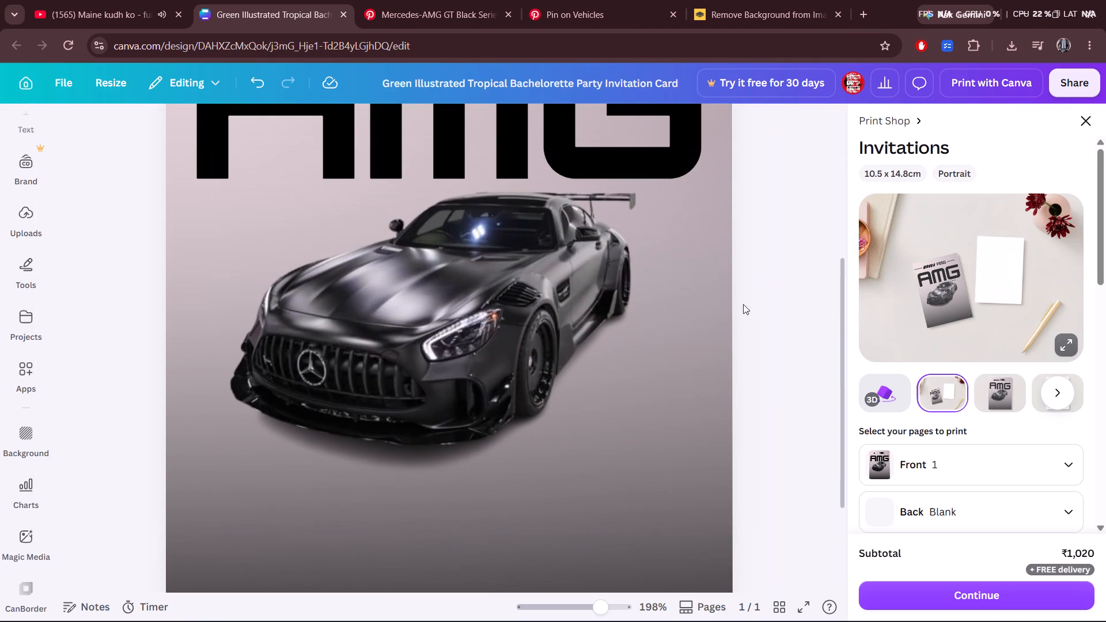
# Move the car slightly lower, keeping its roof clear of the large AMG title.
pyautogui.click(453, 291)
pyautogui.moveTo(451, 294); pyautogui.dragTo(453, 259)
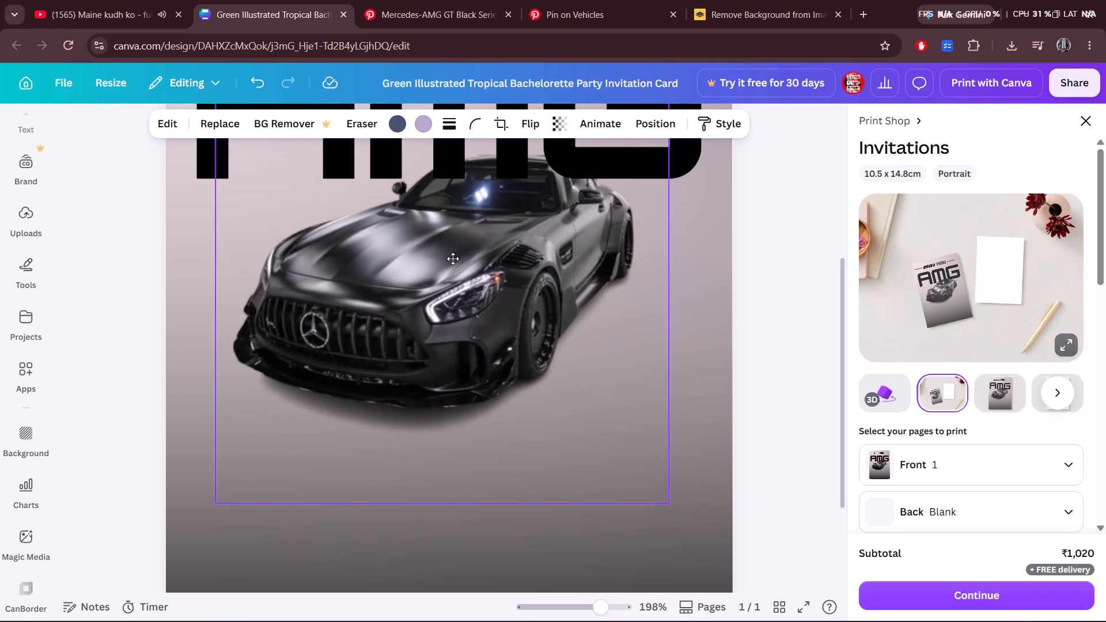
pyautogui.moveTo(453, 259); pyautogui.dragTo(453, 299)
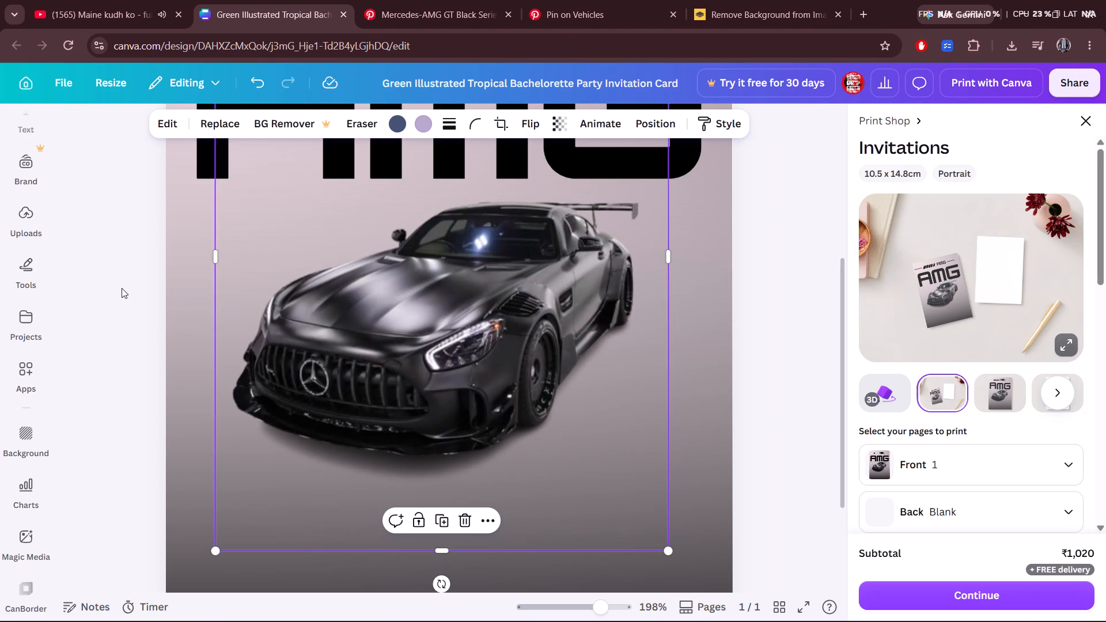
pyautogui.click(122, 288)
# Look through the drawing tools, templates and shape elements for something usable on the poster.
pyautogui.scroll(5, 120, 286)
pyautogui.scroll(-4, 120, 286)
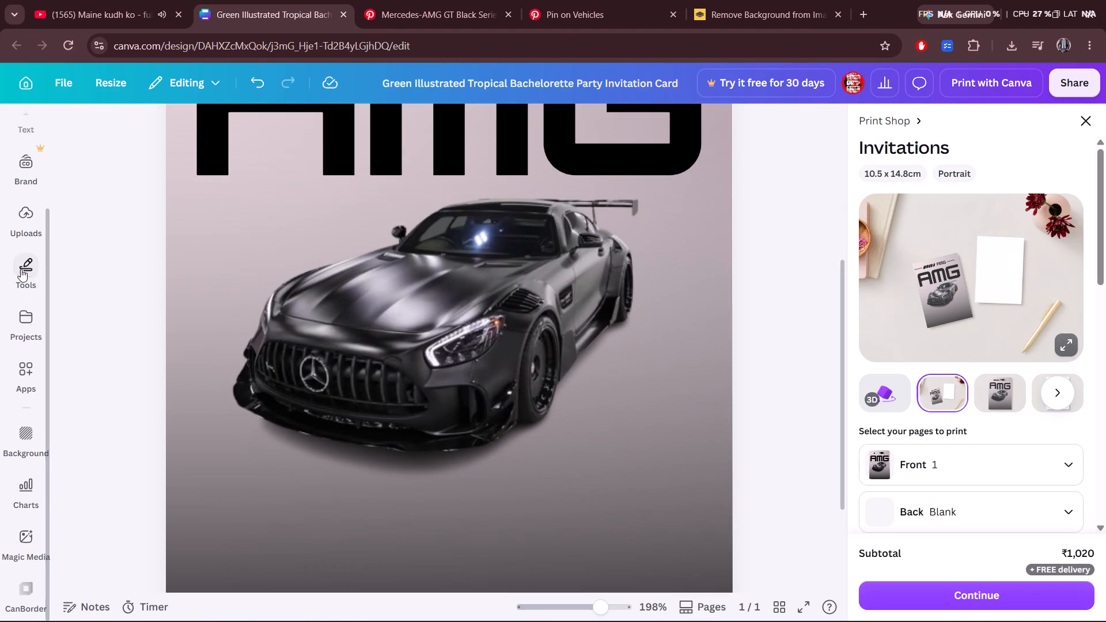
pyautogui.click(22, 274)
pyautogui.scroll(5, 13, 172)
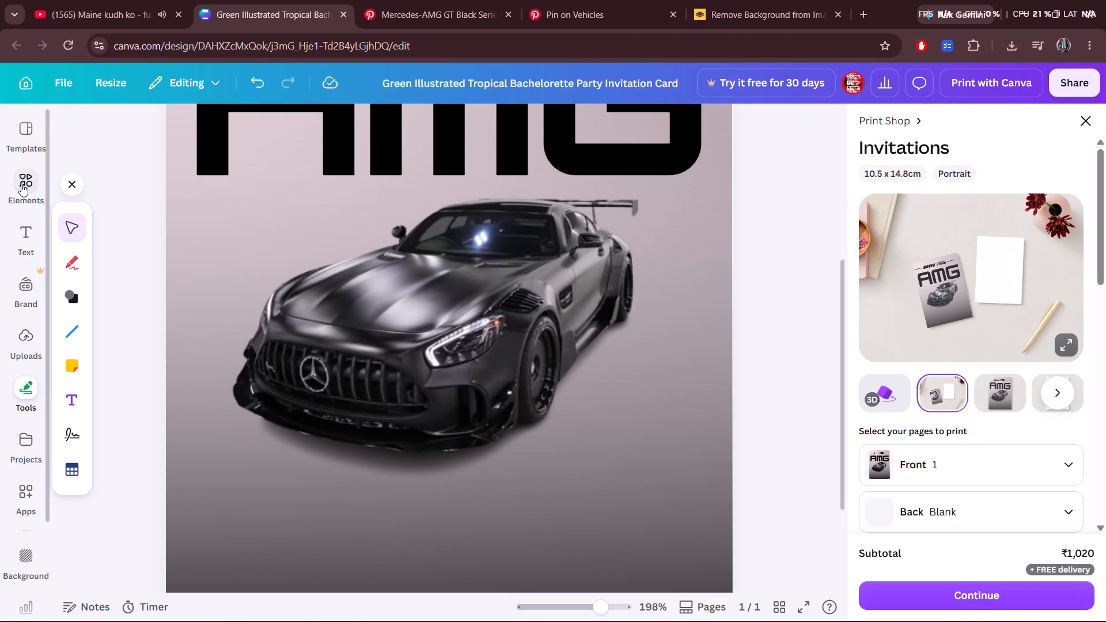
pyautogui.scroll(2, 21, 184)
pyautogui.click(20, 231)
pyautogui.click(25, 127)
pyautogui.click(25, 197)
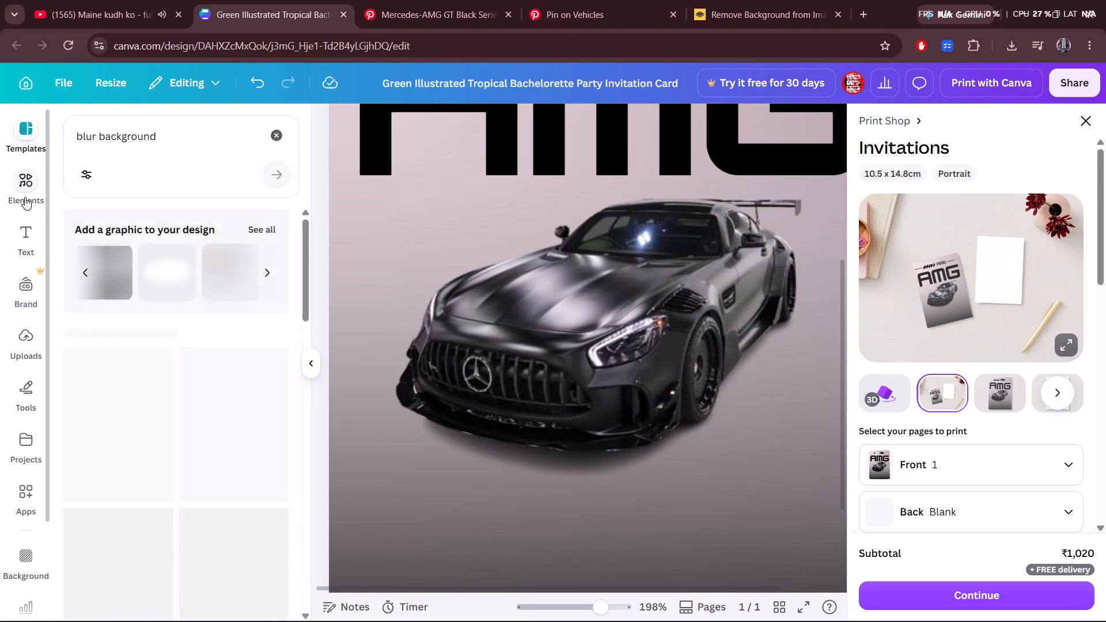
pyautogui.click(79, 137)
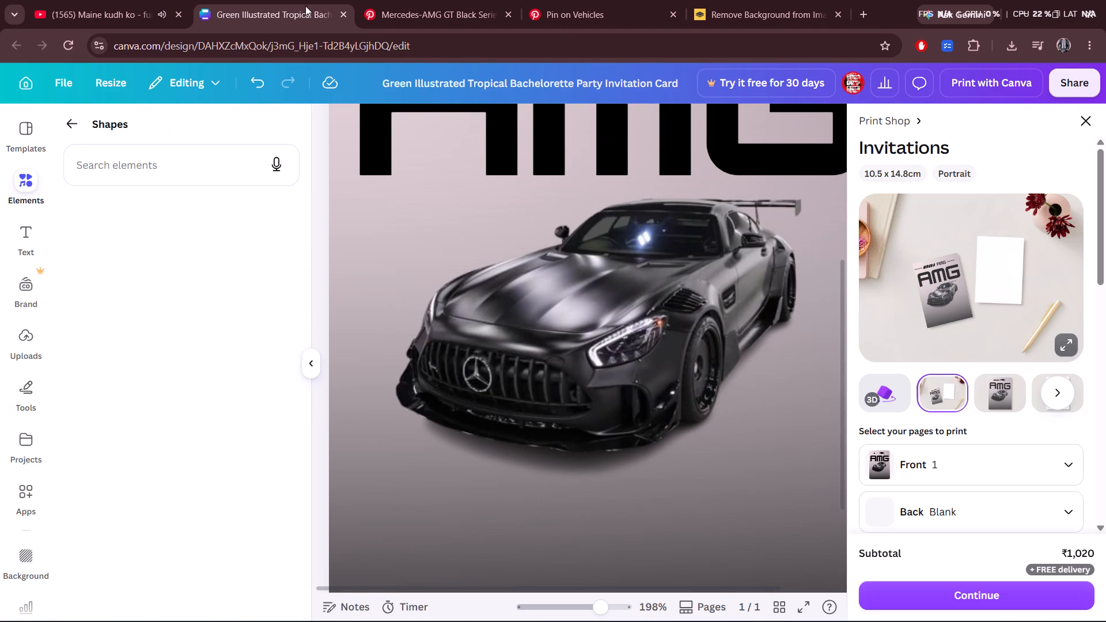
pyautogui.click(403, 0)
pyautogui.click(298, 0)
pyautogui.scroll(3, 297, 100)
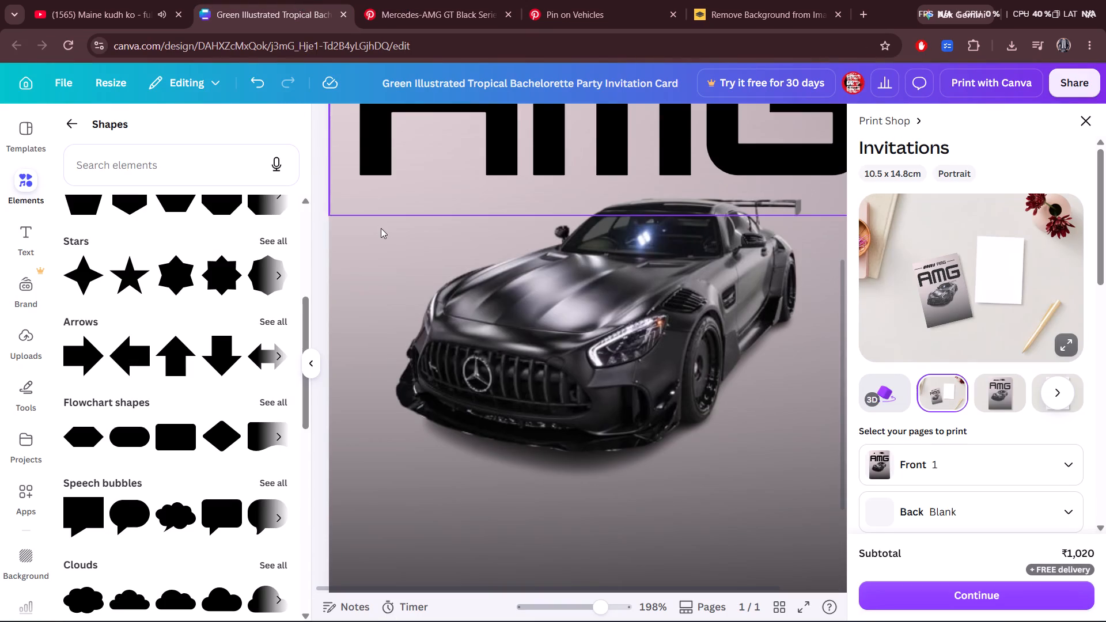
pyautogui.click(381, 229)
pyautogui.click(308, 368)
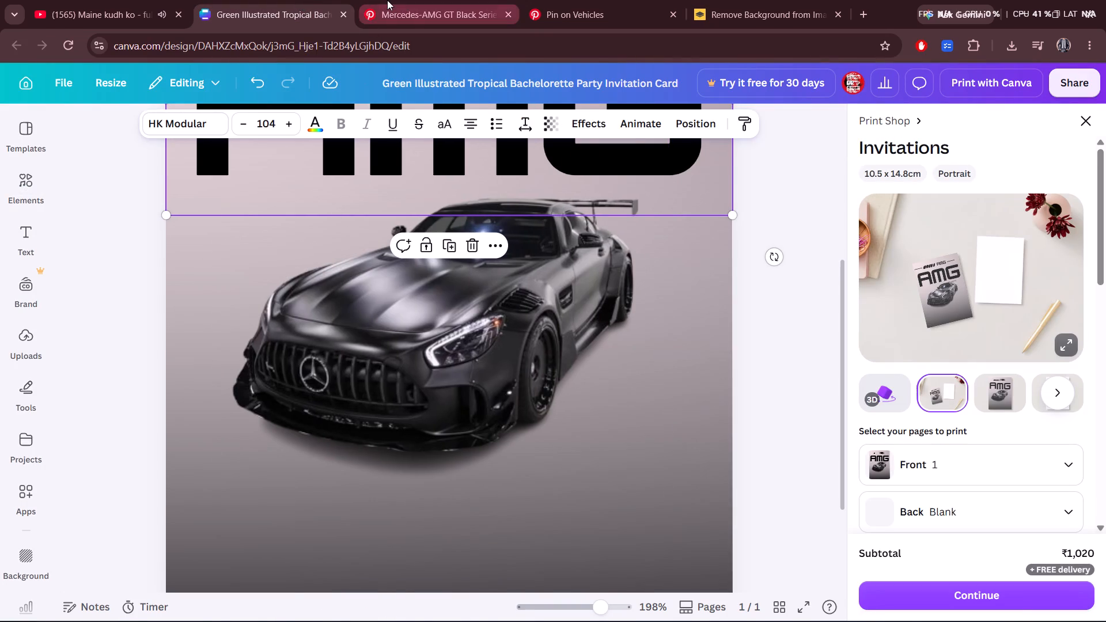
# Compare the whole poster with the Pinterest AMG GT Black Series poster, viewing the full page at 106%.
pyautogui.click(387, 0)
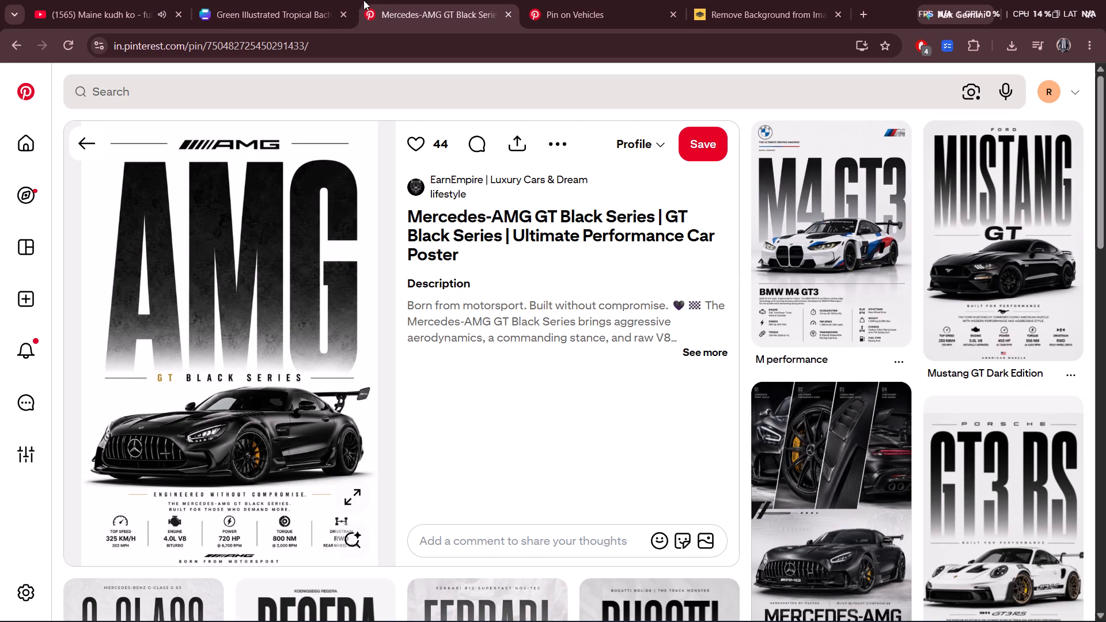
pyautogui.click(323, 0)
pyautogui.scroll(3, 291, 129)
pyautogui.click(125, 351)
pyautogui.scroll(3, 120, 336)
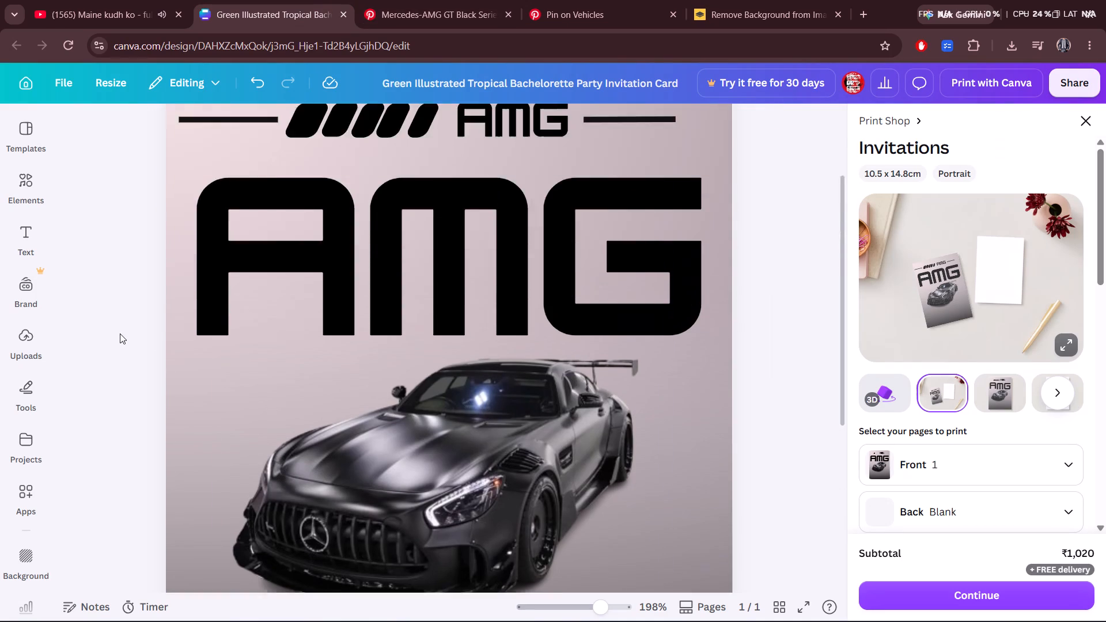
pyautogui.scroll(-4, 120, 333)
pyautogui.click(588, 608)
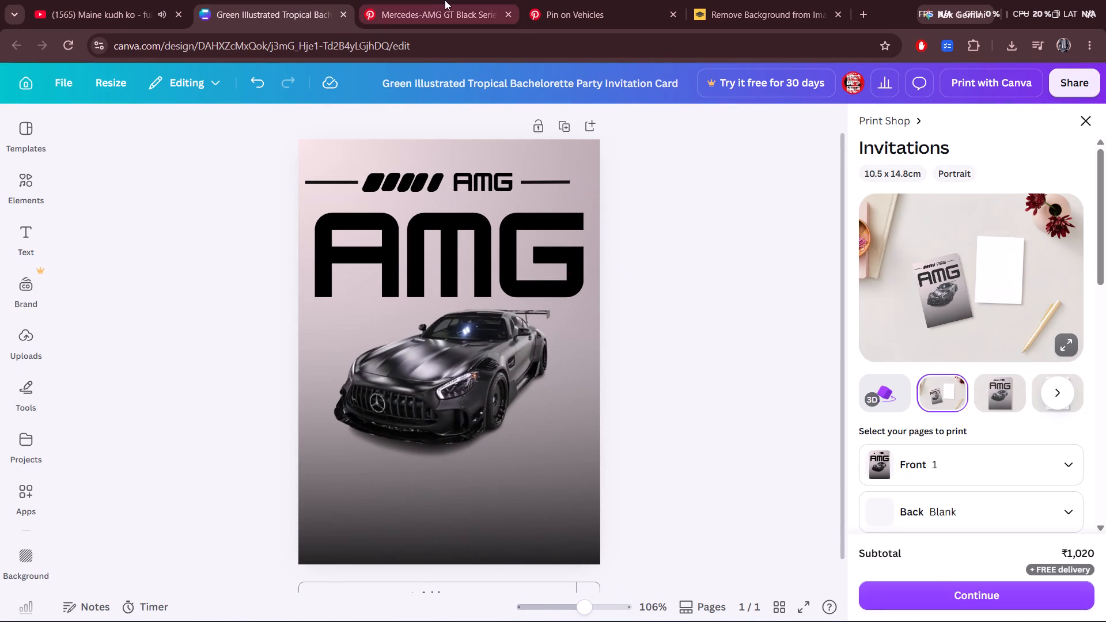
pyautogui.click(450, 0)
pyautogui.click(286, 0)
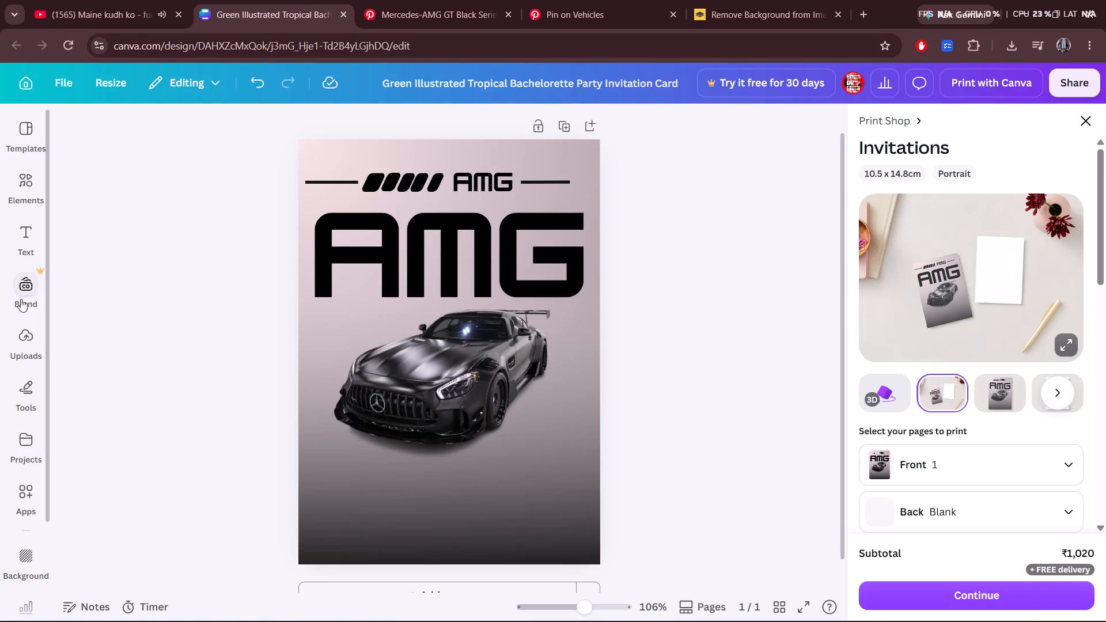
# Move the header line beside the slashes down to just beneath the A of the large AMG title, checking the Pinterest reference.
pyautogui.click(324, 179)
pyautogui.moveTo(324, 179); pyautogui.dragTo(331, 299)
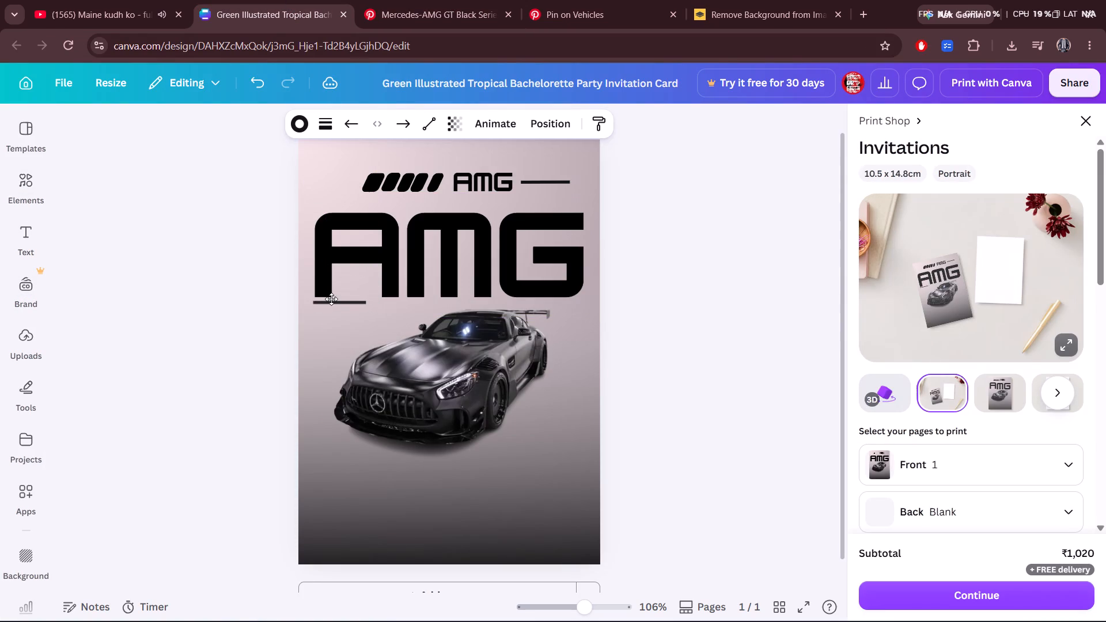
pyautogui.moveTo(331, 299); pyautogui.dragTo(334, 297)
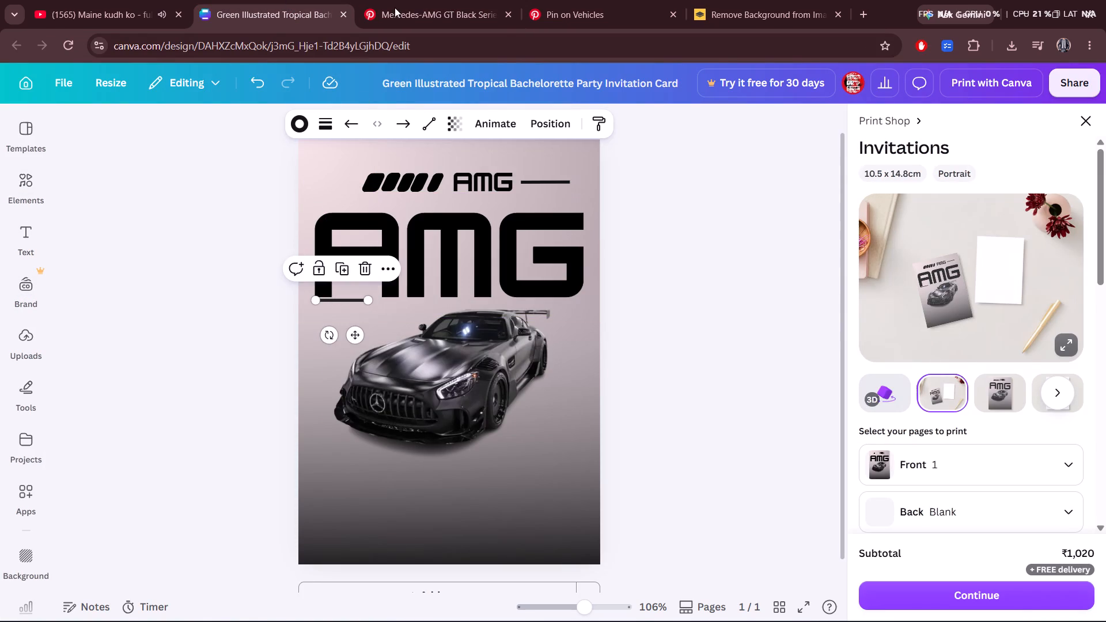
pyautogui.click(443, 0)
pyautogui.click(329, 0)
# Add a text box reading "GT" just beneath the A of the large AMG title, following the Pinterest poster.
pyautogui.click(25, 244)
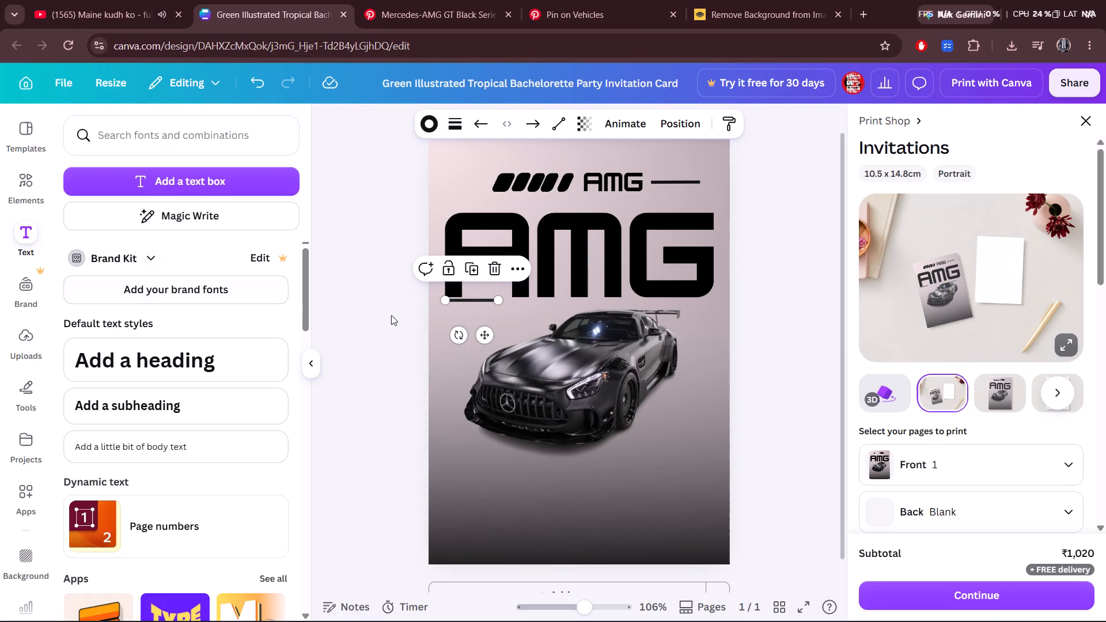
pyautogui.click(452, 0)
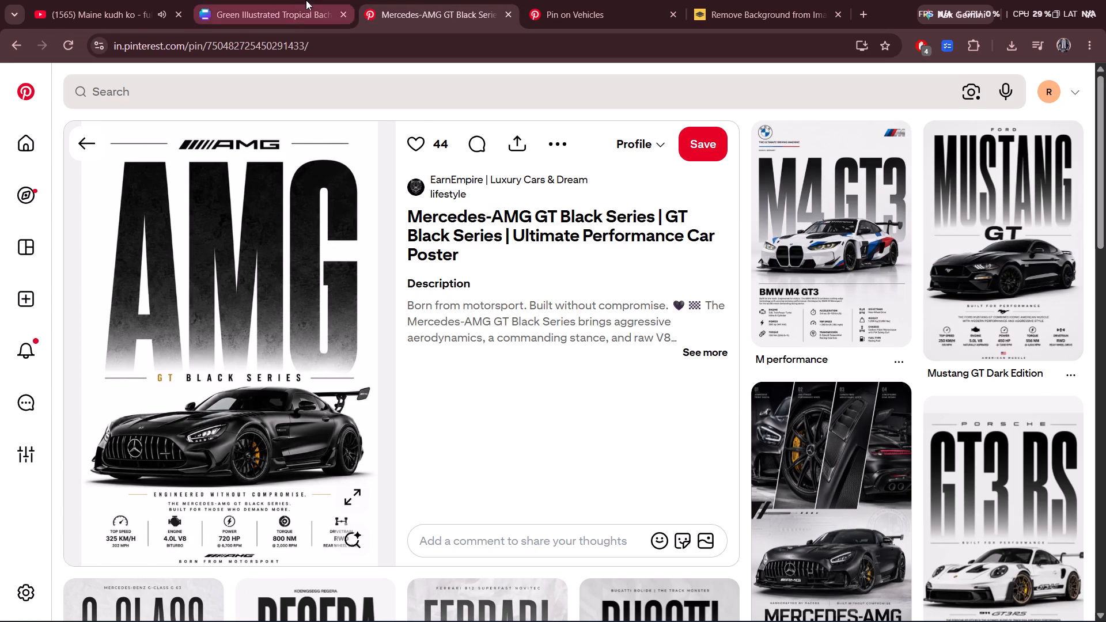
pyautogui.click(306, 0)
pyautogui.click(260, 179)
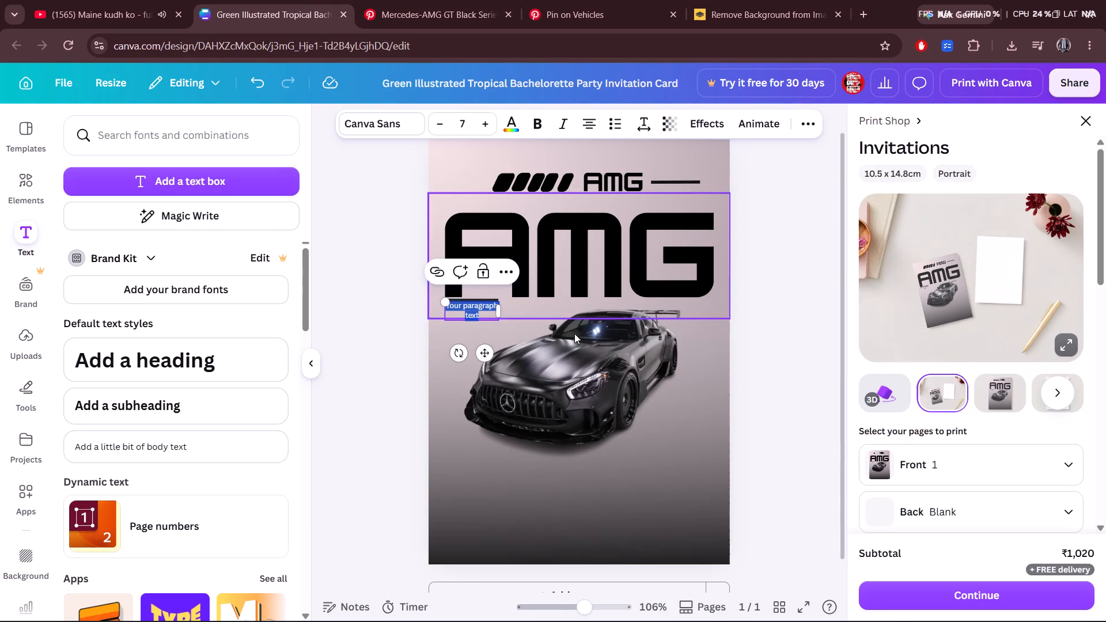
pyautogui.tripleClick(479, 317)
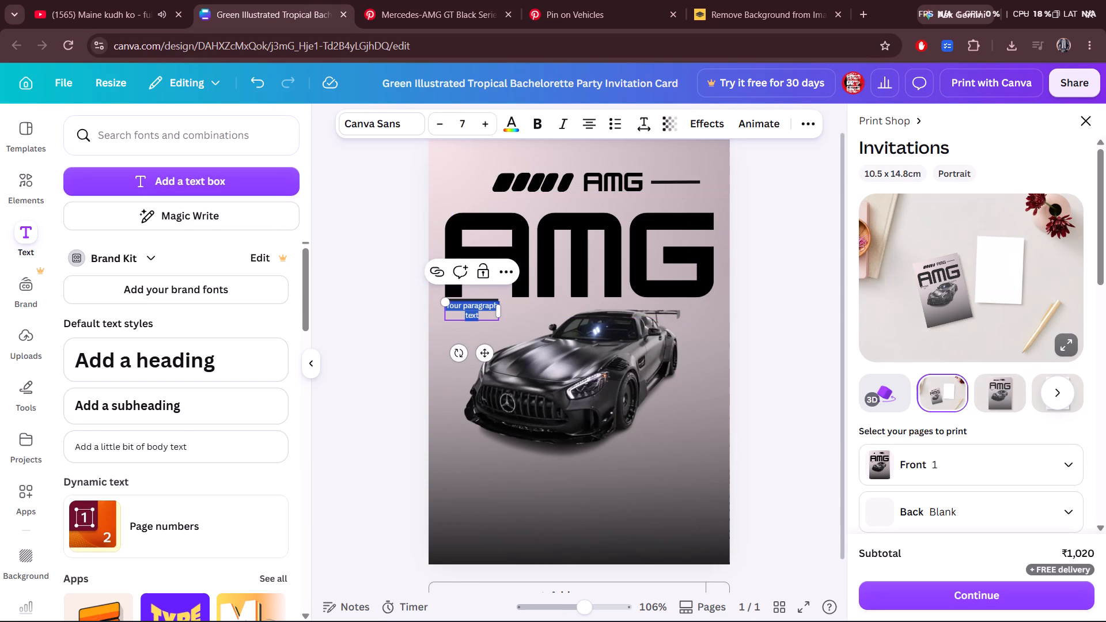
pyautogui.write('GT')
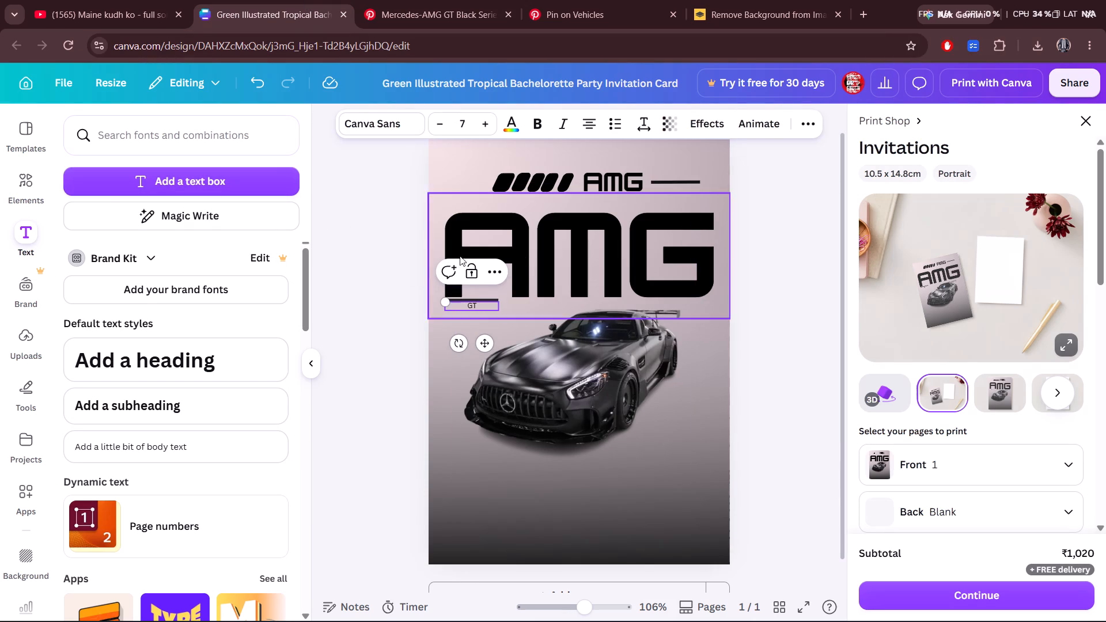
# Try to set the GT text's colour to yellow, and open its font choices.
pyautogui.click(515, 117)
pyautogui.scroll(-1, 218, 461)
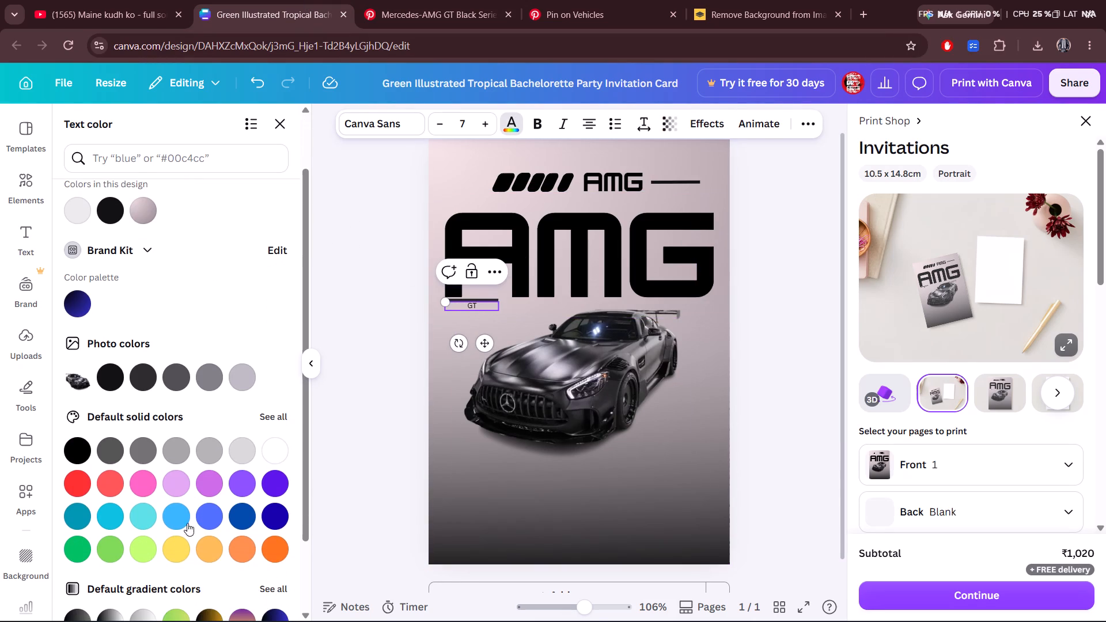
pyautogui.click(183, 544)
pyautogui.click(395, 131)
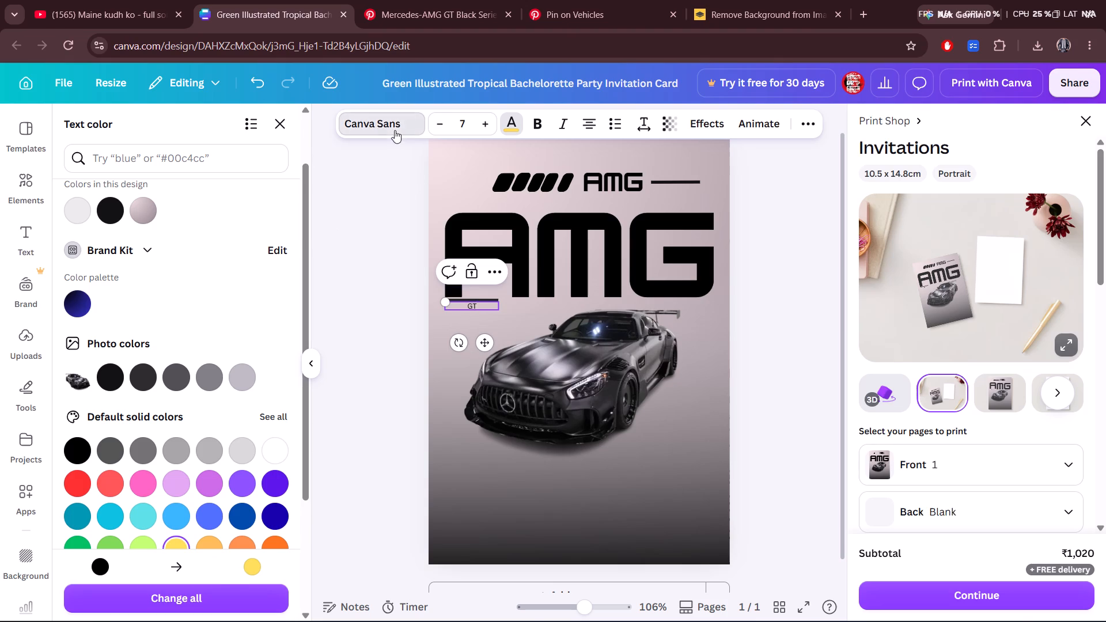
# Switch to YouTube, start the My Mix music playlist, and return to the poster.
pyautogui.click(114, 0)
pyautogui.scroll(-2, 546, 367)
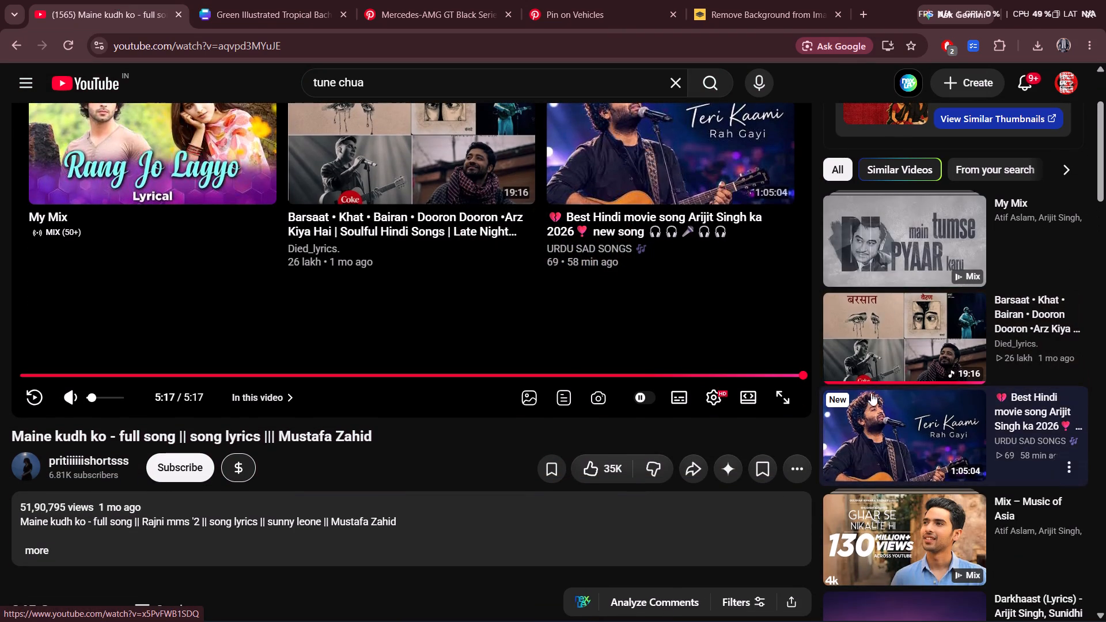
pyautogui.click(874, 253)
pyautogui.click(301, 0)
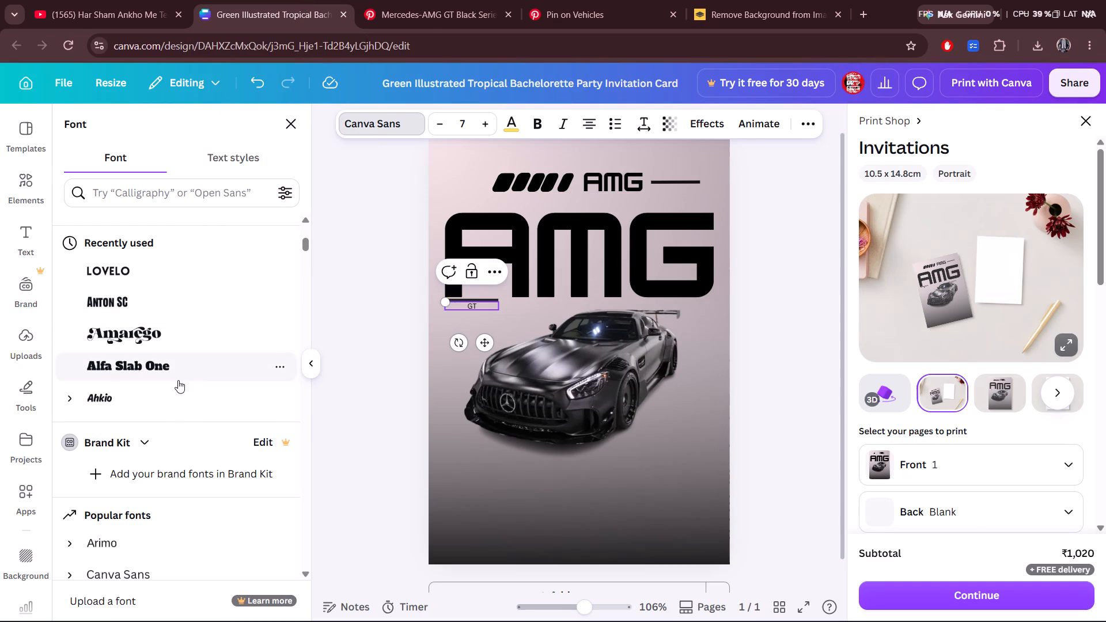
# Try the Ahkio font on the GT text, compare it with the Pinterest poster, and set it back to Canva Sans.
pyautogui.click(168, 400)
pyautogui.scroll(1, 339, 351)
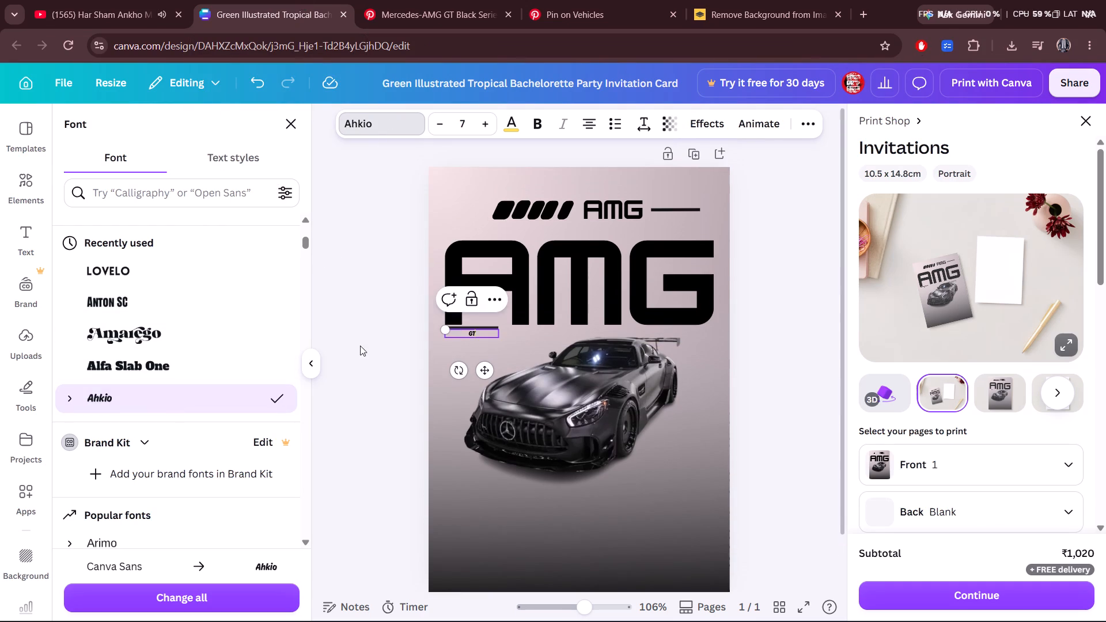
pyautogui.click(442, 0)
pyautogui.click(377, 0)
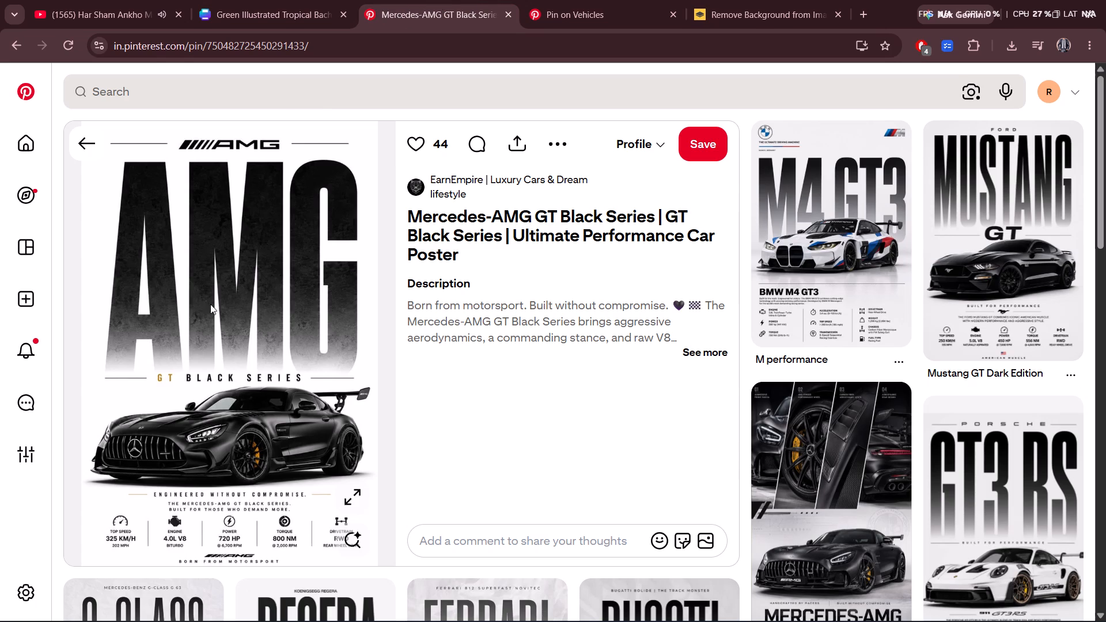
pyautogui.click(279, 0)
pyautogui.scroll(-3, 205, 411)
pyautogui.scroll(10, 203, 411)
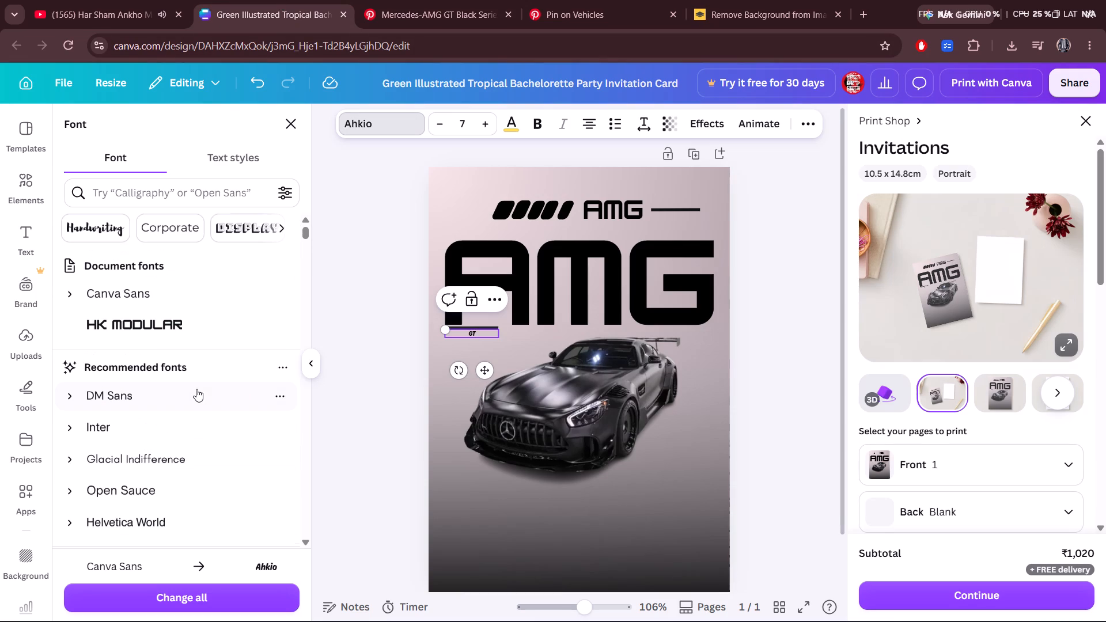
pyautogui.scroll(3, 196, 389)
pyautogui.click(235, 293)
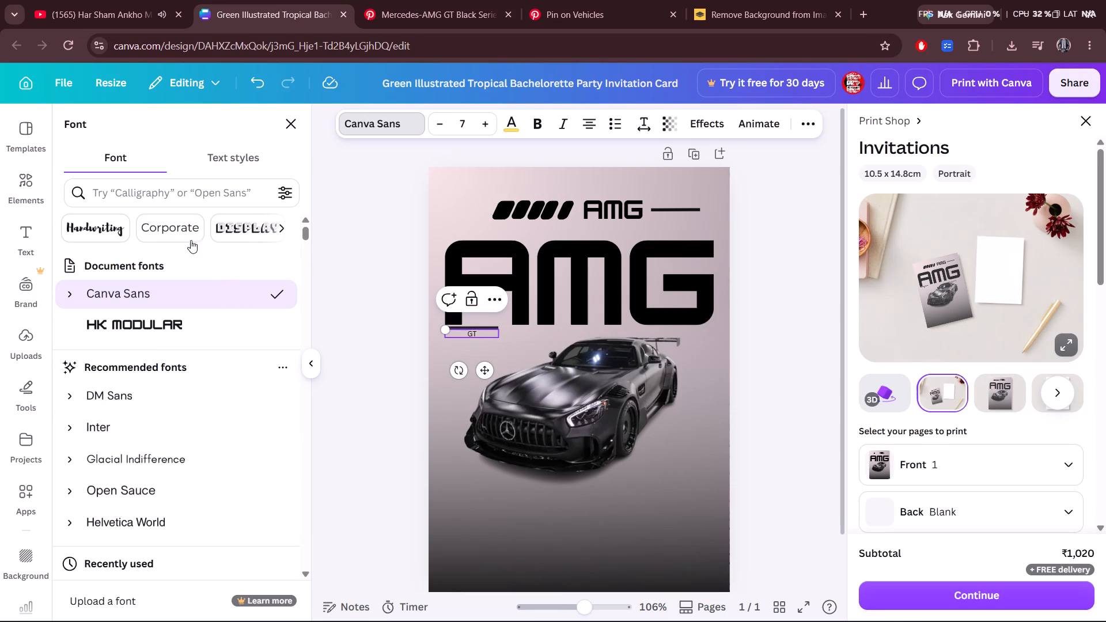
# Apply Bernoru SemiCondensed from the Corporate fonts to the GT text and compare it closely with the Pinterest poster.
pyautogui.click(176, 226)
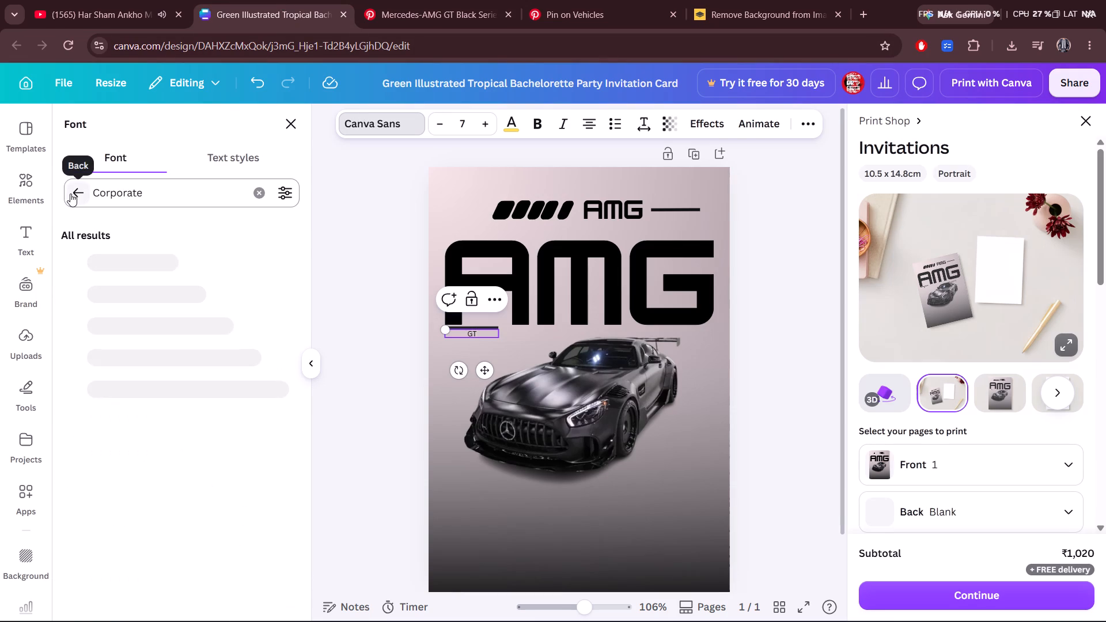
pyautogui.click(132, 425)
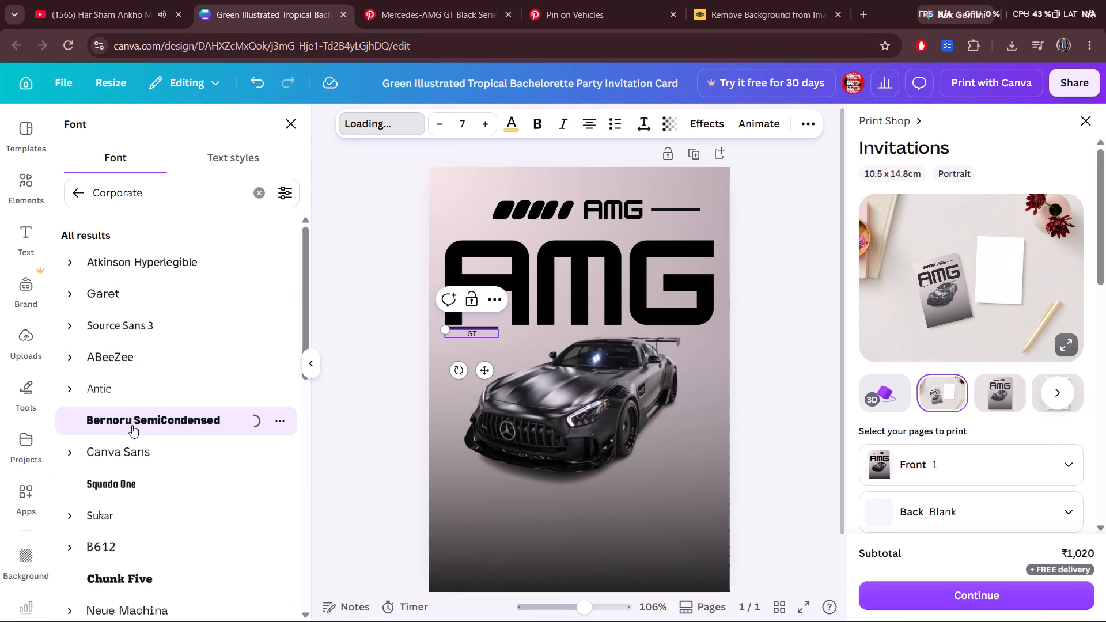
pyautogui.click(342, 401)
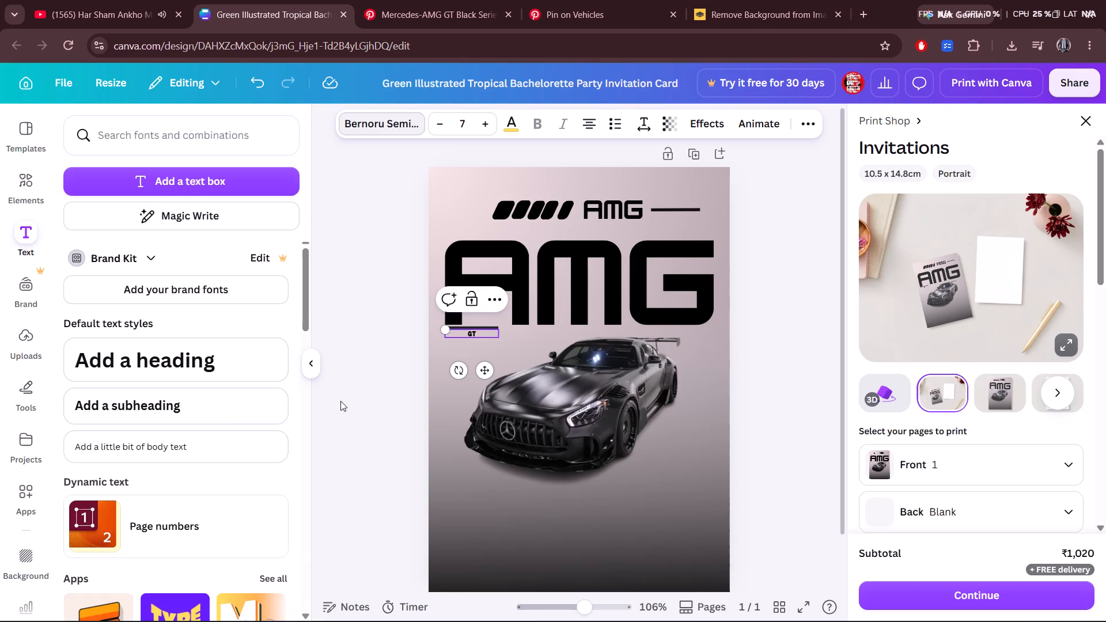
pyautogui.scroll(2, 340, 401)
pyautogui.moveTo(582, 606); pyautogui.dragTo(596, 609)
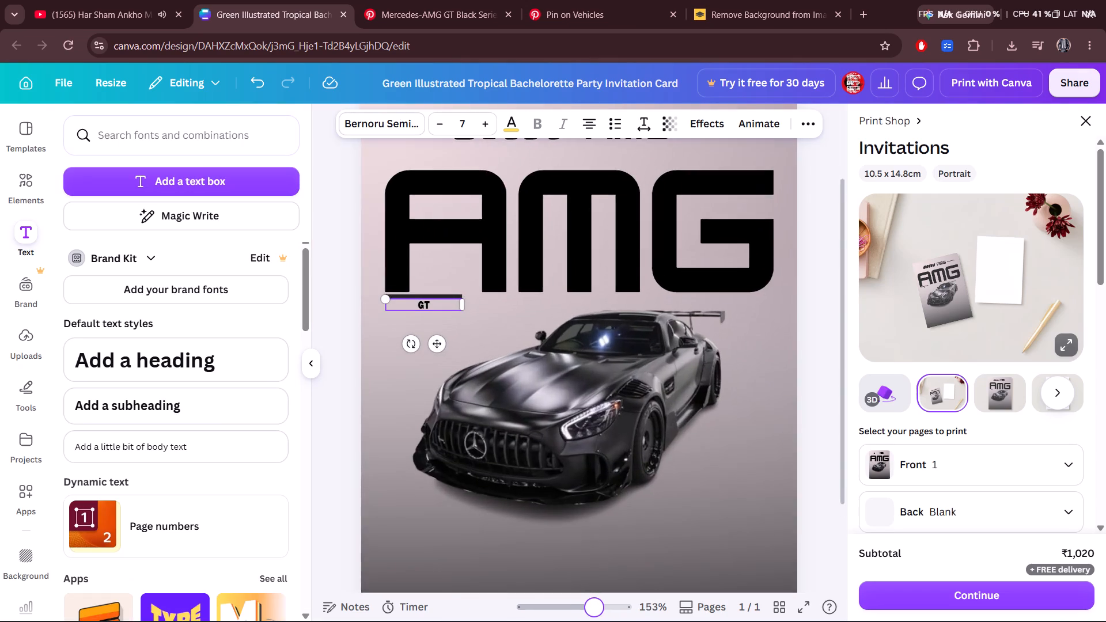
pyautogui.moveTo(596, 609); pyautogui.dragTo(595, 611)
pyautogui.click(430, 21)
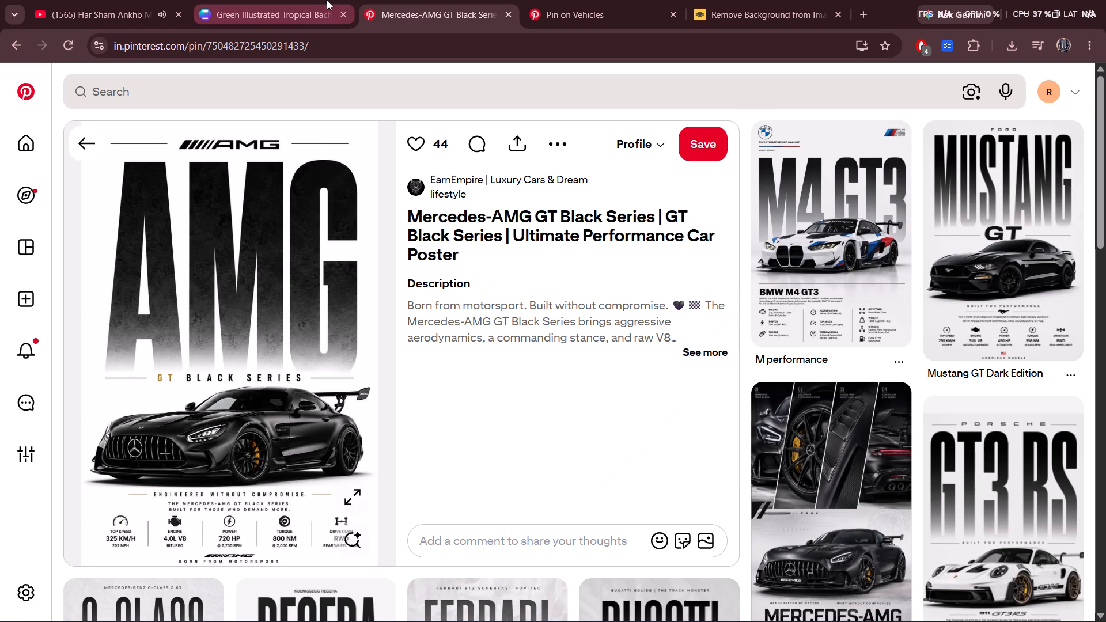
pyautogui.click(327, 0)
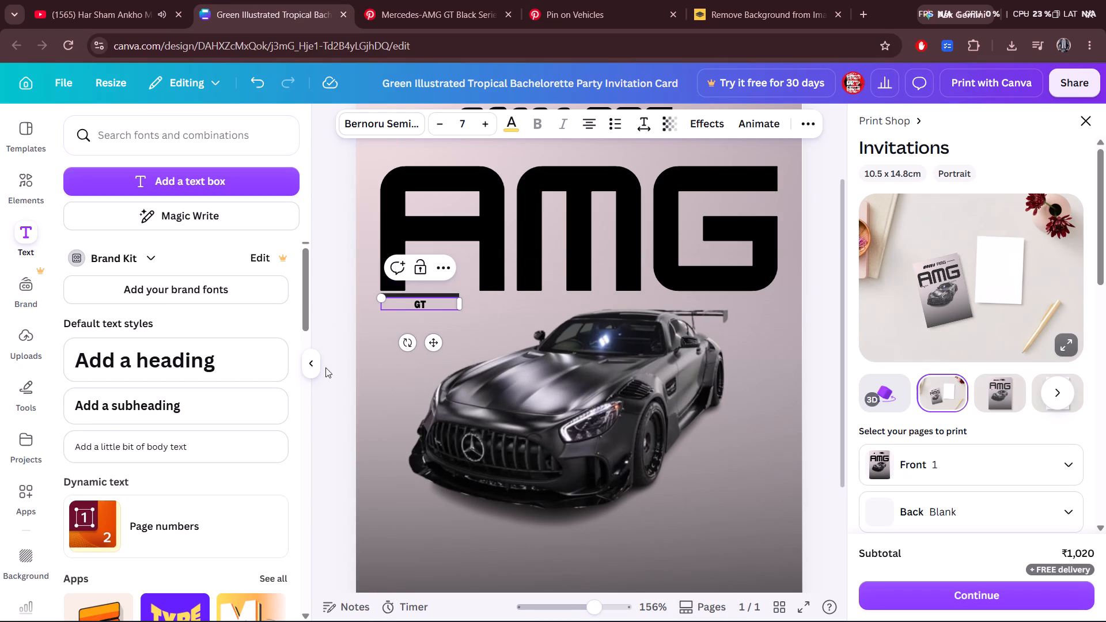
# Set the GT text beneath the large AMG title to the document font HK Modular.
pyautogui.moveTo(400, 111); pyautogui.dragTo(394, 114)
pyautogui.click(384, 121)
pyautogui.scroll(8, 222, 270)
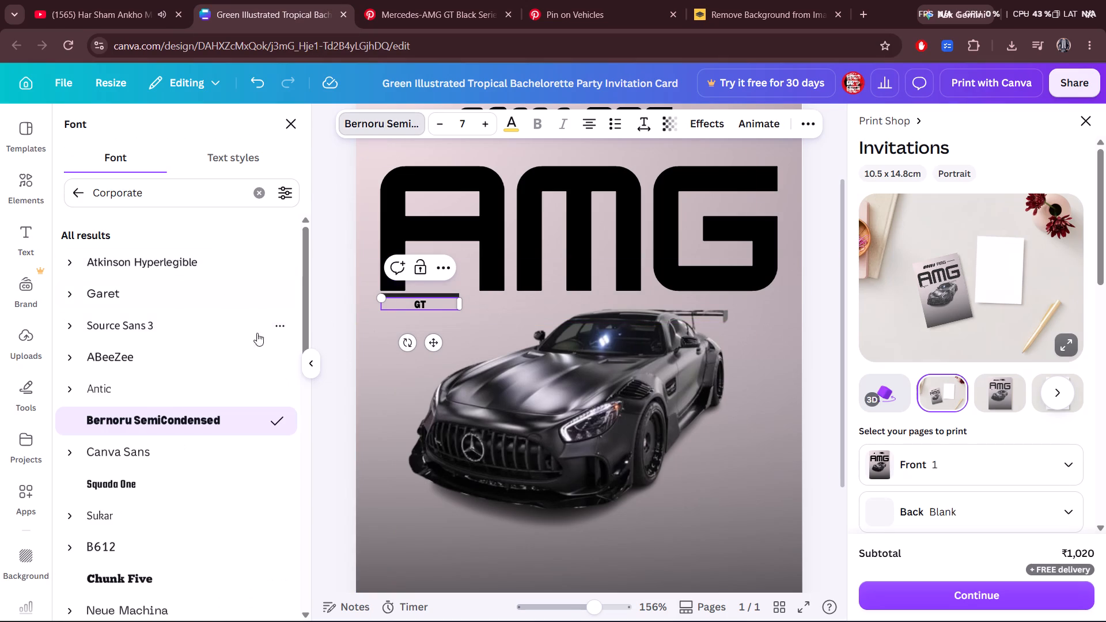
pyautogui.click(257, 196)
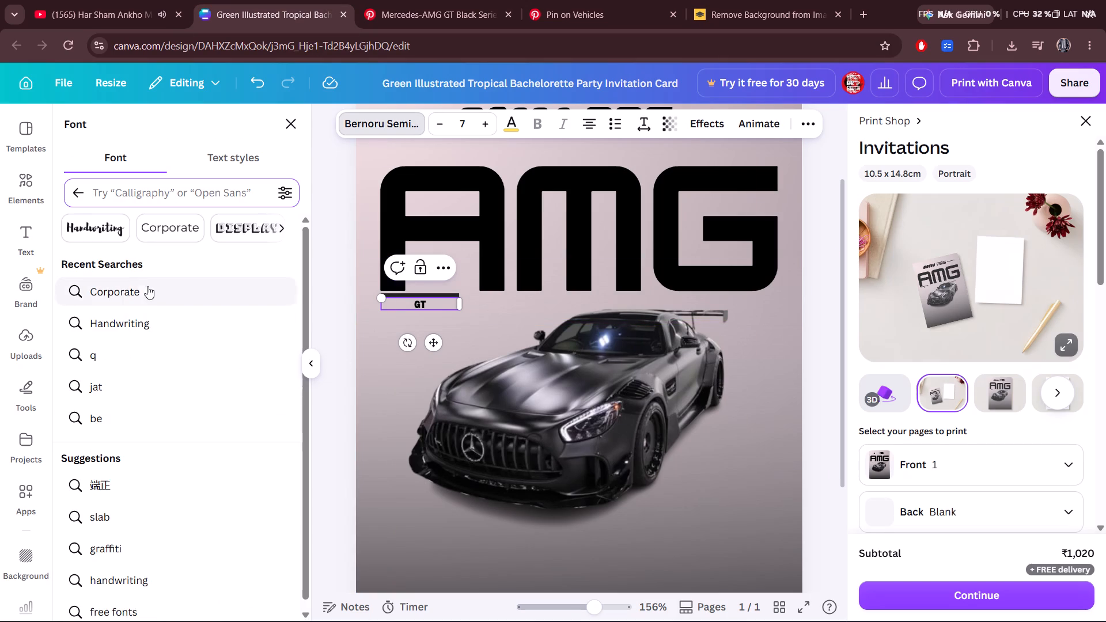
pyautogui.click(219, 158)
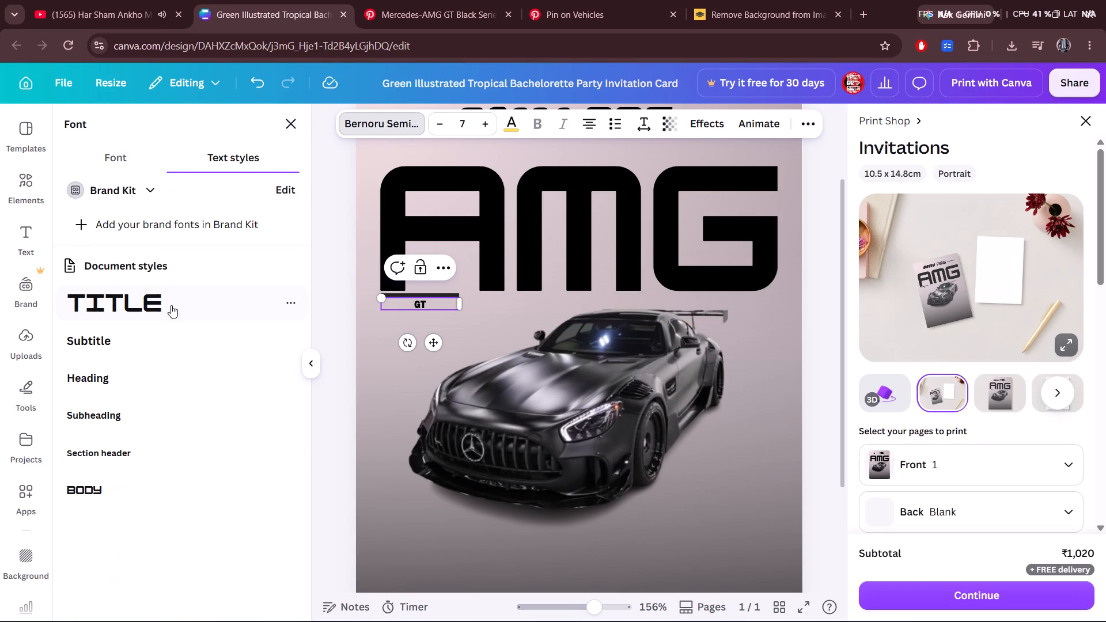
pyautogui.scroll(3, 182, 343)
pyautogui.click(122, 155)
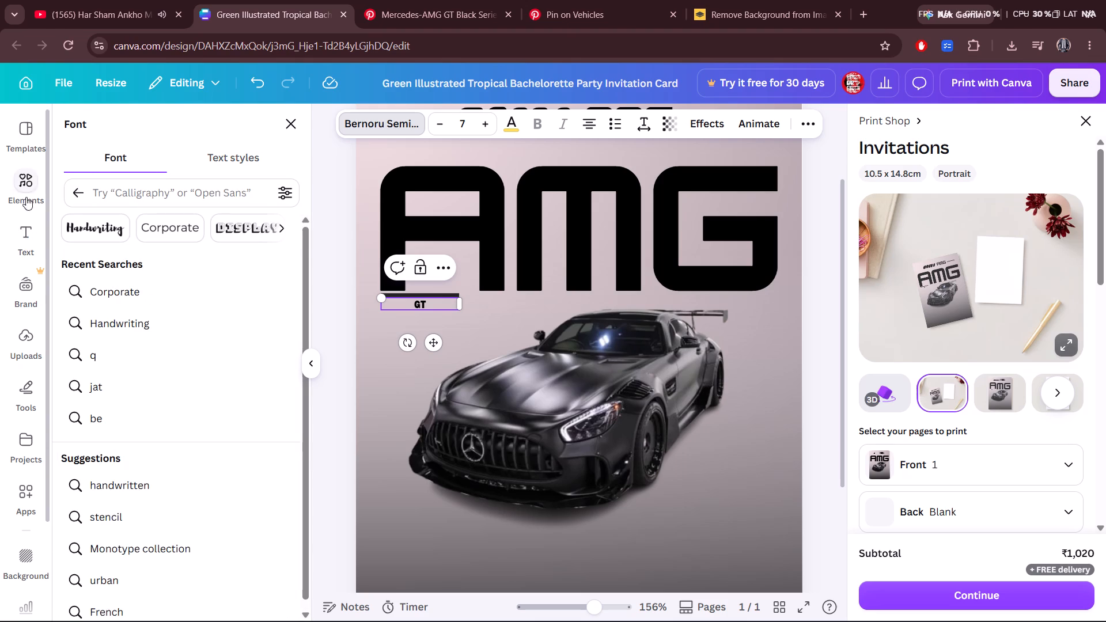
pyautogui.click(28, 246)
pyautogui.click(431, 299)
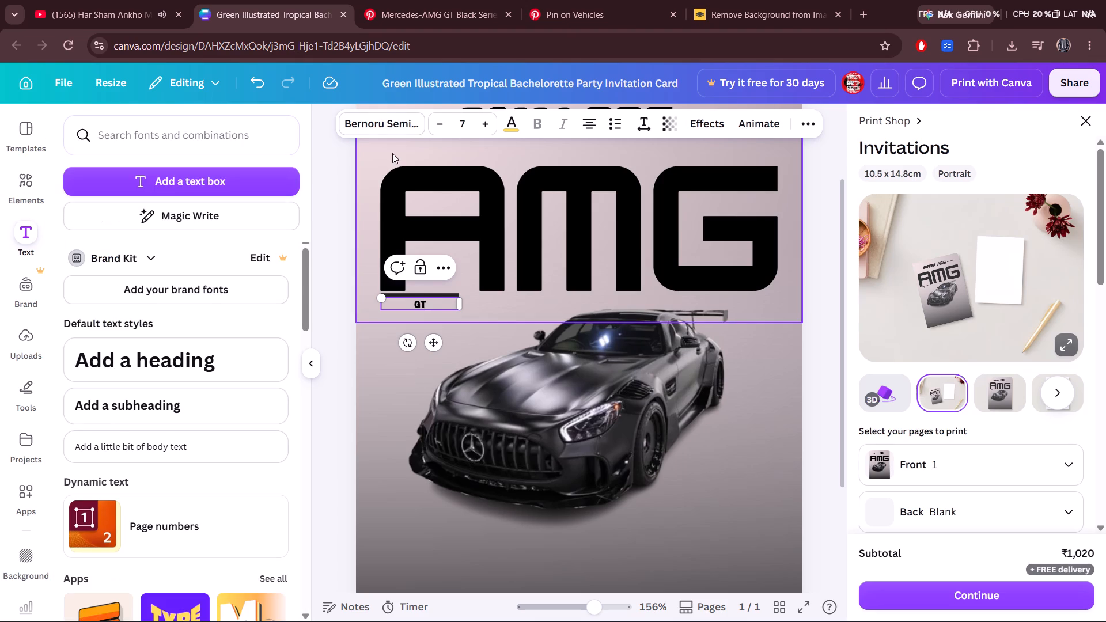
pyautogui.click(392, 153)
pyautogui.click(415, 306)
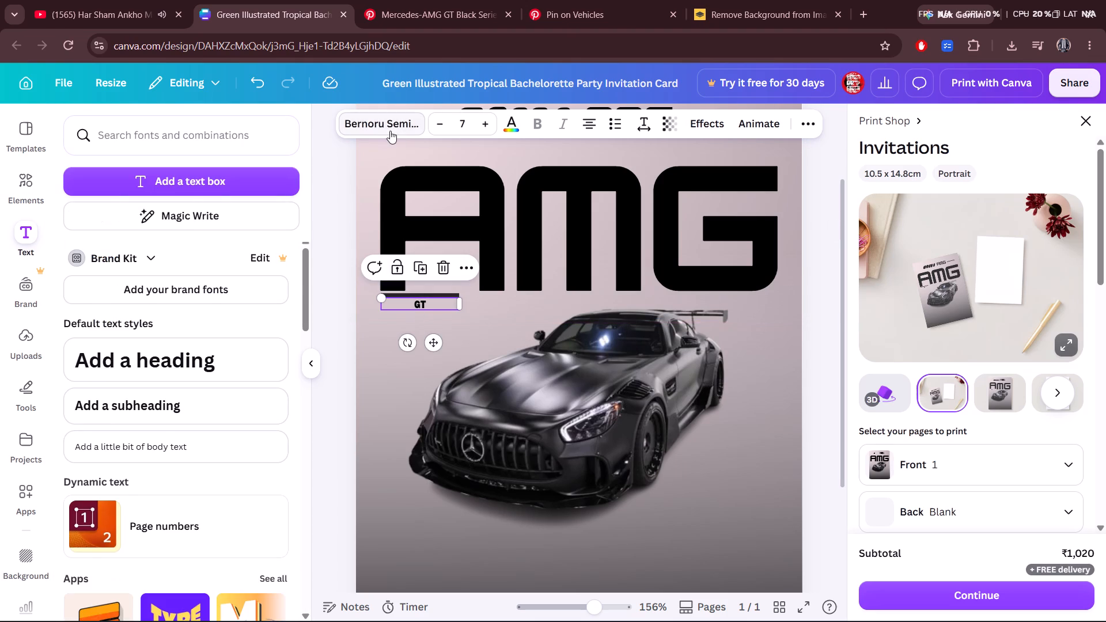
pyautogui.click(390, 131)
pyautogui.scroll(1, 161, 260)
pyautogui.scroll(-11, 171, 324)
pyautogui.scroll(2, 172, 396)
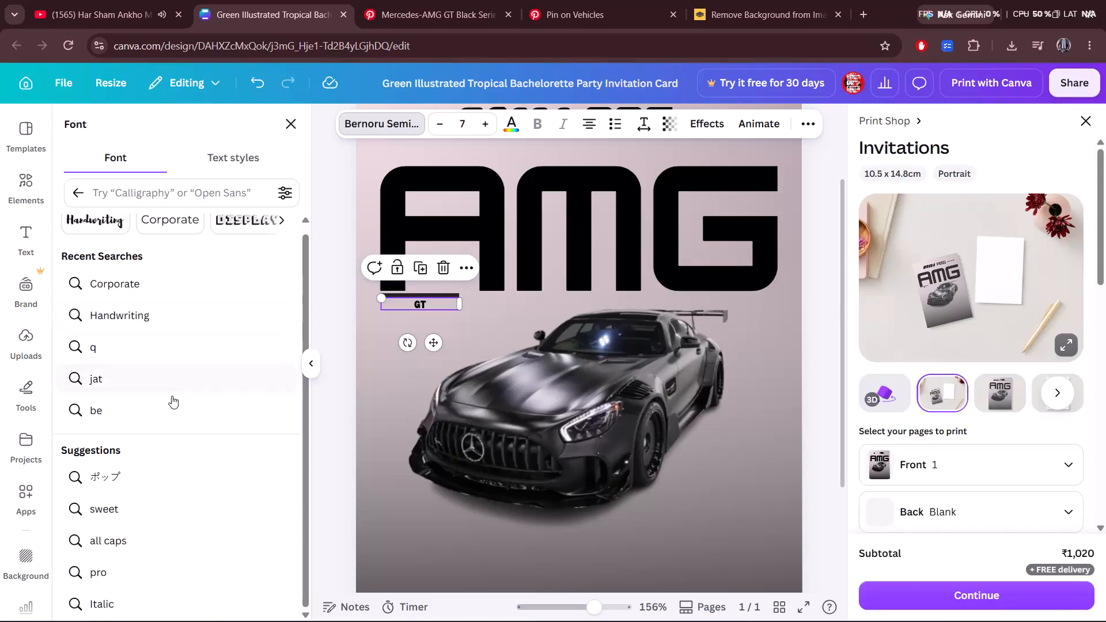
pyautogui.scroll(5, 172, 396)
pyautogui.click(76, 199)
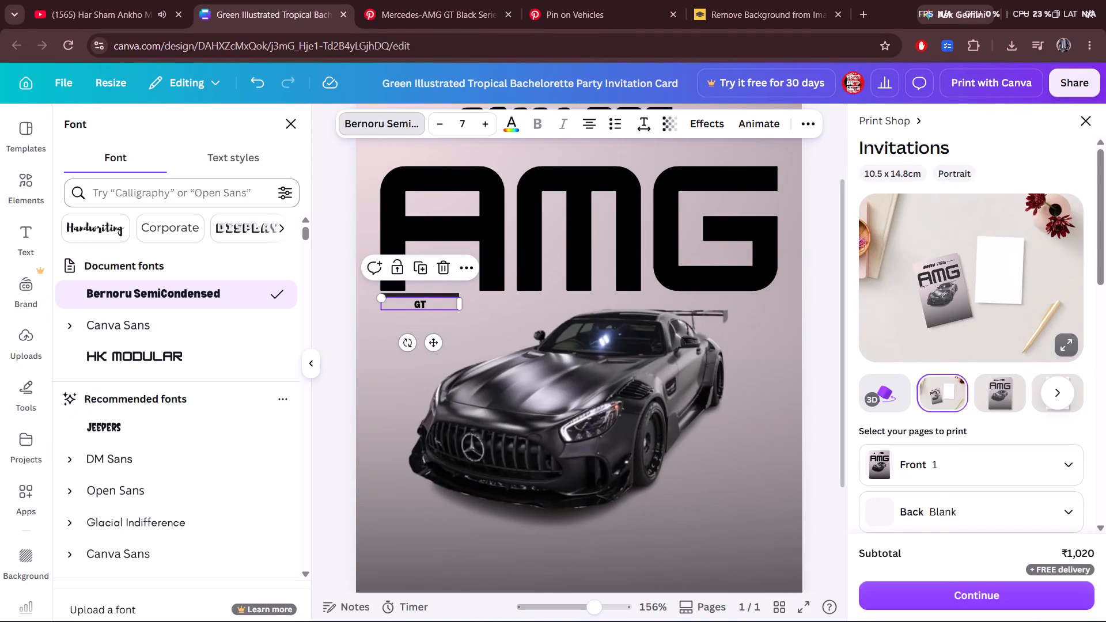
pyautogui.click(150, 365)
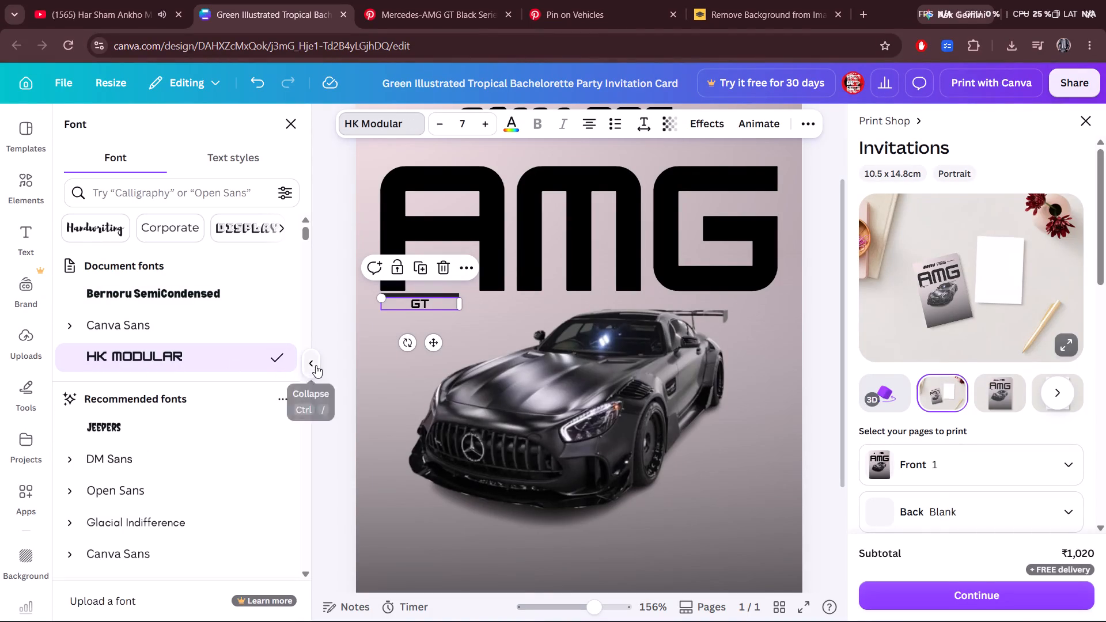
pyautogui.click(316, 365)
# Move the GT text rightward beneath the A of the large AMG title, just past the end of the short line.
pyautogui.scroll(2, 291, 366)
pyautogui.moveTo(281, 411); pyautogui.dragTo(351, 411)
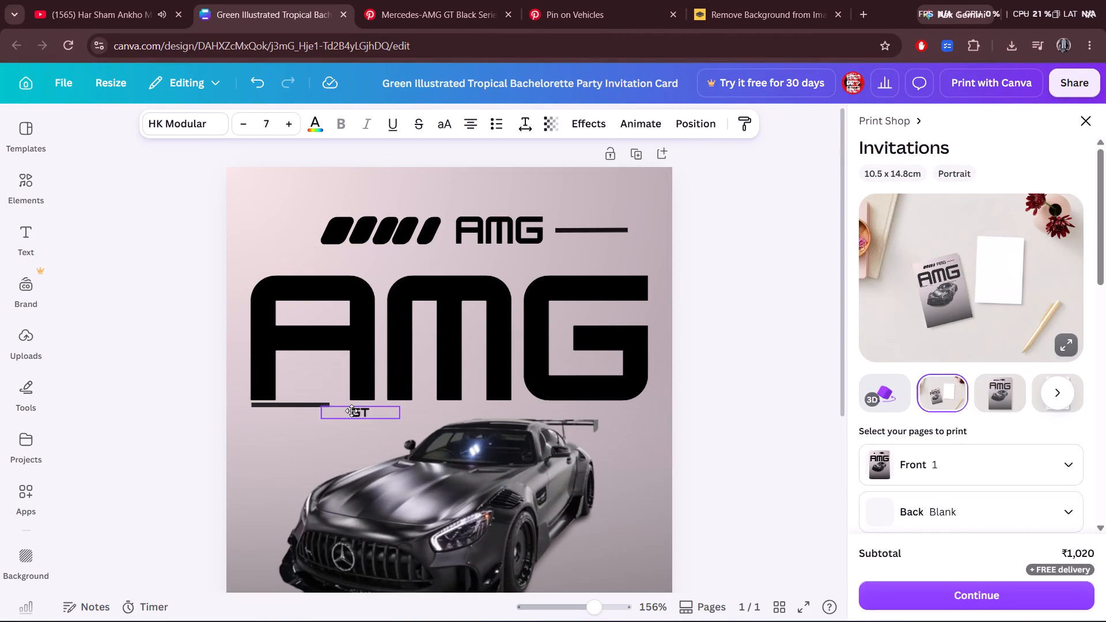
pyautogui.moveTo(351, 411); pyautogui.dragTo(343, 409)
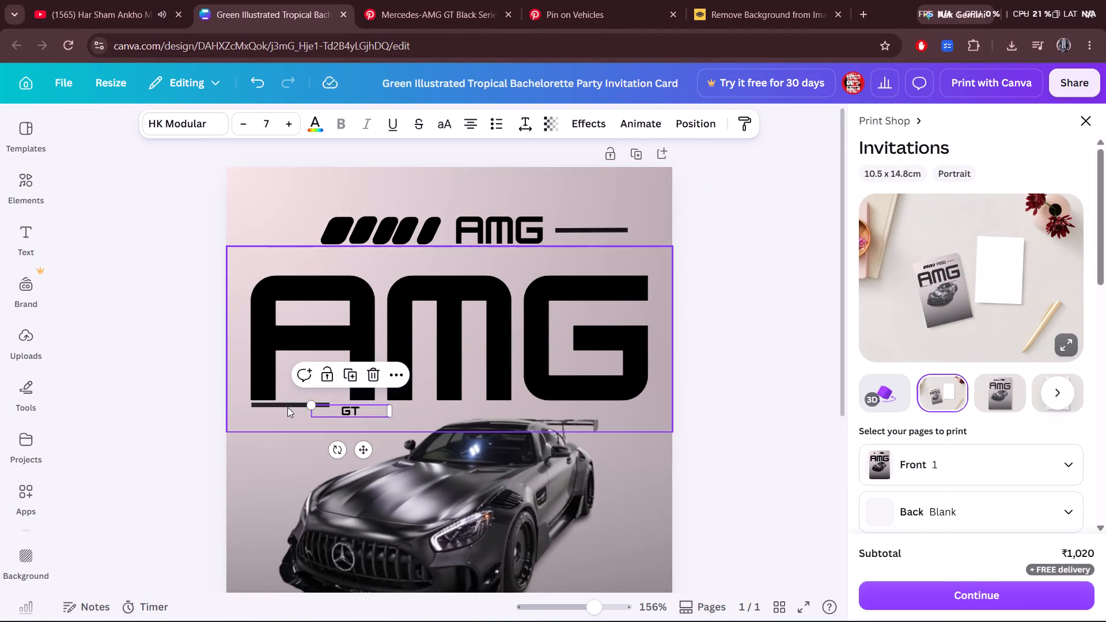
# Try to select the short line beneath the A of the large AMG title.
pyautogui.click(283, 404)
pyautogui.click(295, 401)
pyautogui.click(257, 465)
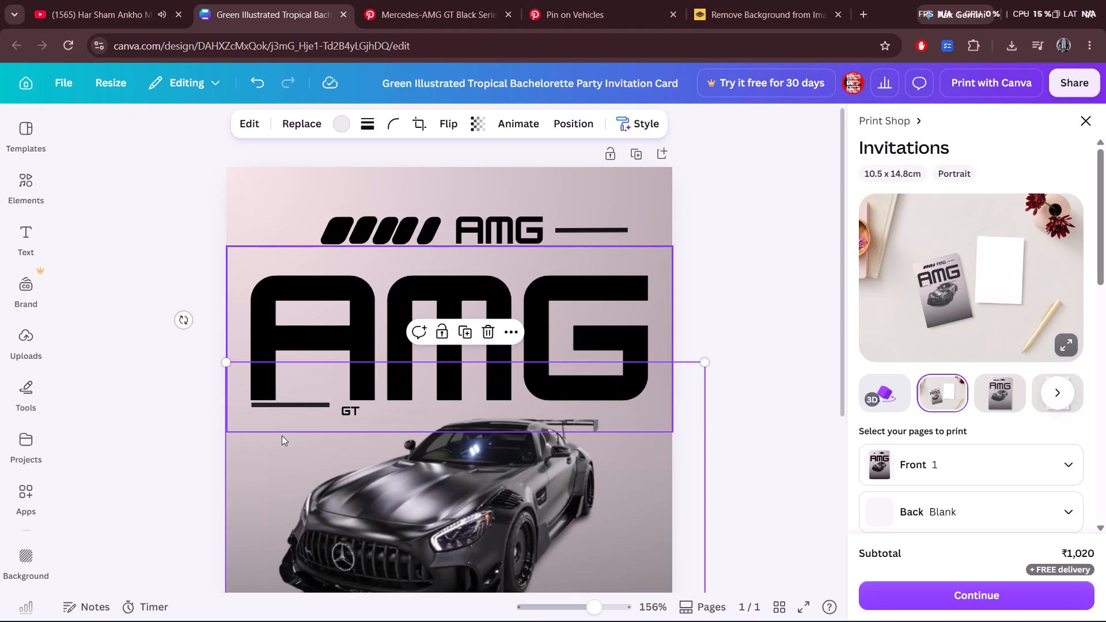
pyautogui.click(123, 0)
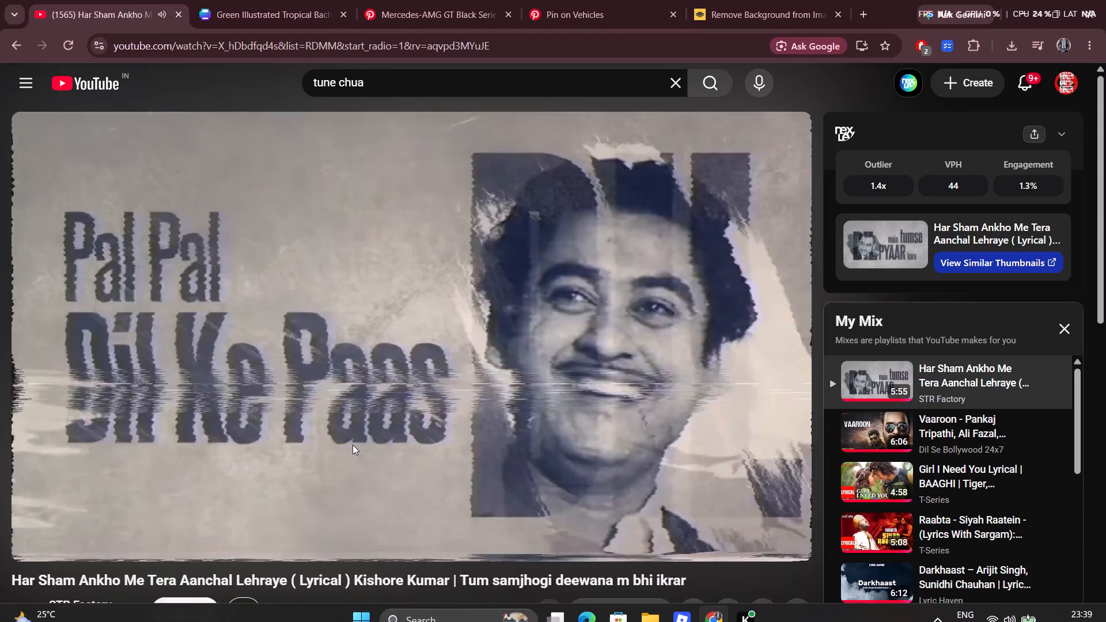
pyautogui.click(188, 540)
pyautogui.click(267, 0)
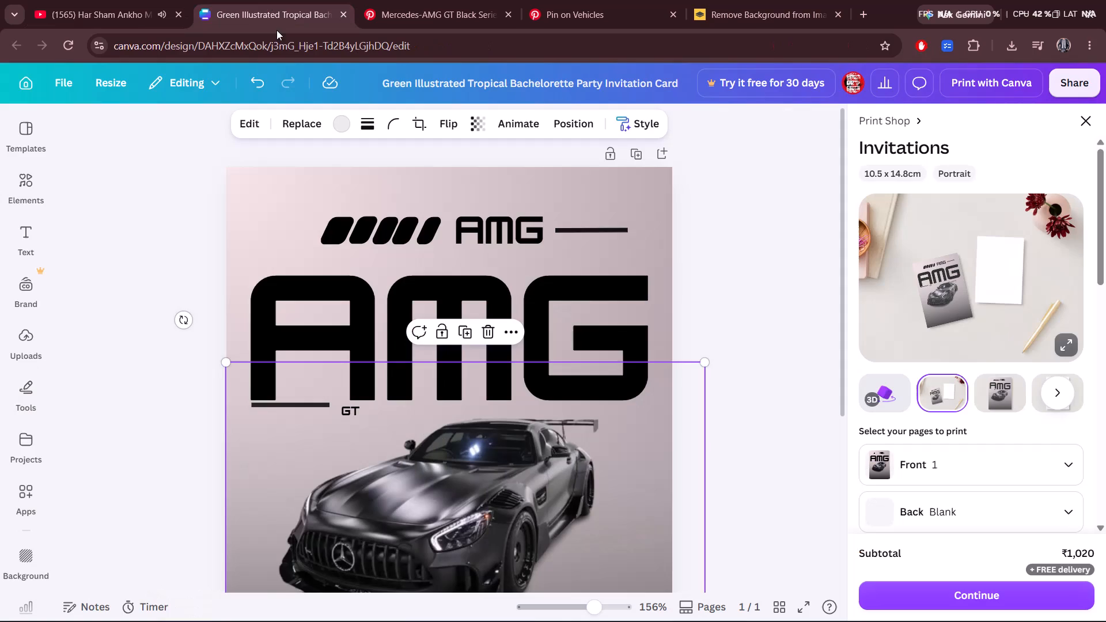
# Move the dark gradient down the poster until its upper edge crosses the car, clear of the short line.
pyautogui.moveTo(596, 615); pyautogui.dragTo(615, 613)
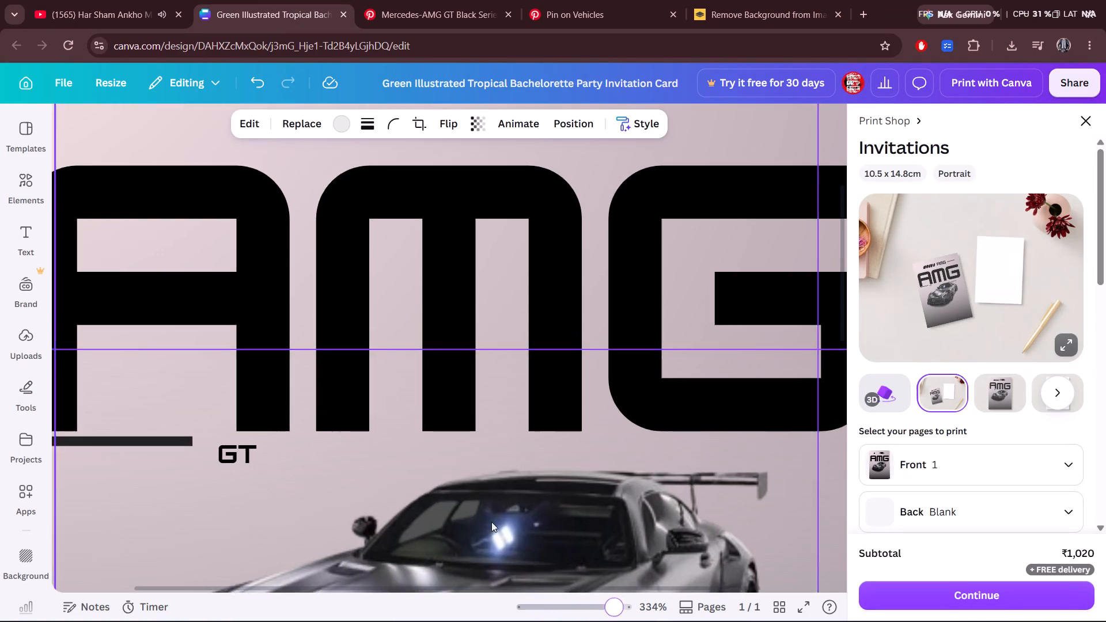
pyautogui.scroll(-2, 467, 498)
pyautogui.click(600, 612)
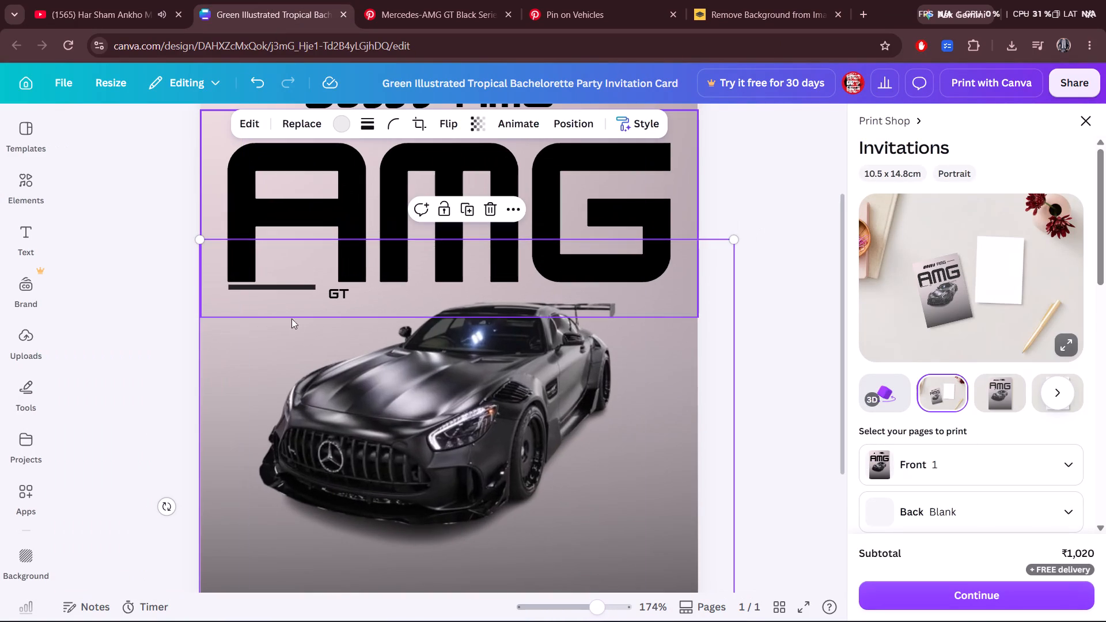
pyautogui.moveTo(257, 374); pyautogui.dragTo(248, 520)
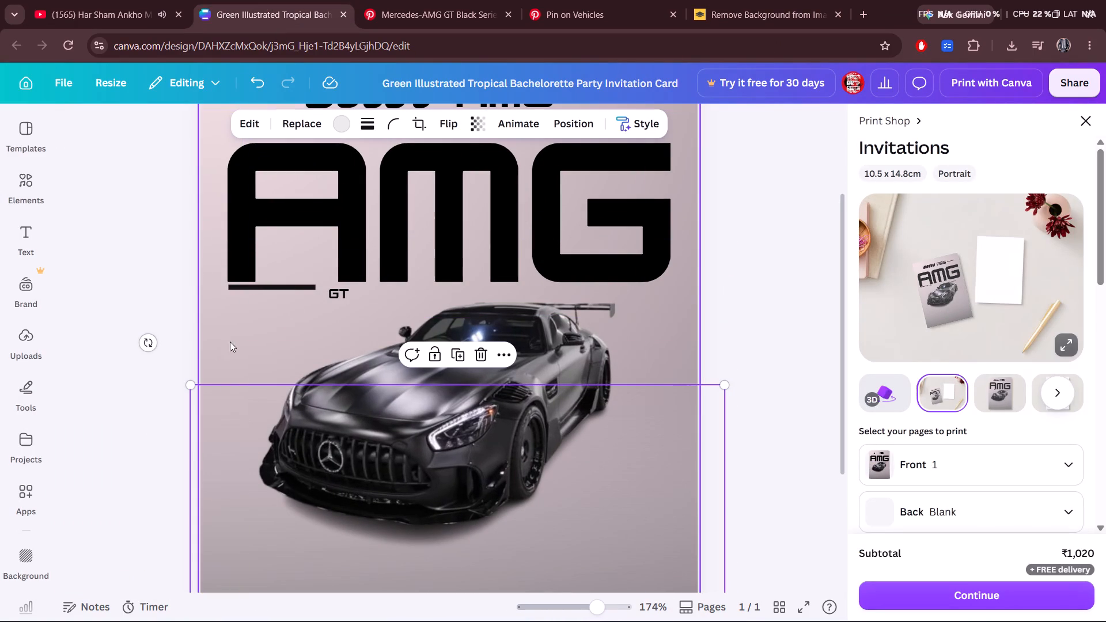
# Move the short line beneath the A of the large AMG title down until it is level with the GT text.
pyautogui.click(303, 286)
pyautogui.click(205, 397)
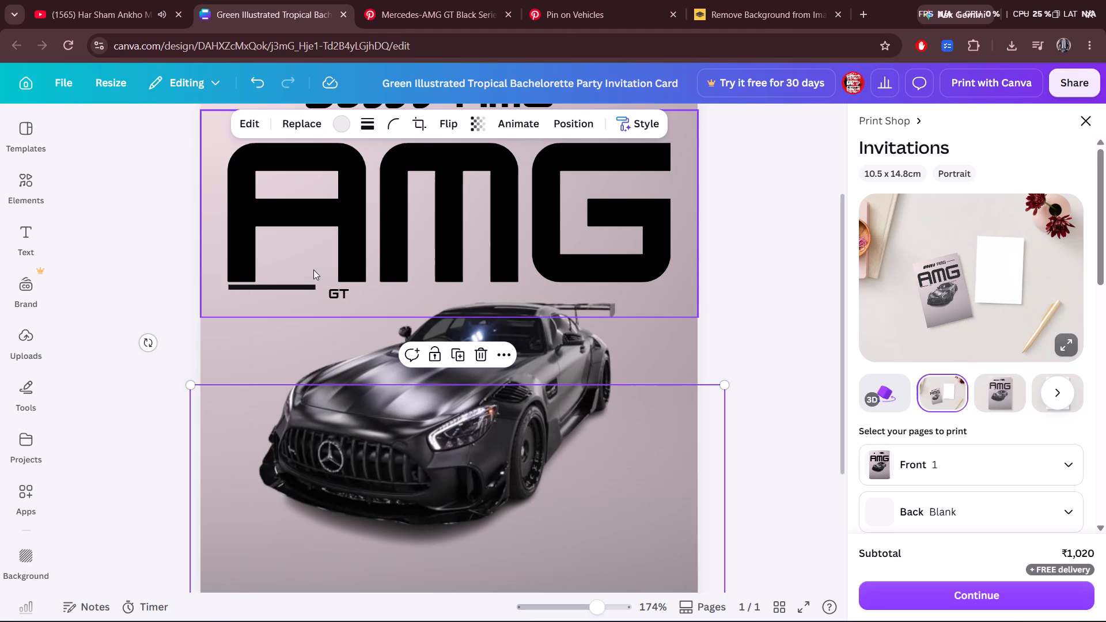
pyautogui.click(558, 123)
pyautogui.click(228, 465)
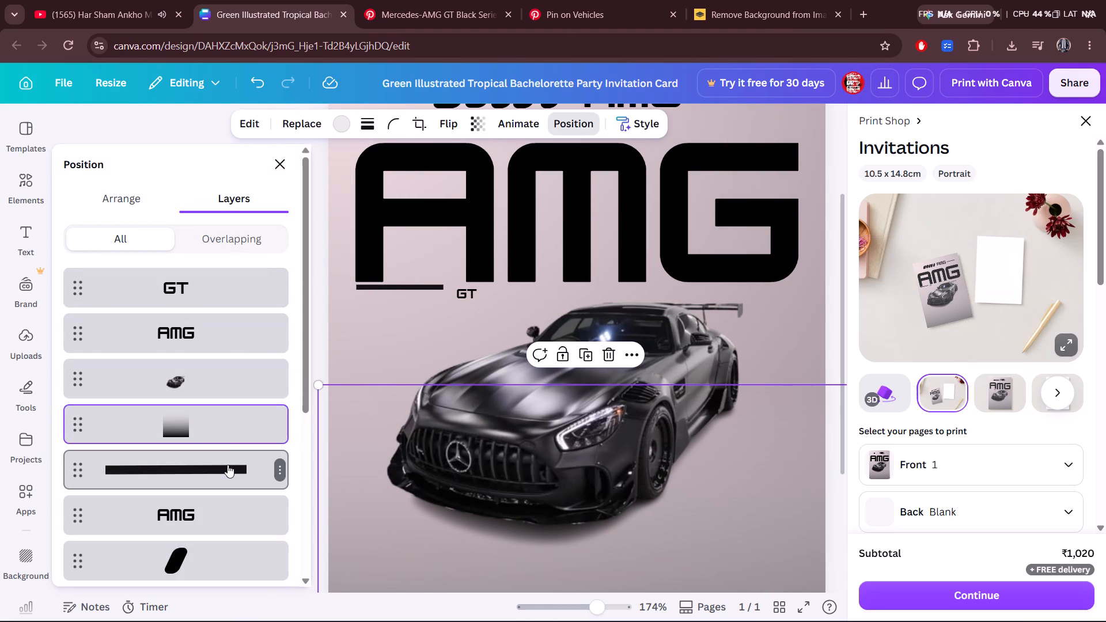
pyautogui.click(162, 513)
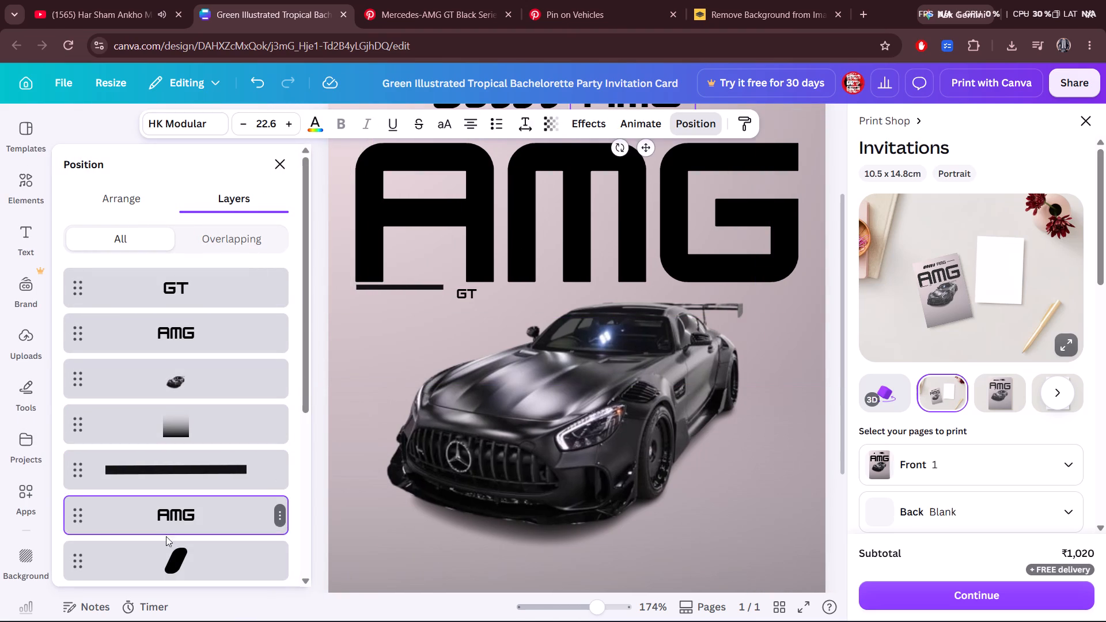
pyautogui.click(169, 552)
pyautogui.scroll(-1, 169, 552)
pyautogui.click(169, 531)
pyautogui.scroll(-3, 169, 531)
pyautogui.click(174, 508)
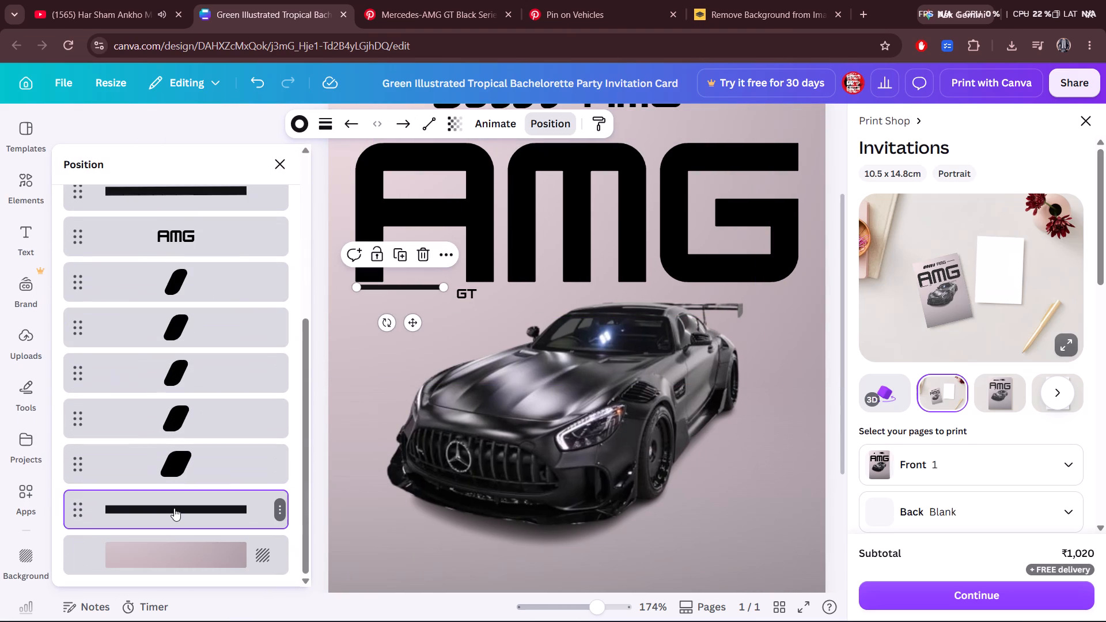
pyautogui.moveTo(381, 287); pyautogui.dragTo(380, 291)
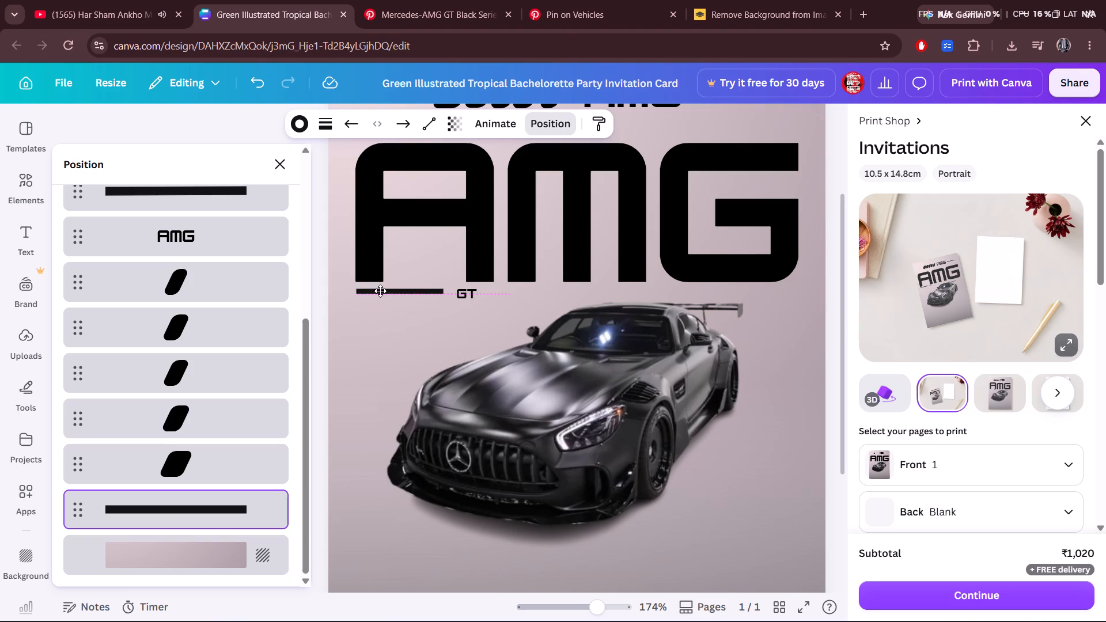
pyautogui.moveTo(380, 291); pyautogui.dragTo(380, 294)
# Nudge the GT text leftward, closer to the end of the short line.
pyautogui.moveTo(463, 290); pyautogui.dragTo(457, 291)
# Colour the GT text golden yellow, #FFC700.
pyautogui.tripleClick(472, 290)
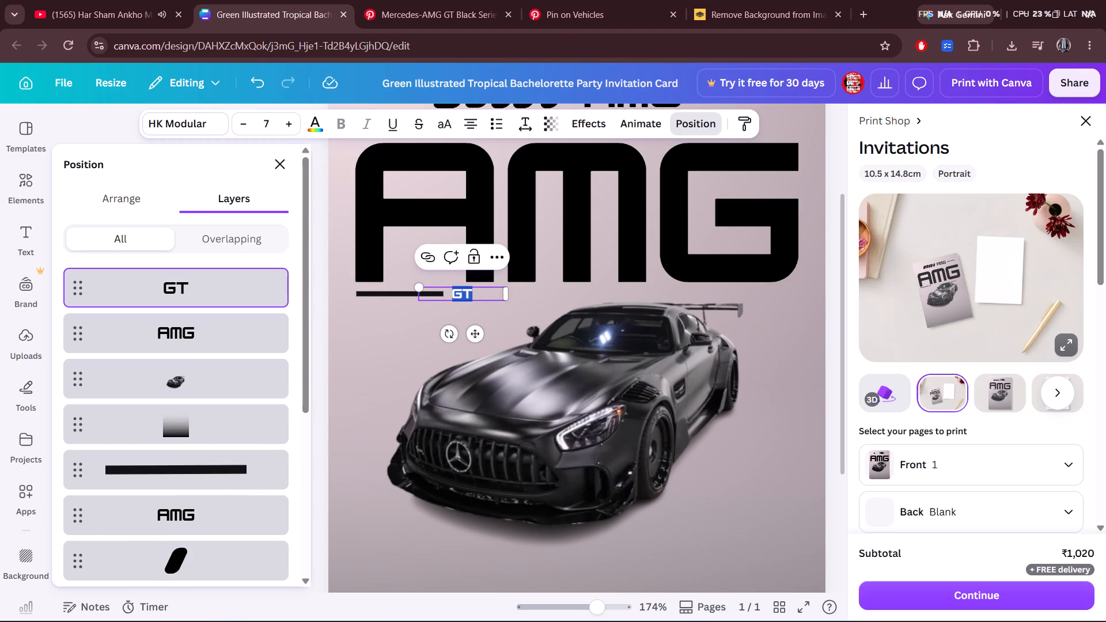
pyautogui.click(321, 118)
pyautogui.click(94, 274)
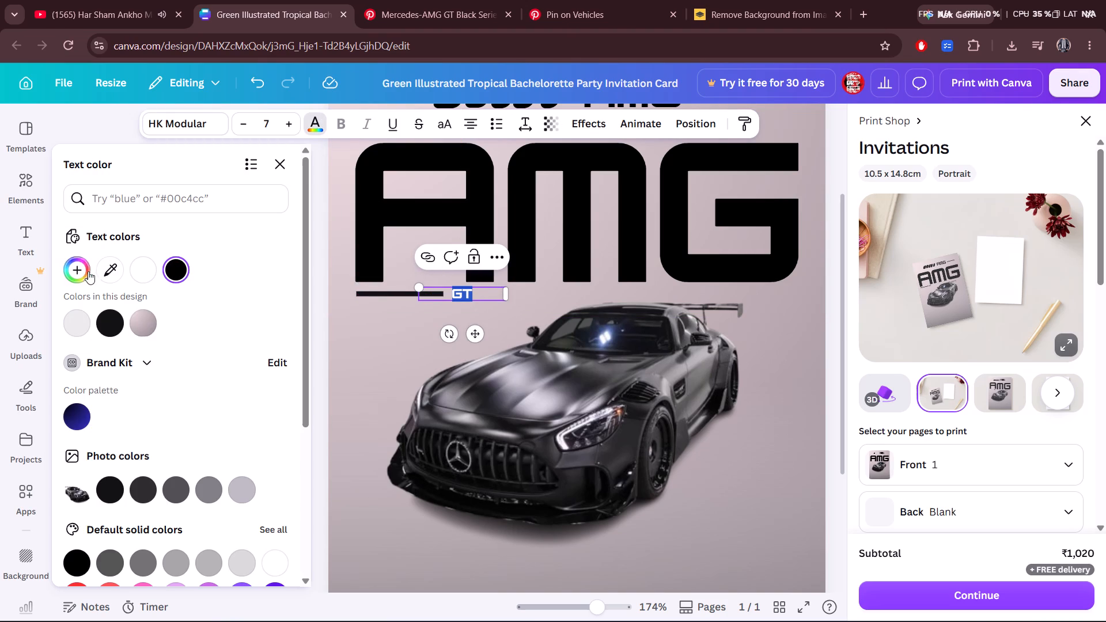
pyautogui.click(88, 271)
pyautogui.moveTo(126, 389); pyautogui.dragTo(84, 447)
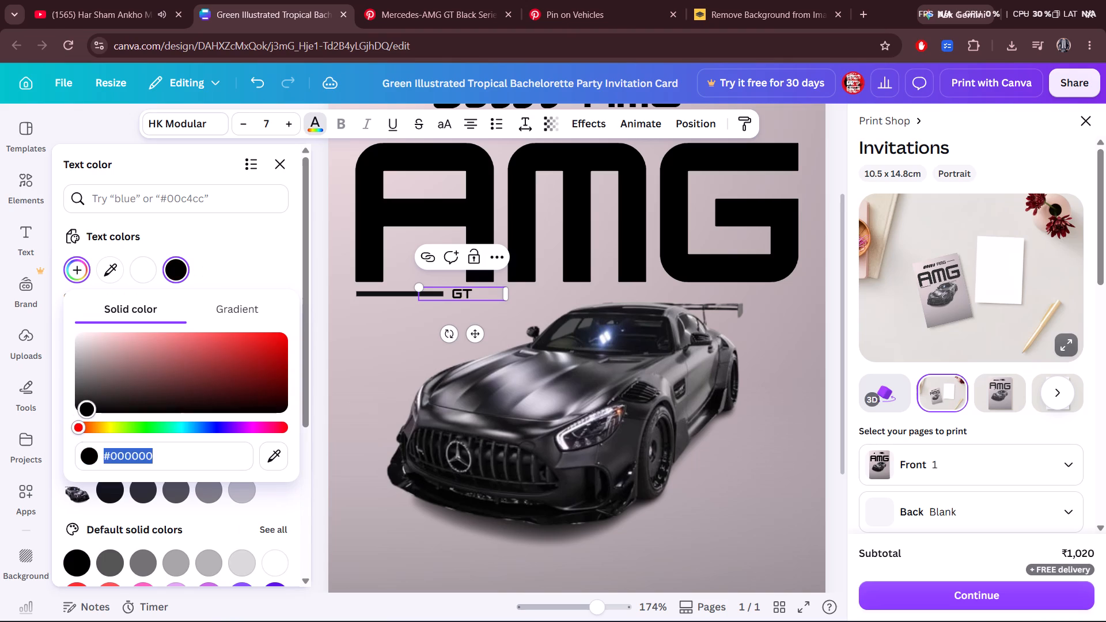
pyautogui.moveTo(97, 430); pyautogui.dragTo(104, 430)
pyautogui.moveTo(94, 400); pyautogui.dragTo(306, 309)
# Following the Pinterest poster, add a text box reading BLACK SERIRES below GT and widen it to fit on one line.
pyautogui.click(513, 0)
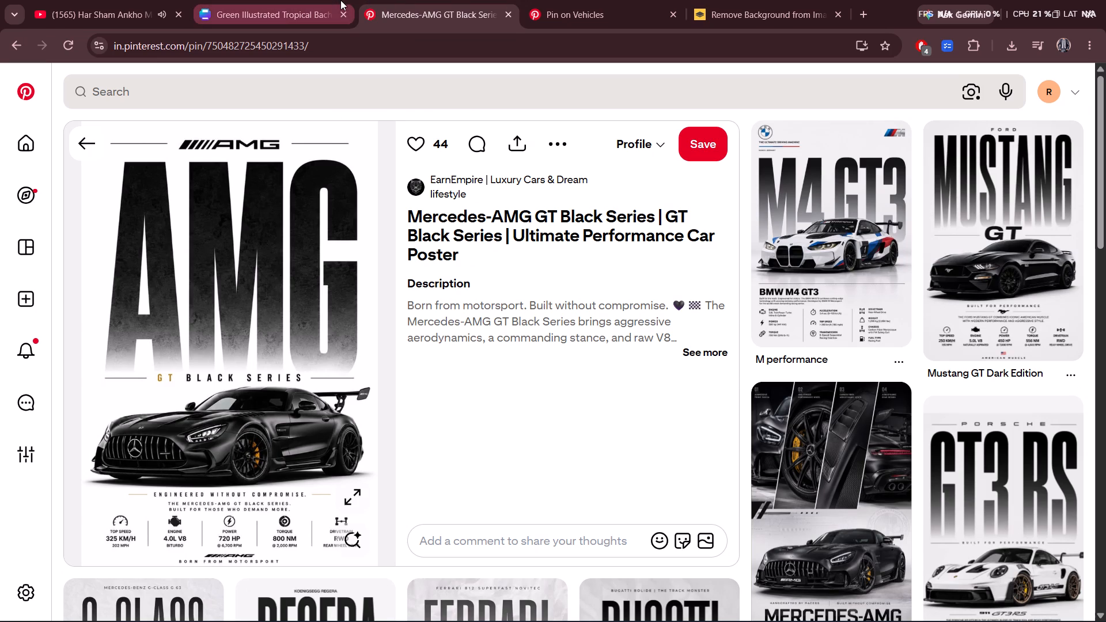
pyautogui.click(340, 0)
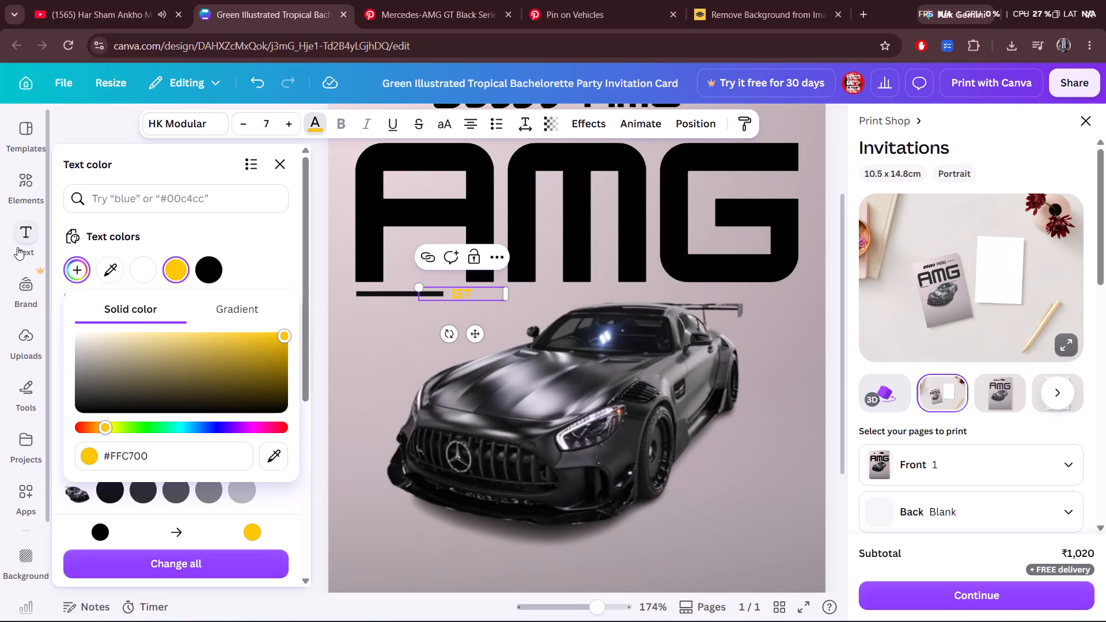
pyautogui.click(18, 245)
pyautogui.click(215, 177)
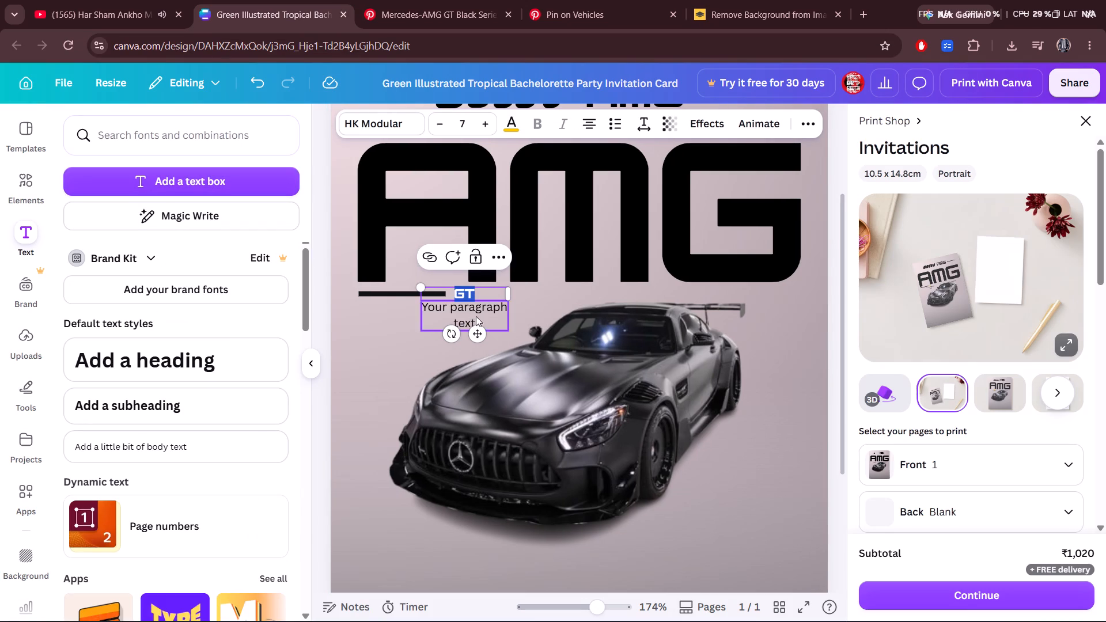
pyautogui.tripleClick(476, 316)
pyautogui.write('BLAK')
pyautogui.press('BackSpace')
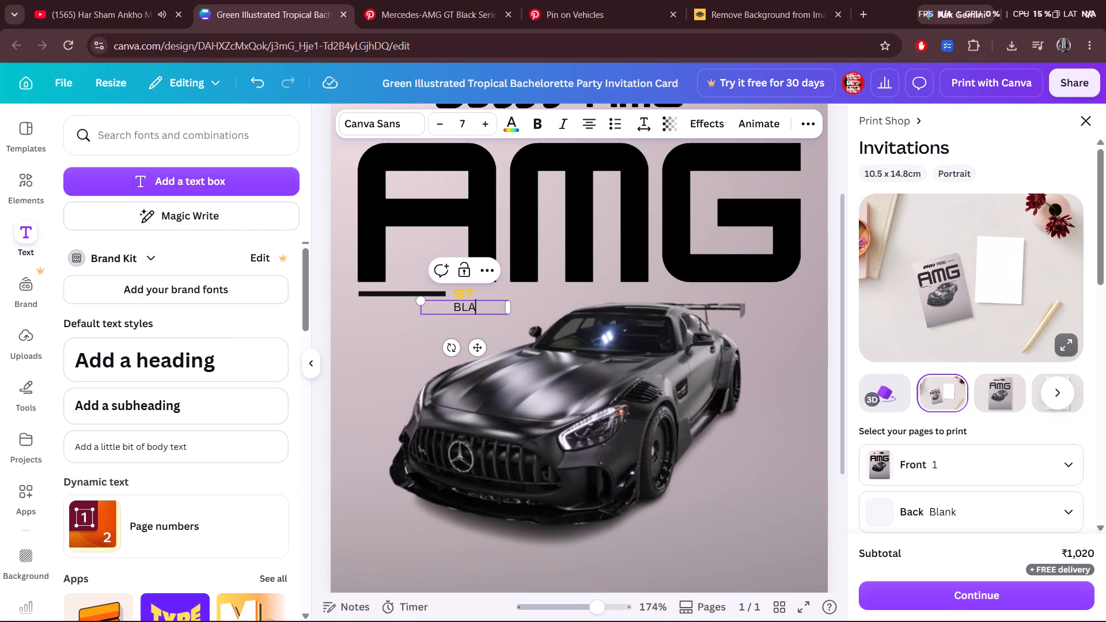
pyautogui.write('CK')
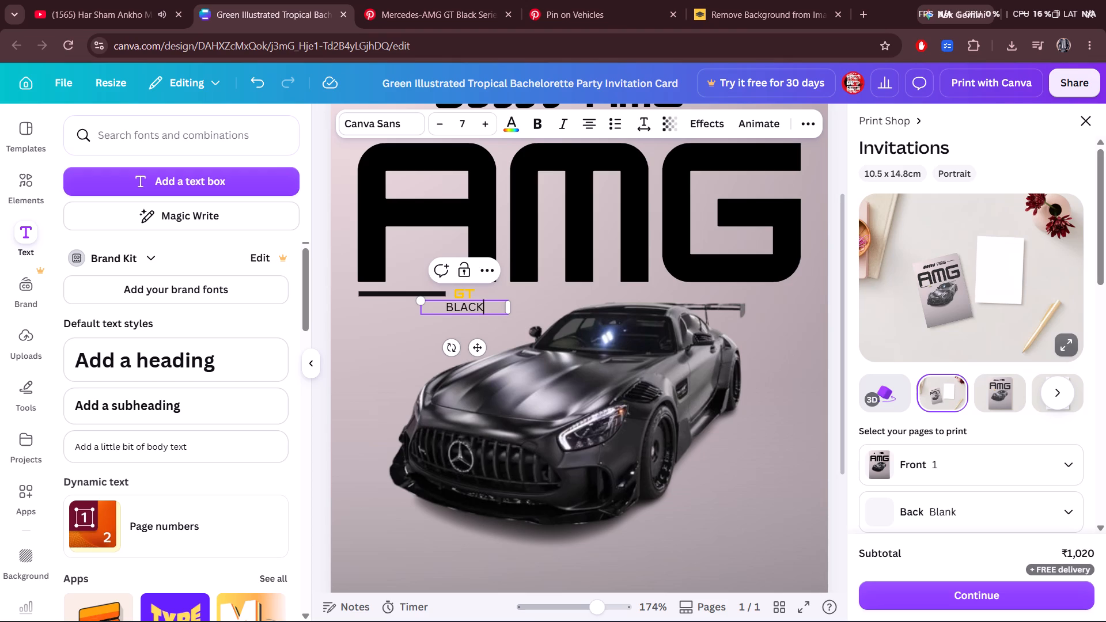
pyautogui.click(479, 0)
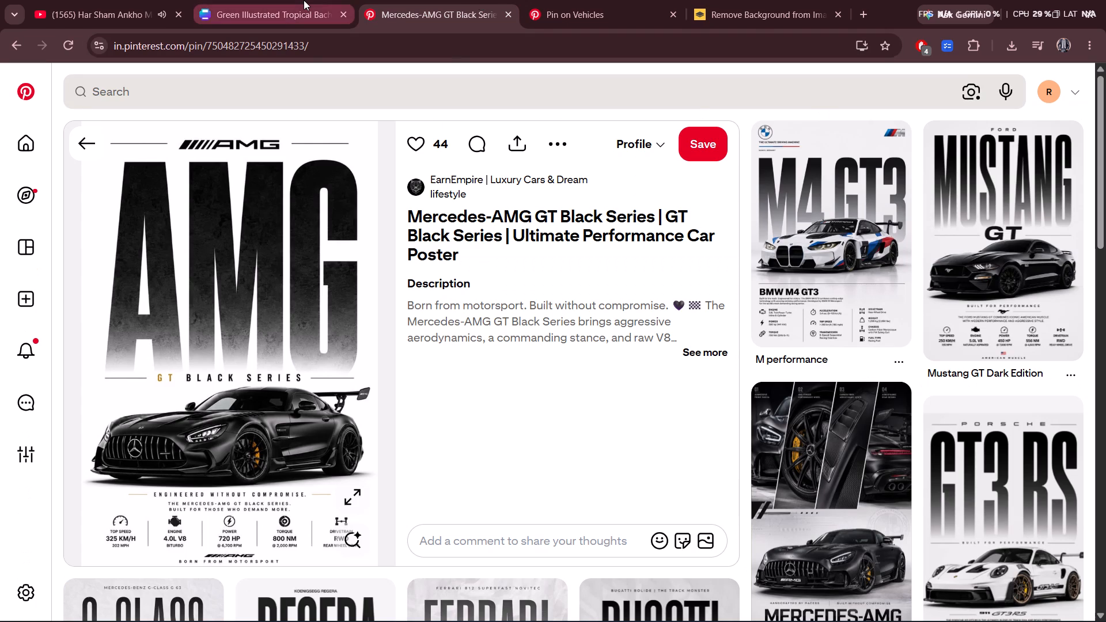
pyautogui.click(304, 0)
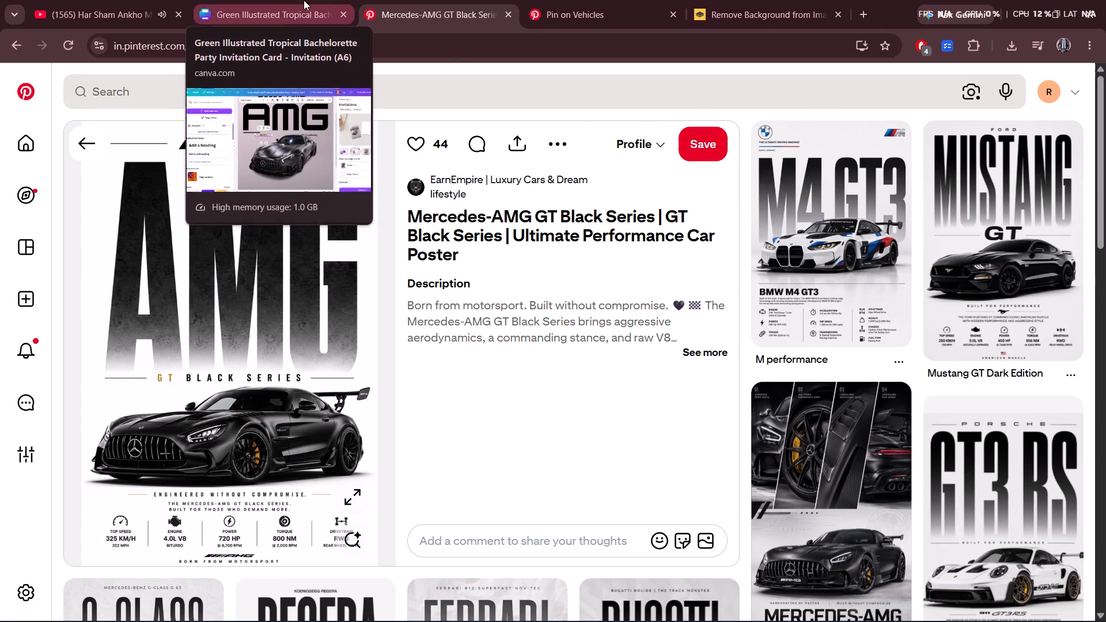
pyautogui.press('space')
pyautogui.write('SERIRES')
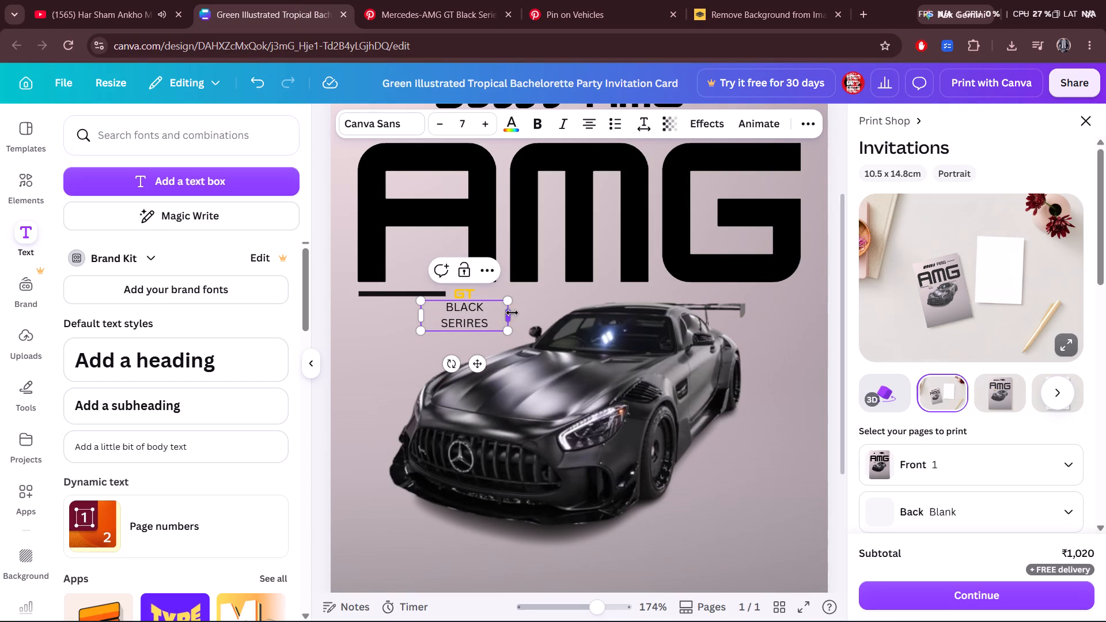
pyautogui.moveTo(512, 313); pyautogui.dragTo(646, 306)
# Set the BLACK SERIRES text to the document font HK Modular.
pyautogui.click(408, 123)
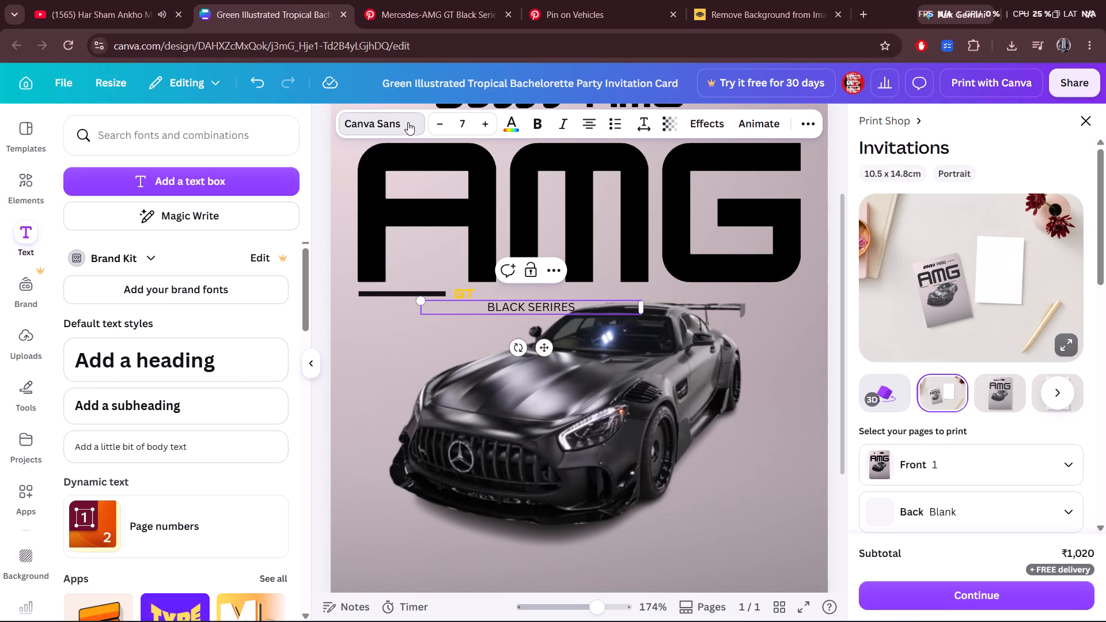
pyautogui.click(140, 325)
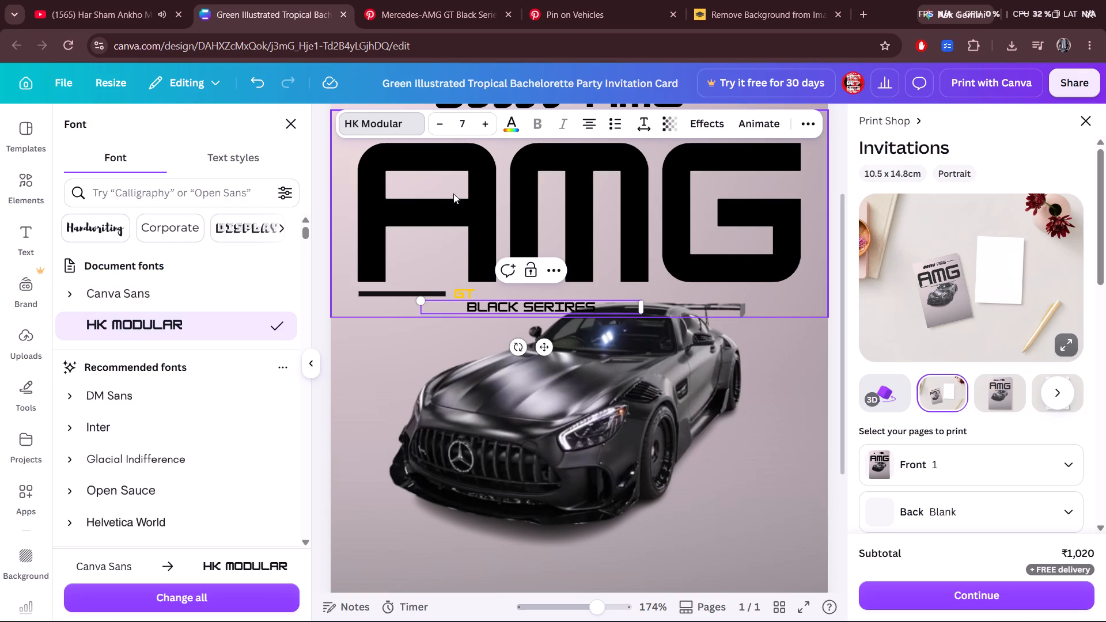
# Move the BLACK SERIRES text up beside the yellow GT, level with it.
pyautogui.click(461, 289)
pyautogui.click(533, 301)
pyautogui.moveTo(533, 305); pyautogui.dragTo(551, 290)
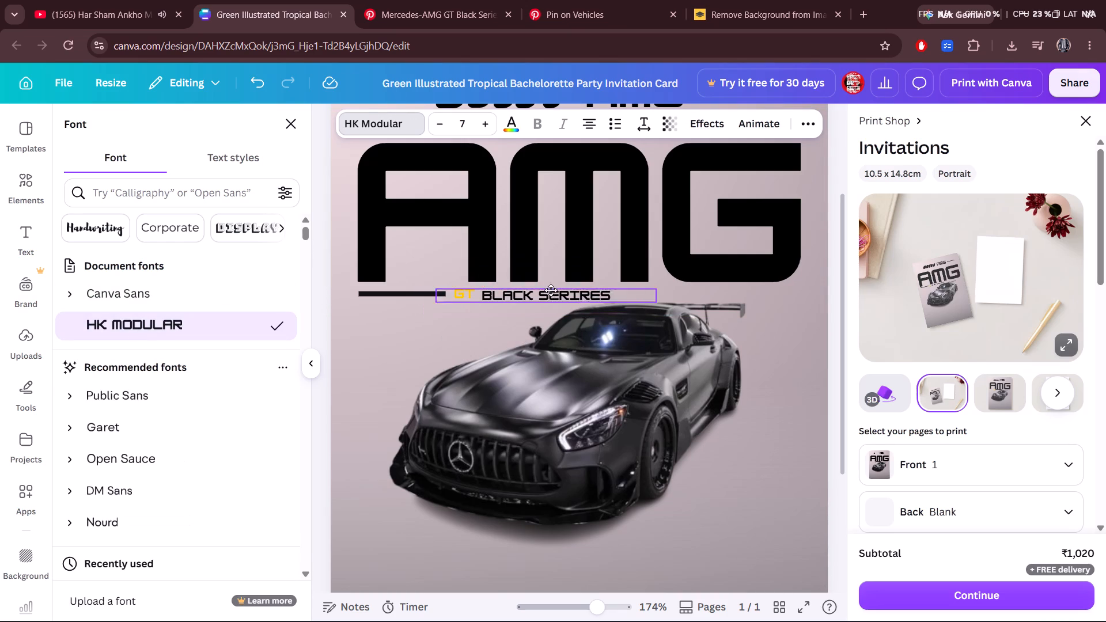
pyautogui.moveTo(551, 290); pyautogui.dragTo(552, 291)
pyautogui.click(435, 336)
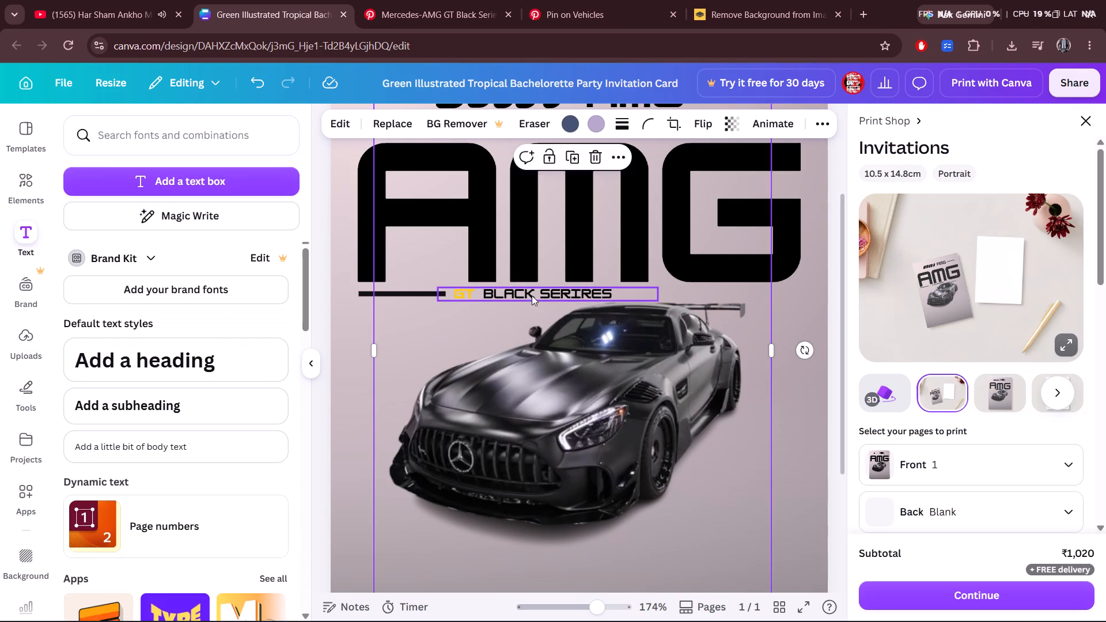
# Widen the gap between BLACK and SERIRES by inserting nine extra spaces.
pyautogui.click(567, 288)
pyautogui.click(547, 292)
pyautogui.click(539, 295)
pyautogui.press('space')
pyautogui.press('space')
pyautogui.press('space')
pyautogui.press('space')
pyautogui.press('space')
pyautogui.press('space')
pyautogui.press('space')
pyautogui.press('space')
pyautogui.press('space')
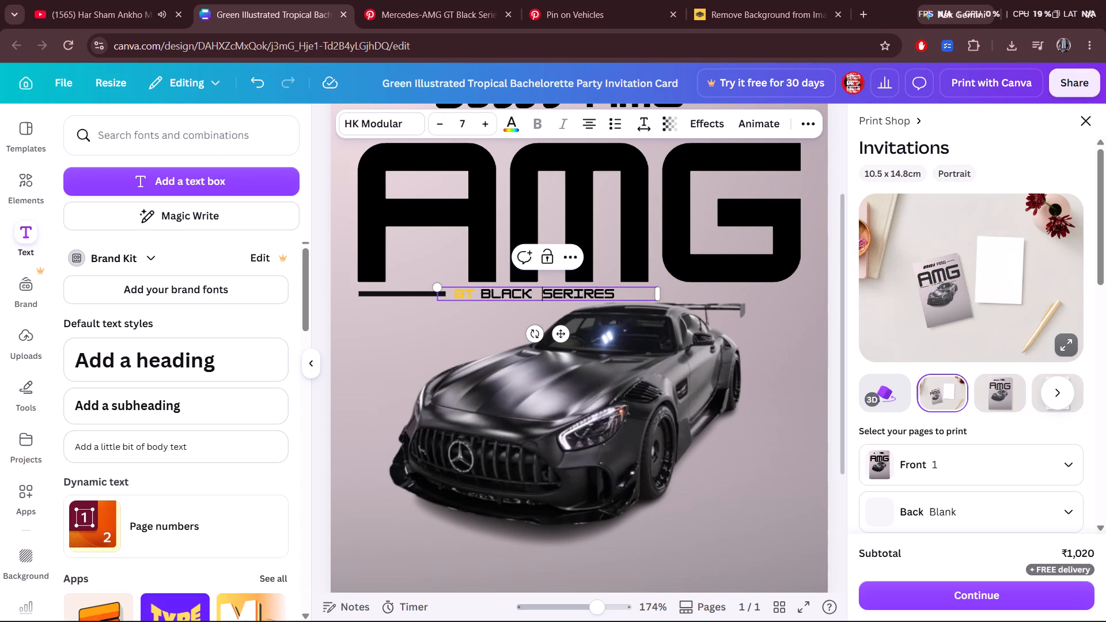
# Check the Pinterest poster's subtitle spacing, and move the BLACK SERIRES text further rightward from GT, keeping it level with GT.
pyautogui.click(441, 21)
pyautogui.click(315, 0)
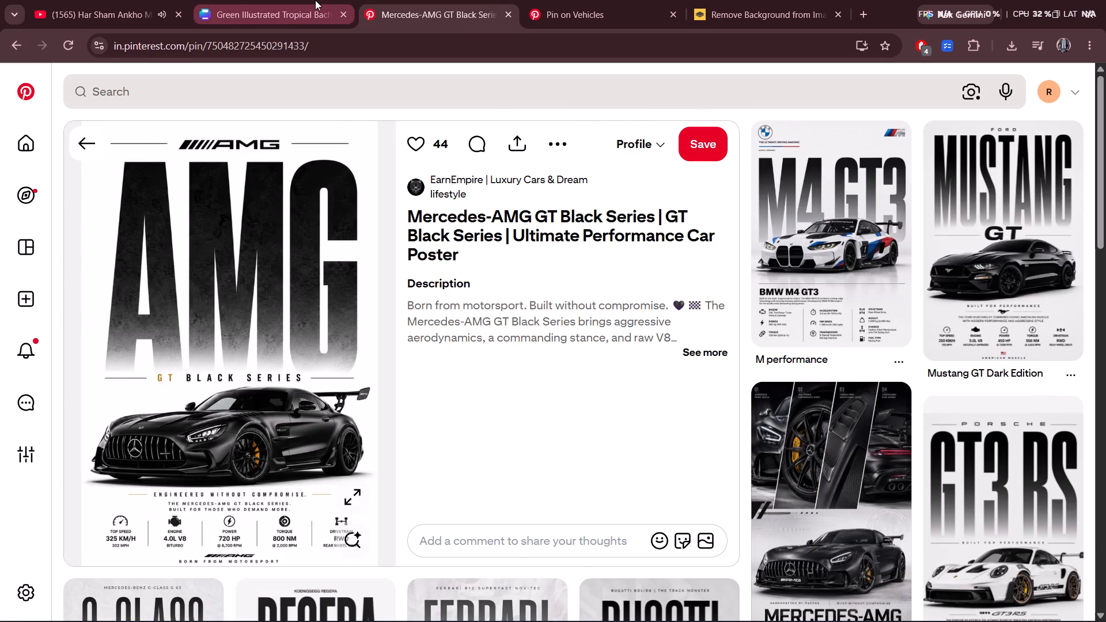
pyautogui.click(467, 331)
pyautogui.moveTo(535, 287); pyautogui.dragTo(560, 288)
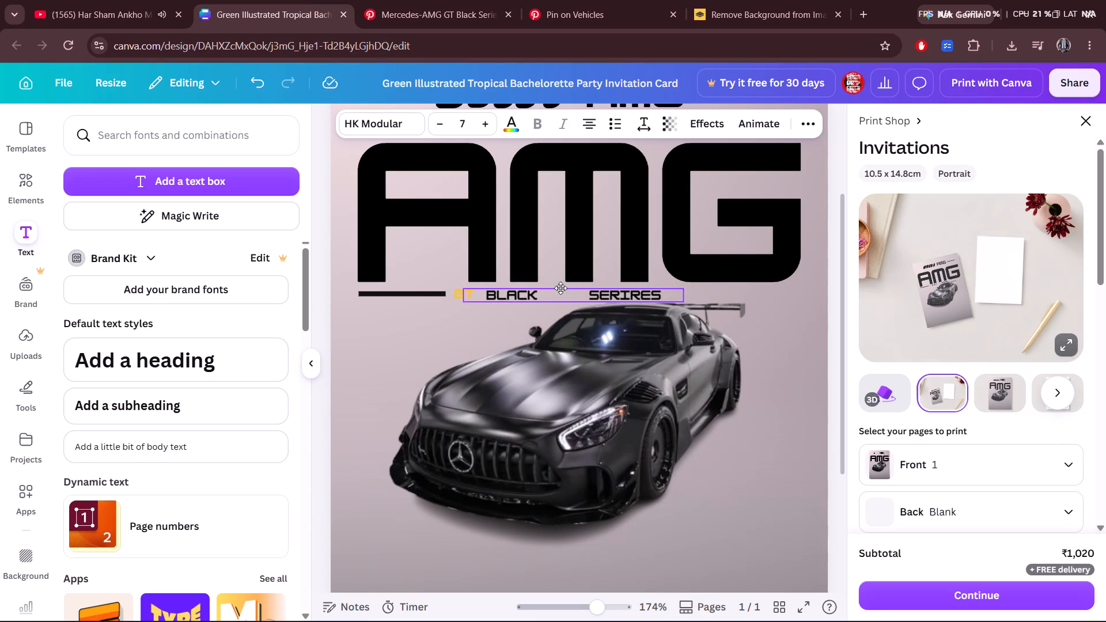
pyautogui.moveTo(560, 288); pyautogui.dragTo(567, 287)
pyautogui.click(421, 350)
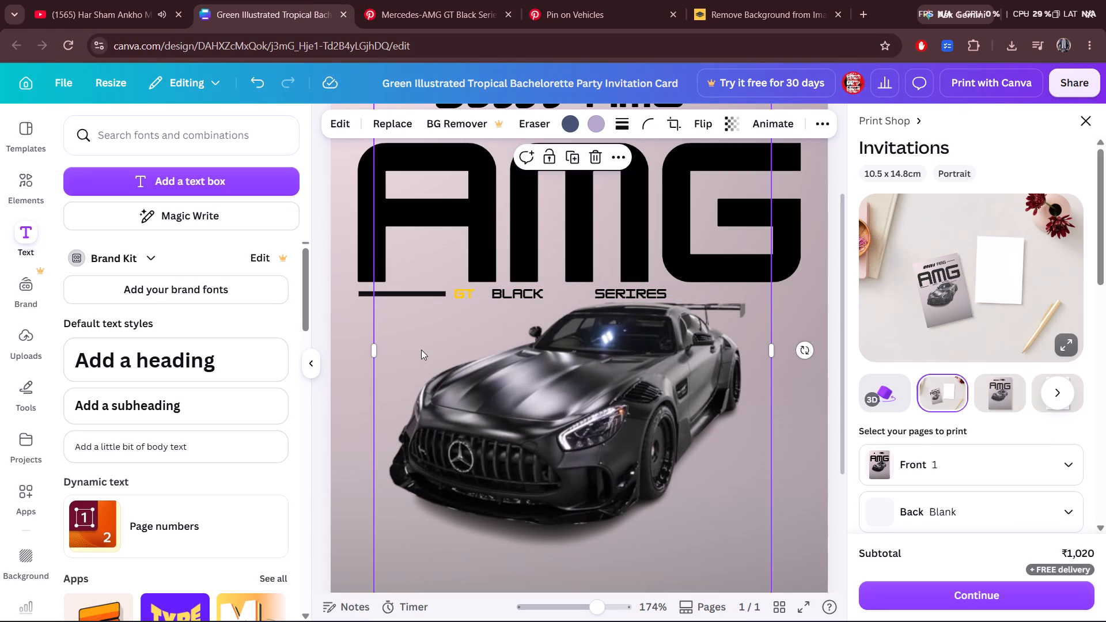
pyautogui.moveTo(516, 287); pyautogui.dragTo(535, 287)
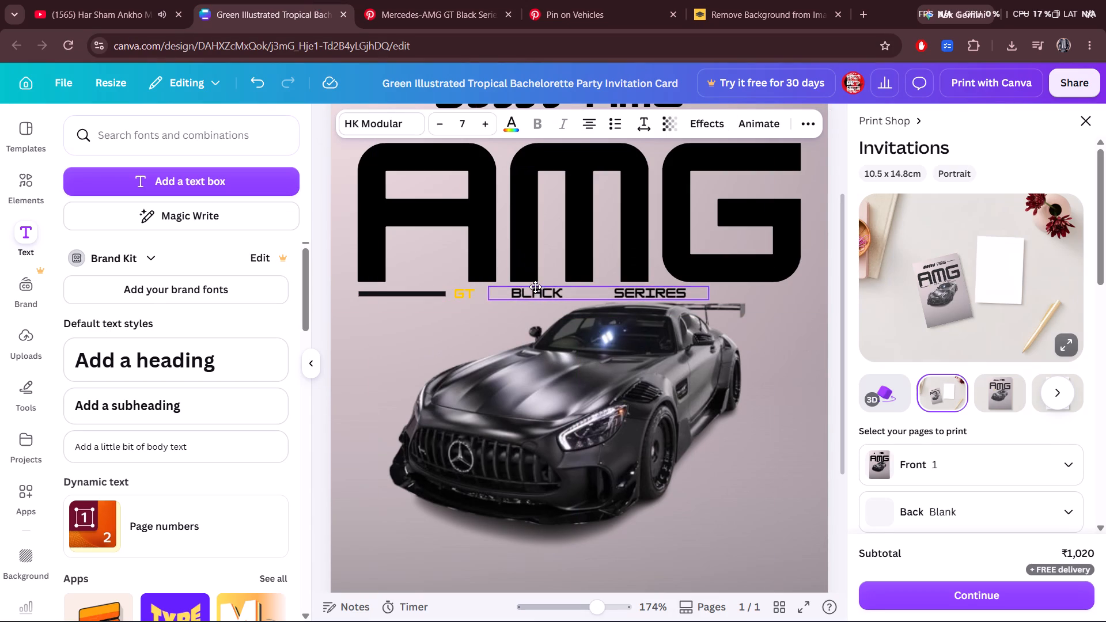
pyautogui.moveTo(535, 287); pyautogui.dragTo(531, 289)
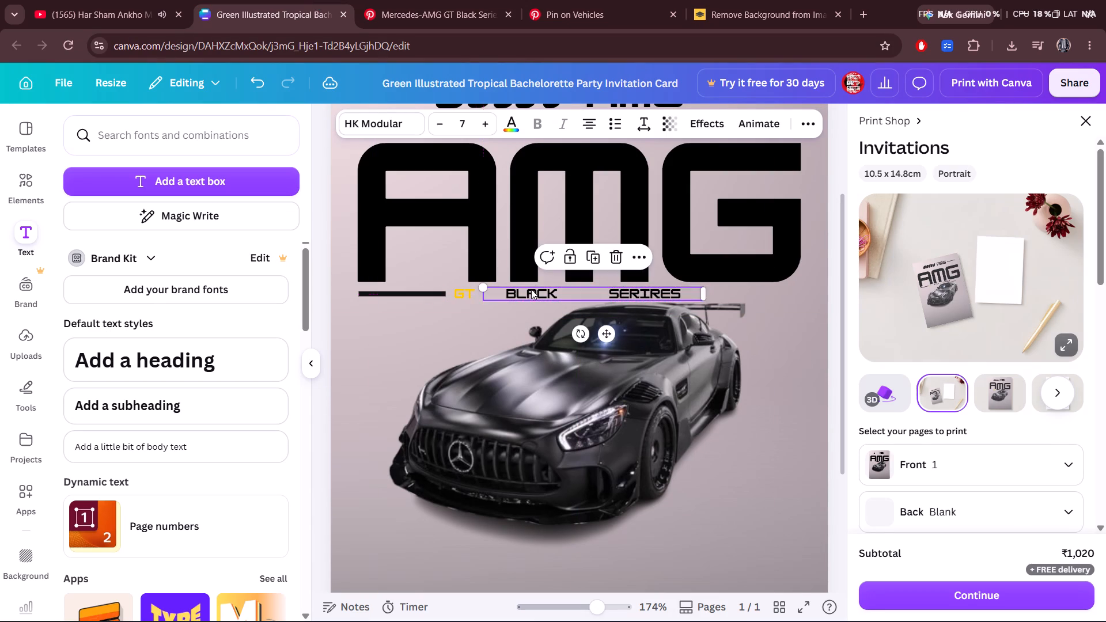
# Duplicate the short line beneath the A of the large AMG title.
pyautogui.click(400, 371)
pyautogui.click(358, 399)
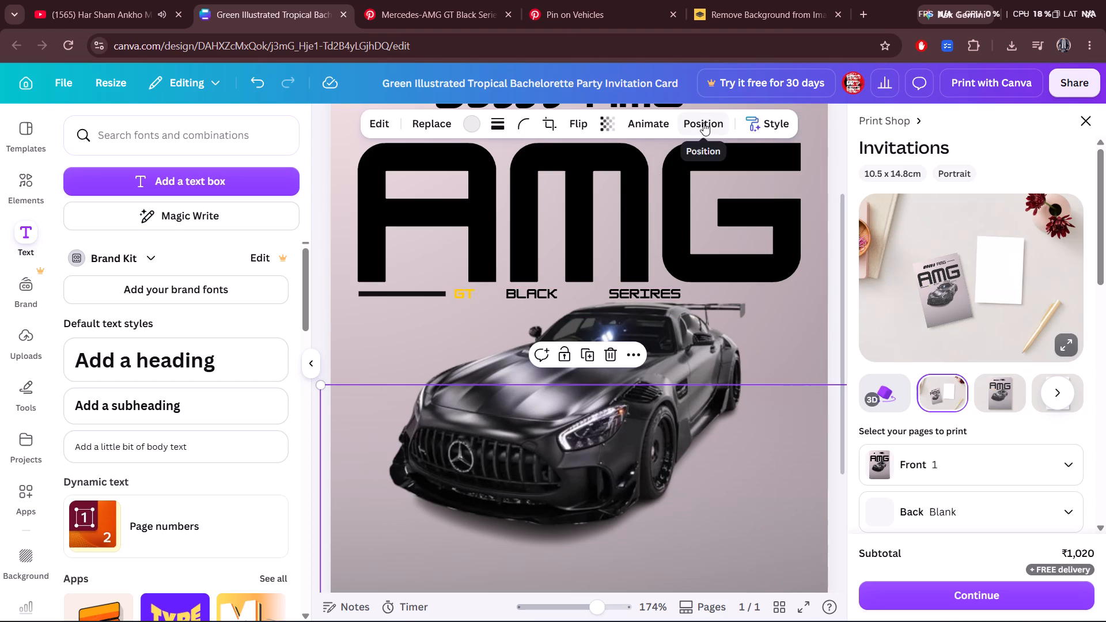
pyautogui.click(703, 123)
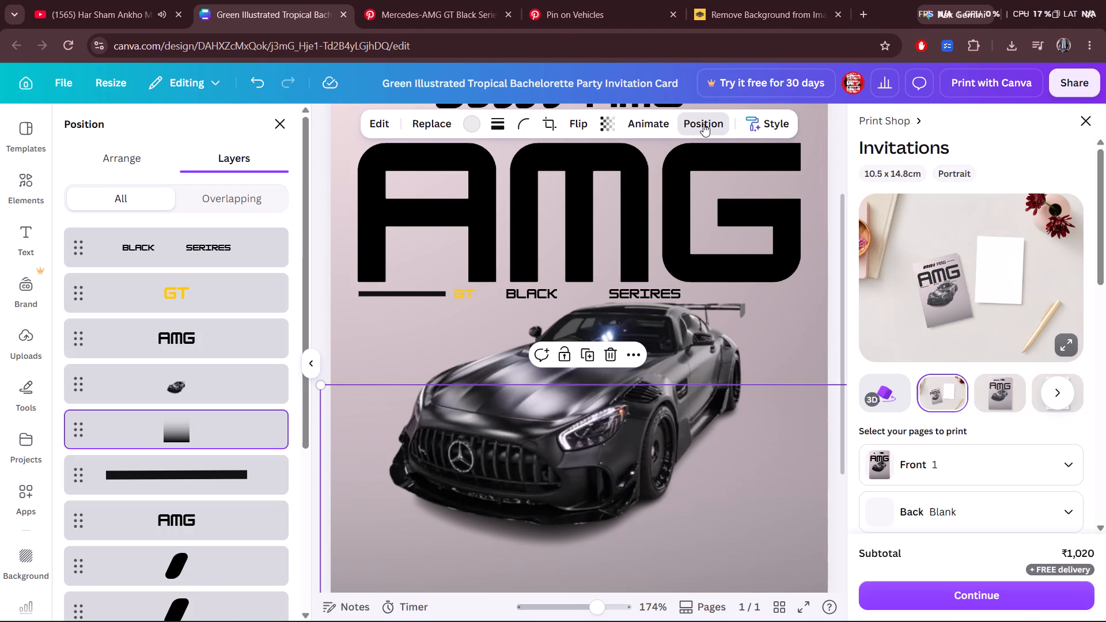
pyautogui.click(195, 479)
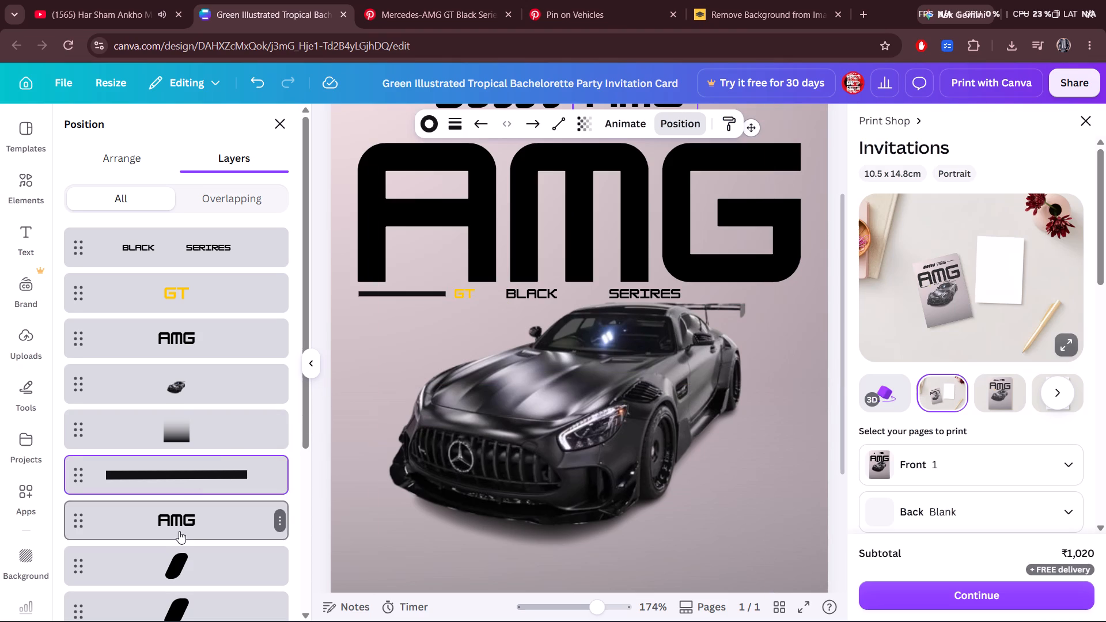
pyautogui.scroll(-8, 179, 531)
pyautogui.click(182, 519)
pyautogui.click(183, 533)
pyautogui.click(177, 537)
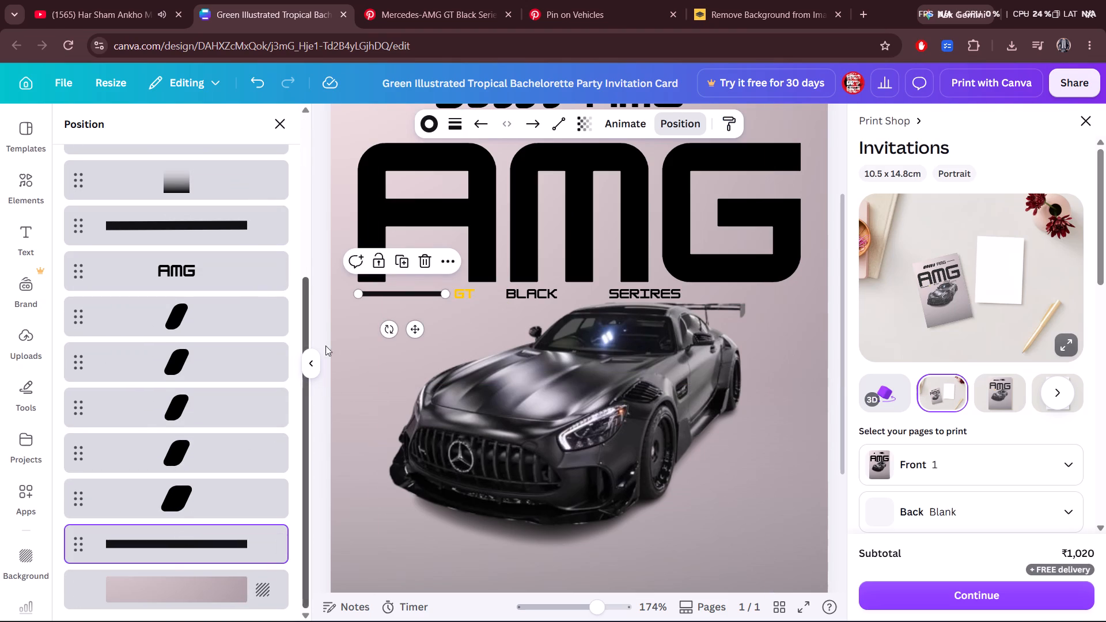
pyautogui.click(455, 268)
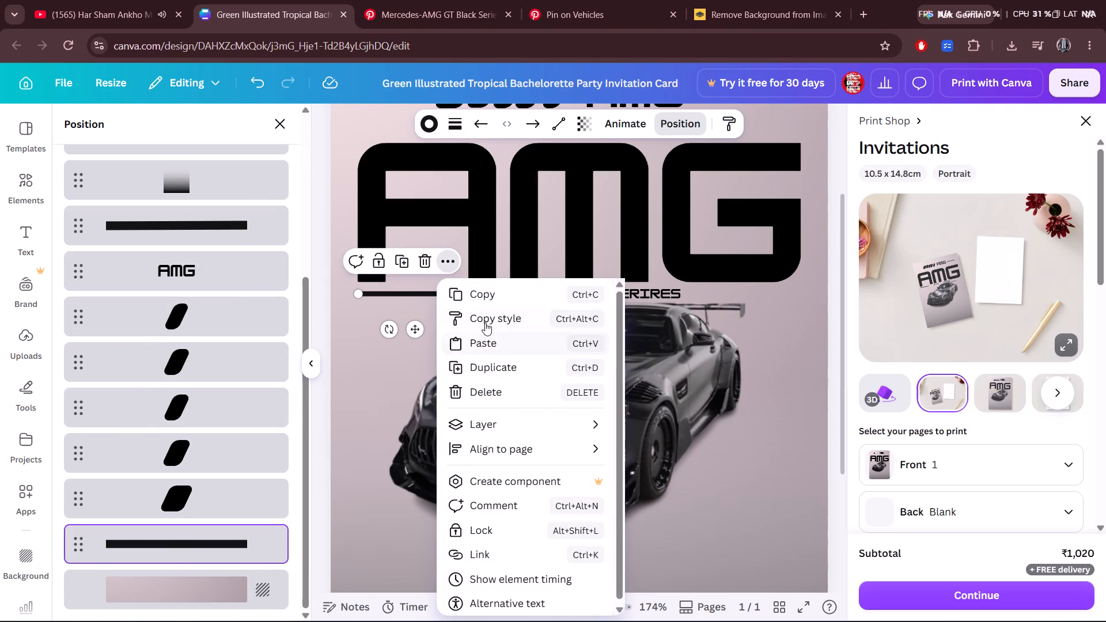
pyautogui.click(487, 361)
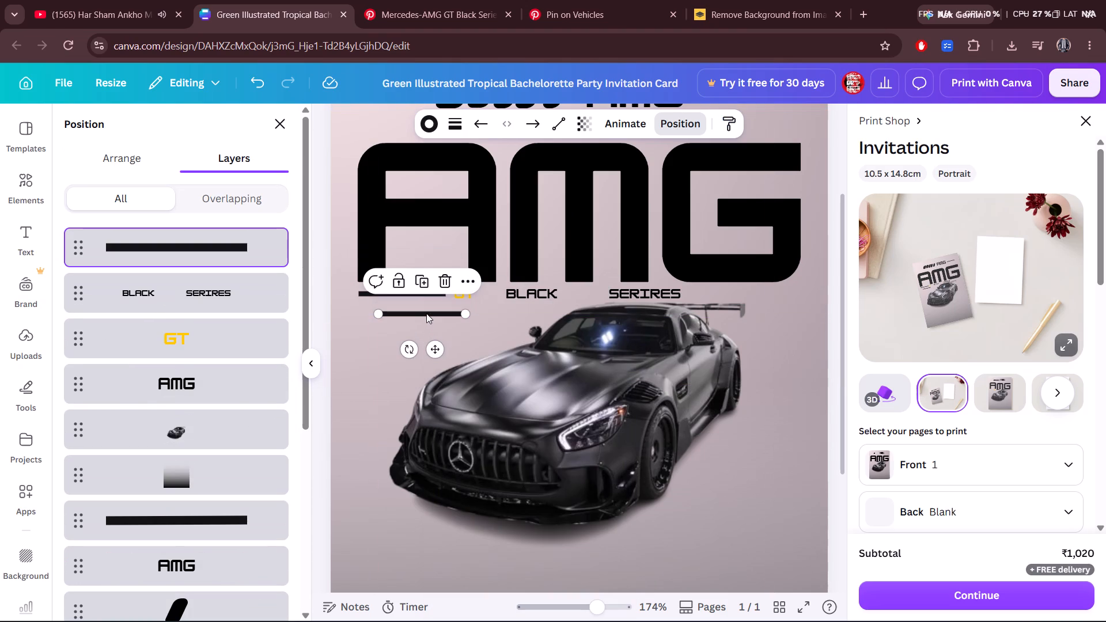
# Move the duplicated line beneath the G of the large AMG title, just past SERIRES.
pyautogui.moveTo(426, 313); pyautogui.dragTo(756, 292)
pyautogui.click(756, 292)
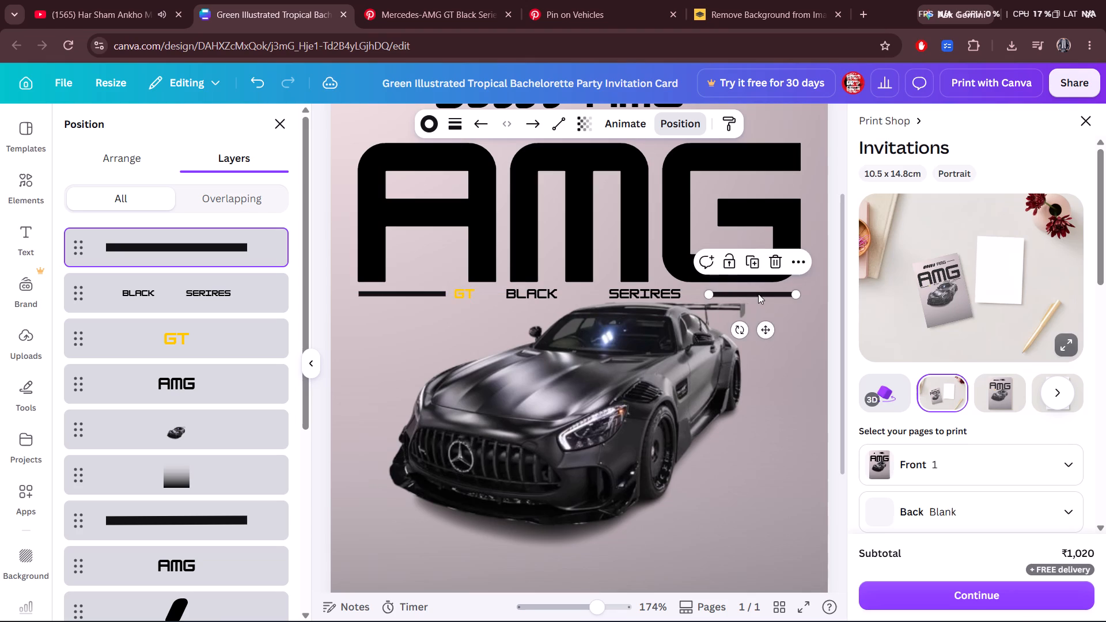
pyautogui.moveTo(758, 294); pyautogui.dragTo(740, 293)
pyautogui.moveTo(746, 293); pyautogui.dragTo(752, 292)
# Narrow the gap between BLACK and SERIRES by deleting five spaces.
pyautogui.scroll(-2, 583, 457)
pyautogui.scroll(2, 583, 456)
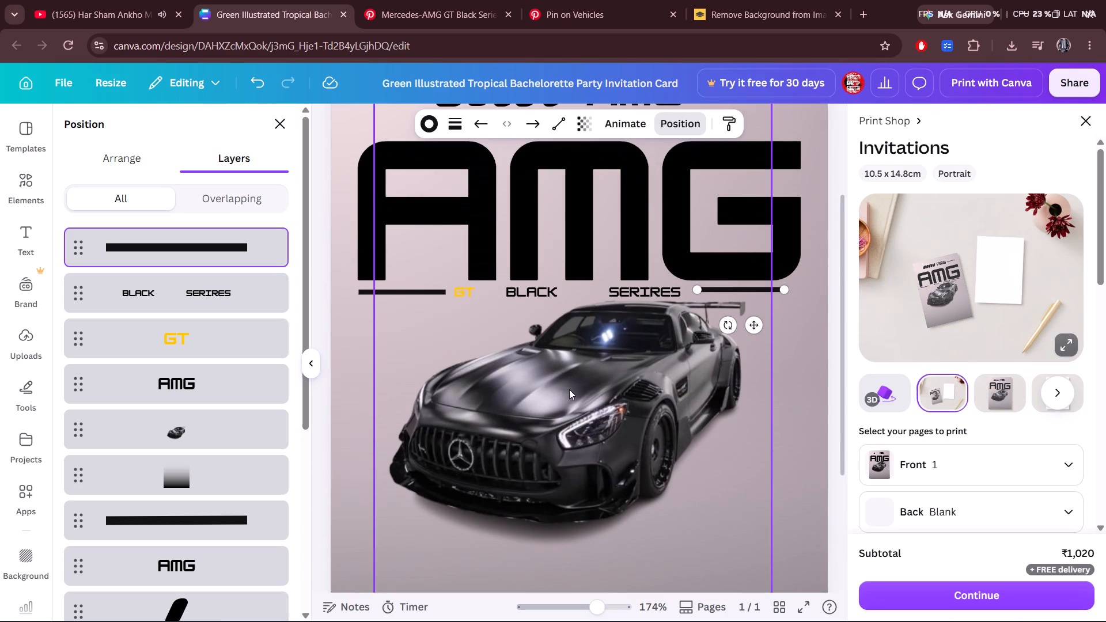
pyautogui.click(540, 310)
pyautogui.click(537, 294)
pyautogui.click(597, 289)
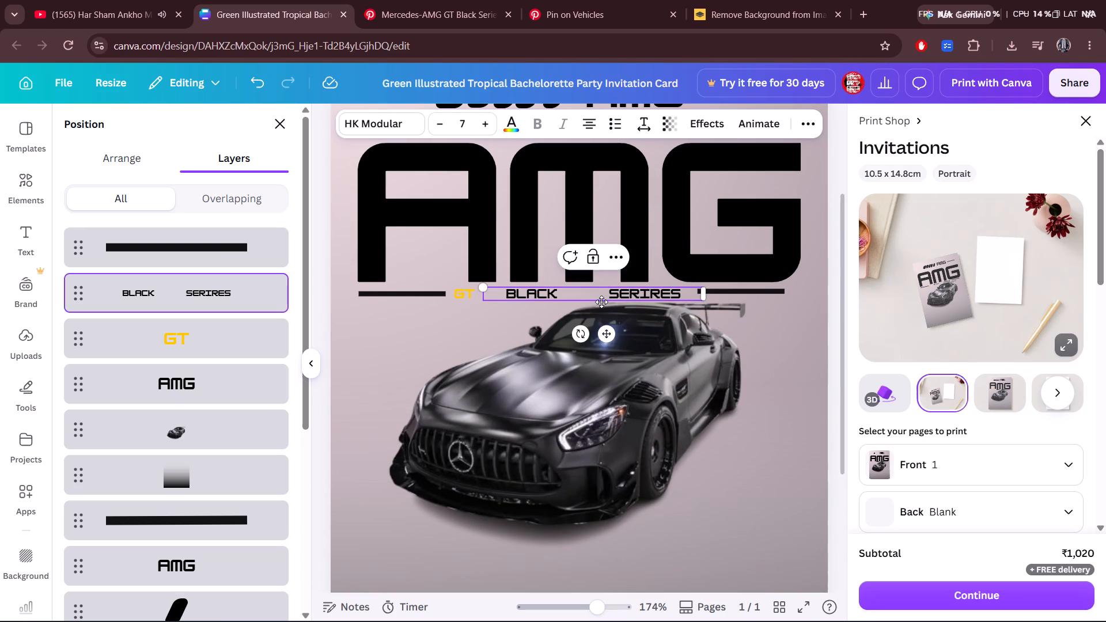
pyautogui.press('BackSpace')
pyautogui.press('BackSpace')
pyautogui.press('BackSpace')
pyautogui.press('BackSpace')
pyautogui.press('BackSpace')
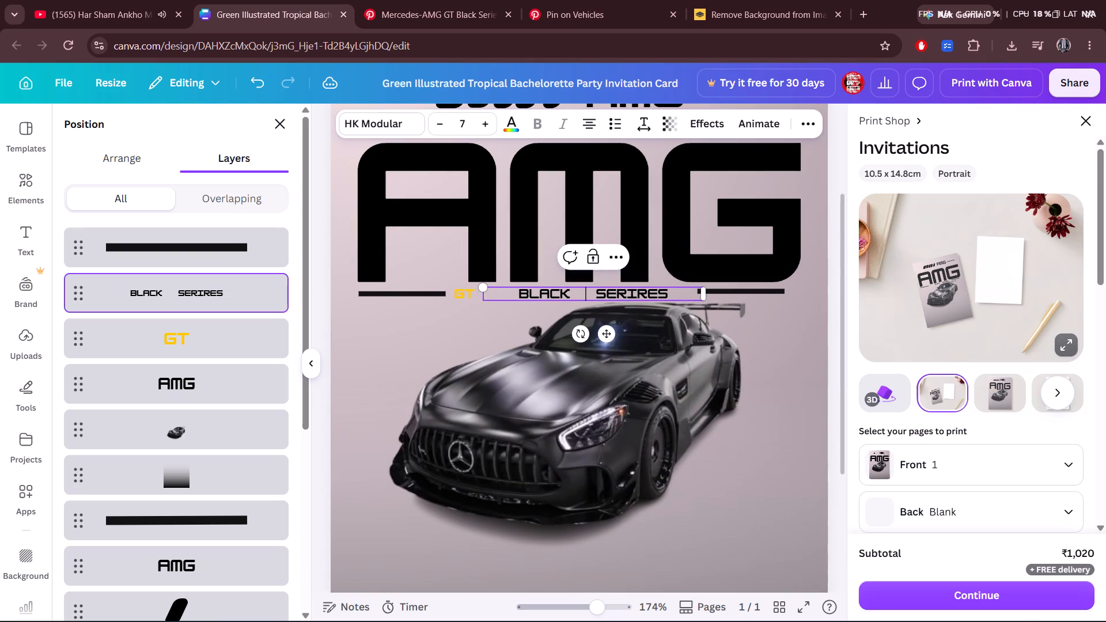
pyautogui.click(444, 396)
pyautogui.click(354, 432)
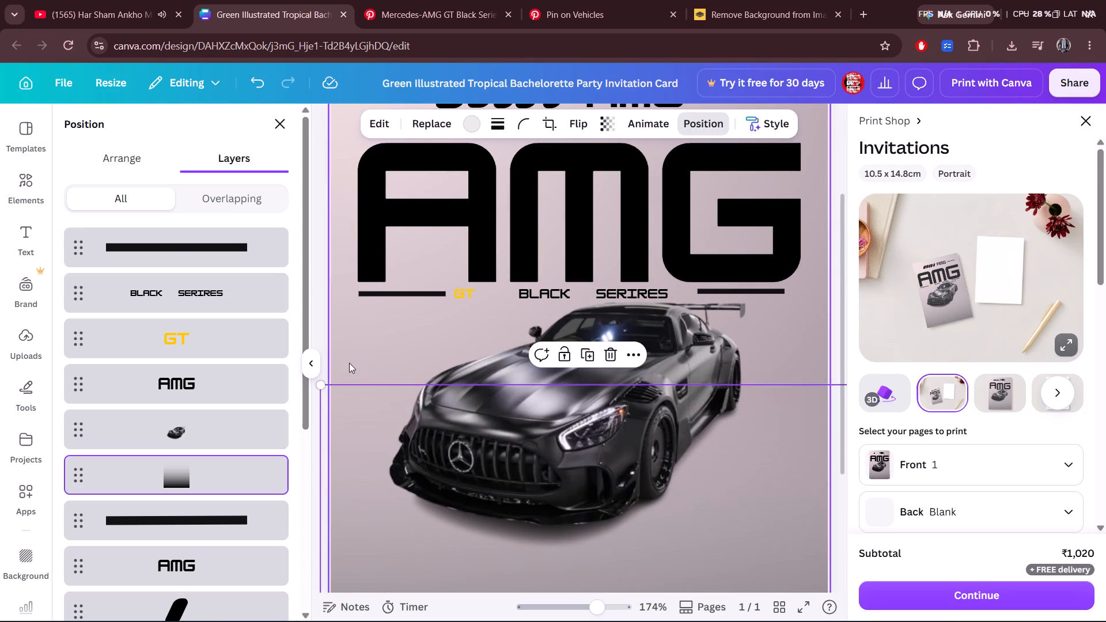
pyautogui.click(349, 363)
# Move the yellow GT text horizontally away from the short line, closer to BLACK.
pyautogui.click(539, 292)
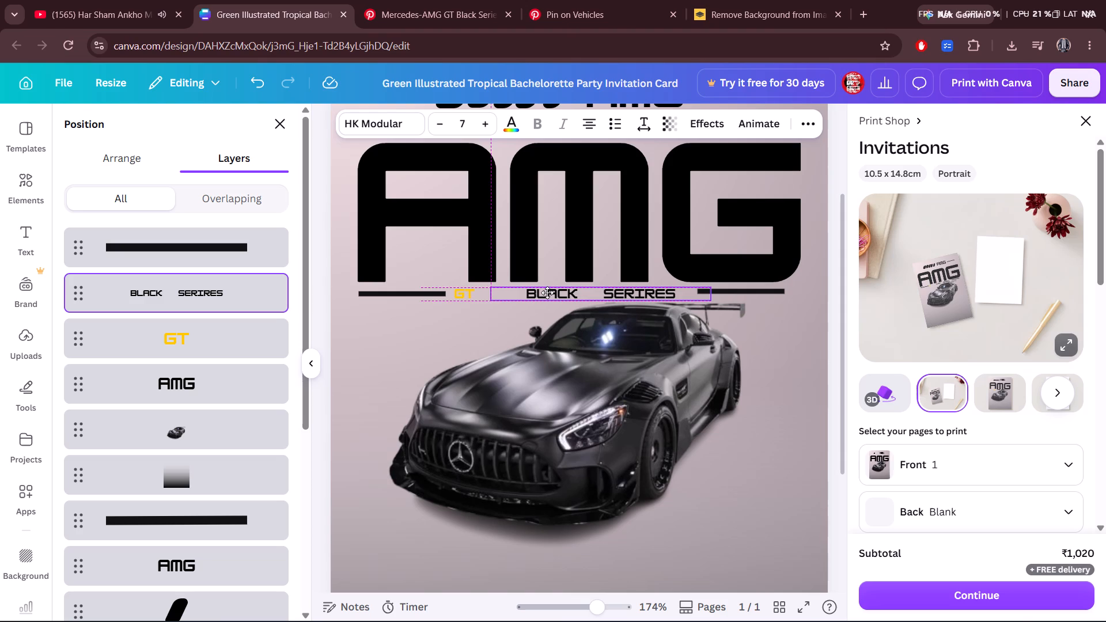
pyautogui.click(303, 369)
pyautogui.click(202, 391)
pyautogui.click(107, 378)
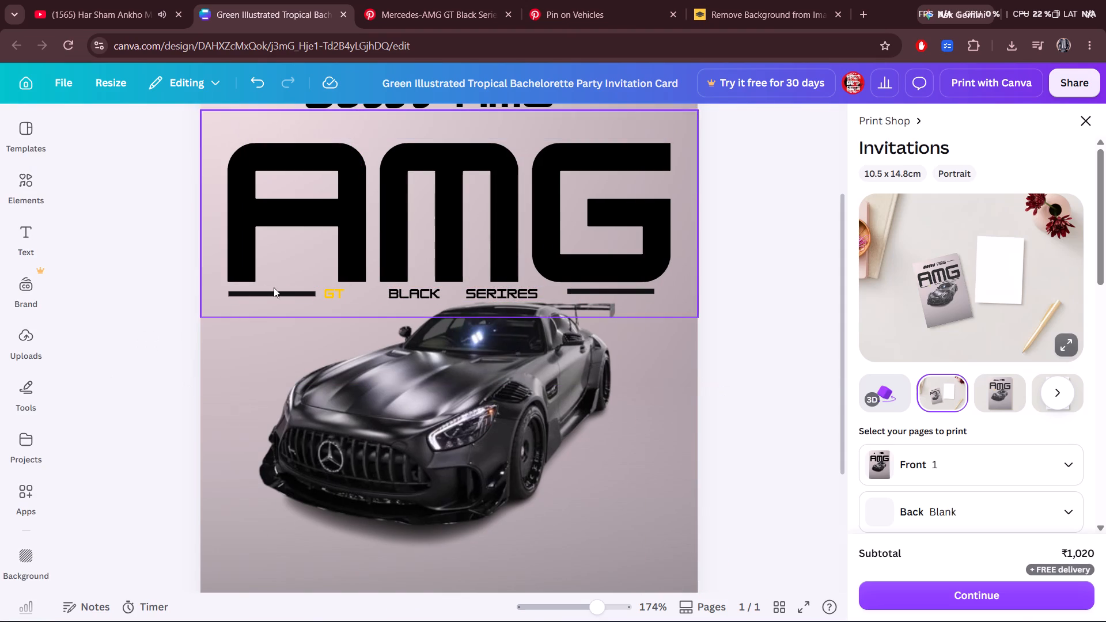
pyautogui.click(329, 293)
pyautogui.moveTo(330, 293); pyautogui.dragTo(352, 293)
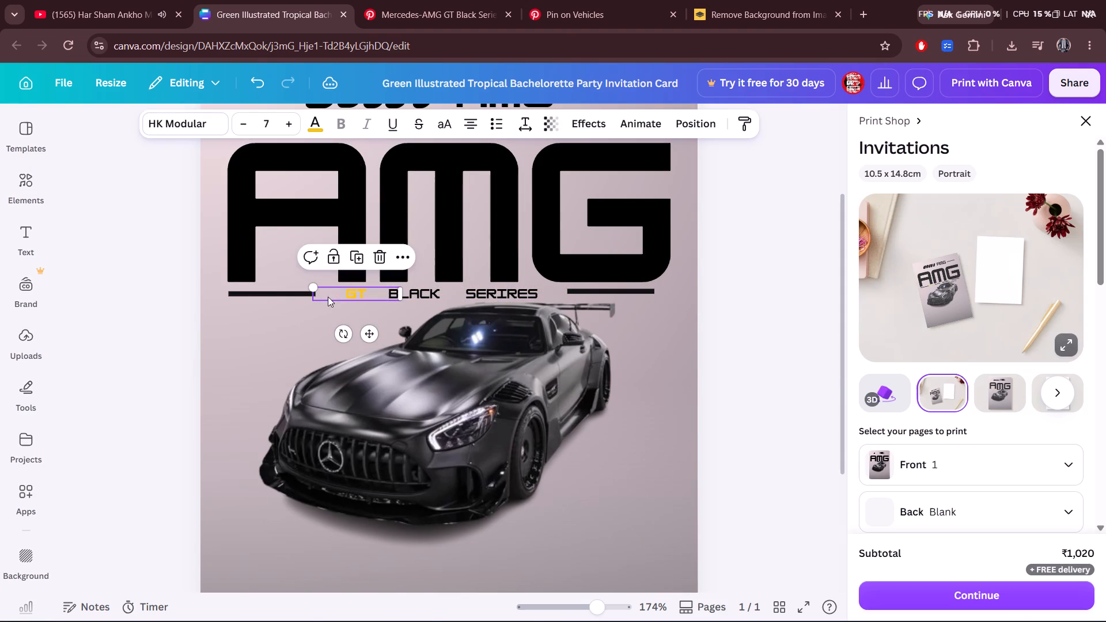
pyautogui.click(304, 297)
pyautogui.click(293, 297)
pyautogui.click(269, 295)
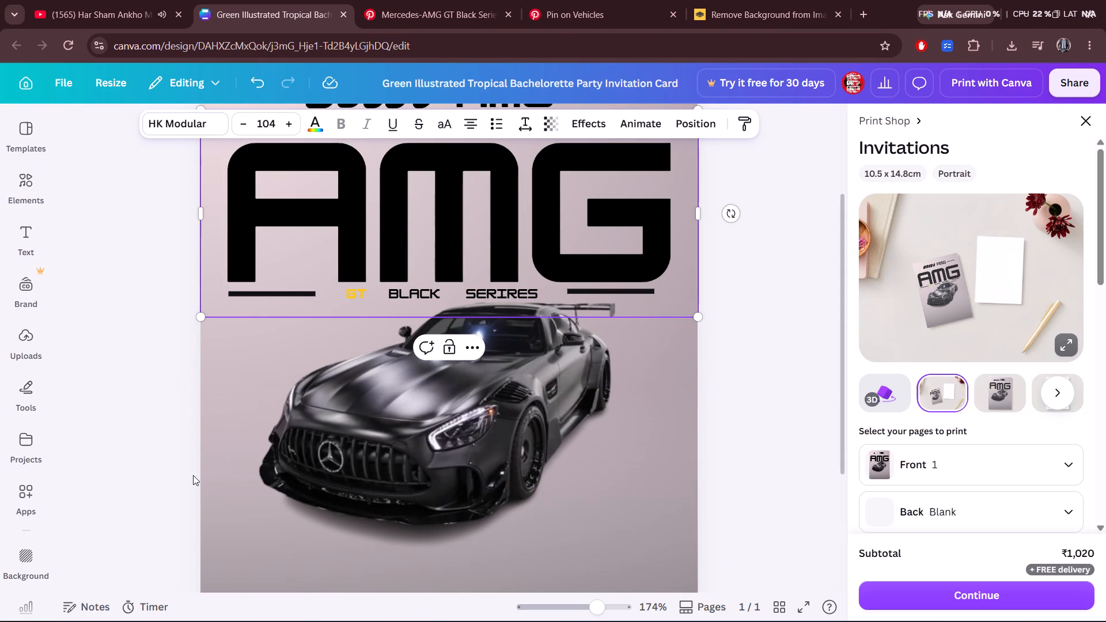
# Move the black gradient up until its bottom edge meets the poster's bottom edge, darkening the area below the car.
pyautogui.scroll(-1, 192, 473)
pyautogui.scroll(-4, 240, 439)
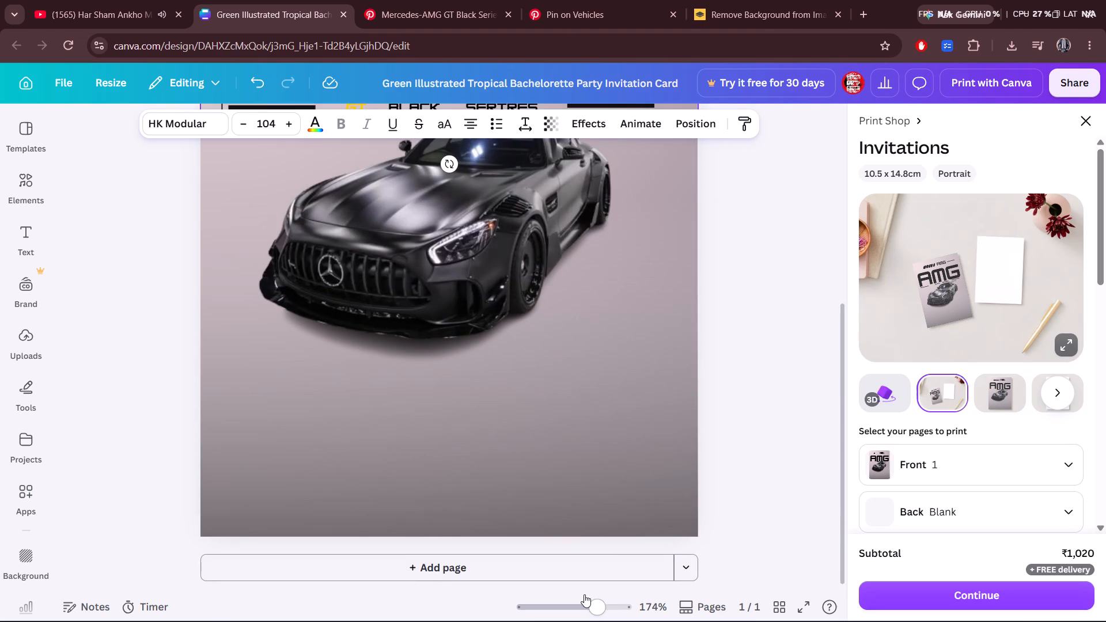
pyautogui.moveTo(583, 606); pyautogui.dragTo(577, 608)
pyautogui.click(505, 485)
pyautogui.moveTo(505, 485); pyautogui.dragTo(507, 440)
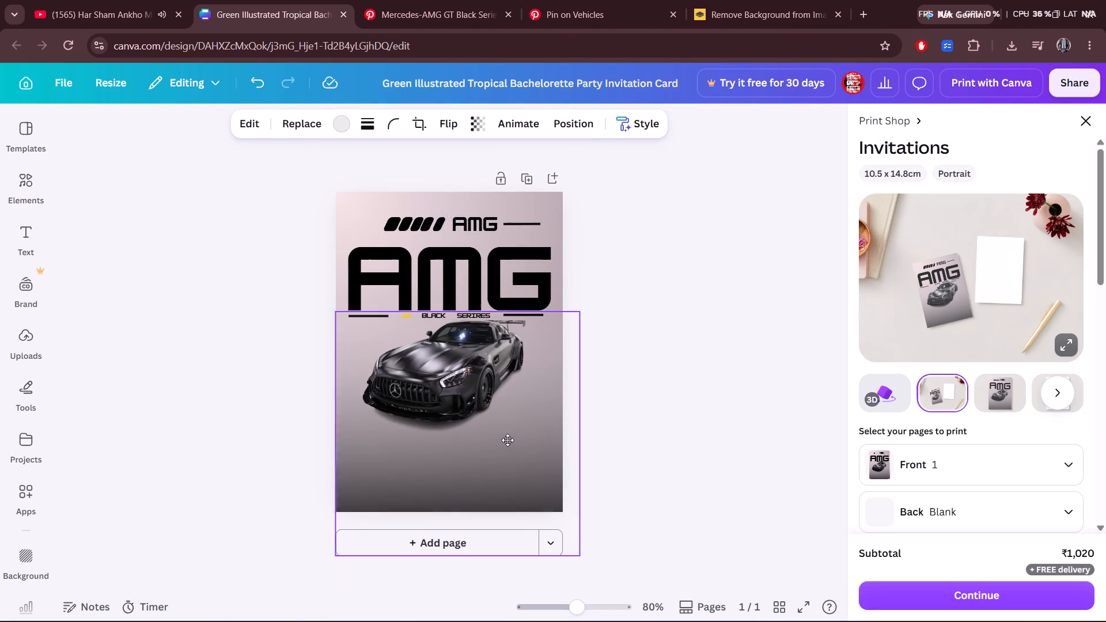
pyautogui.moveTo(507, 440); pyautogui.dragTo(502, 396)
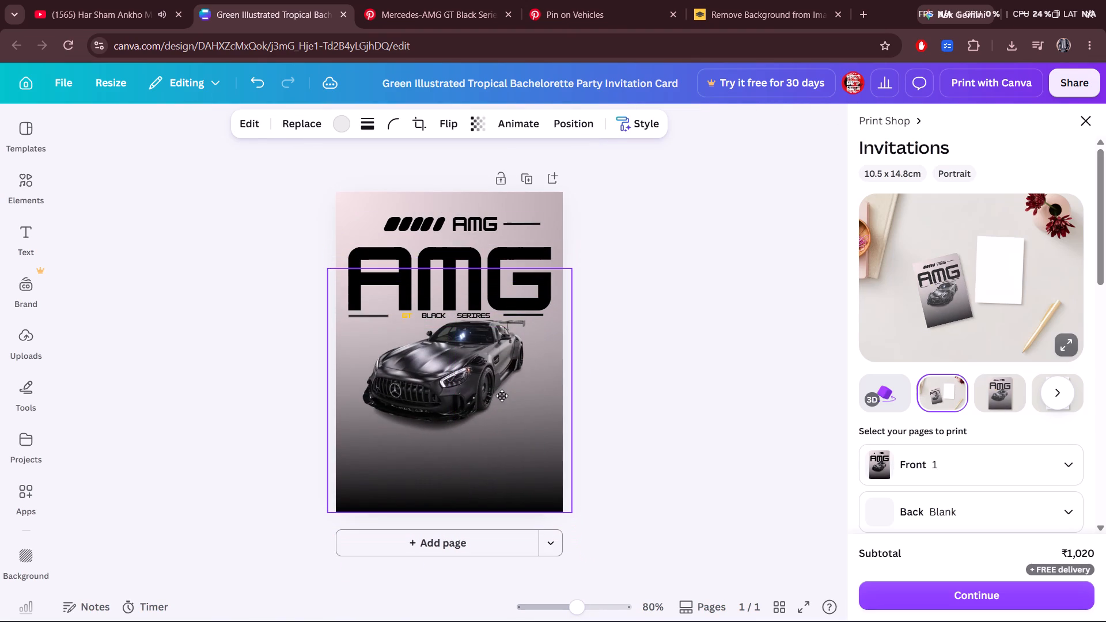
pyautogui.moveTo(502, 396); pyautogui.dragTo(502, 398)
pyautogui.click(646, 349)
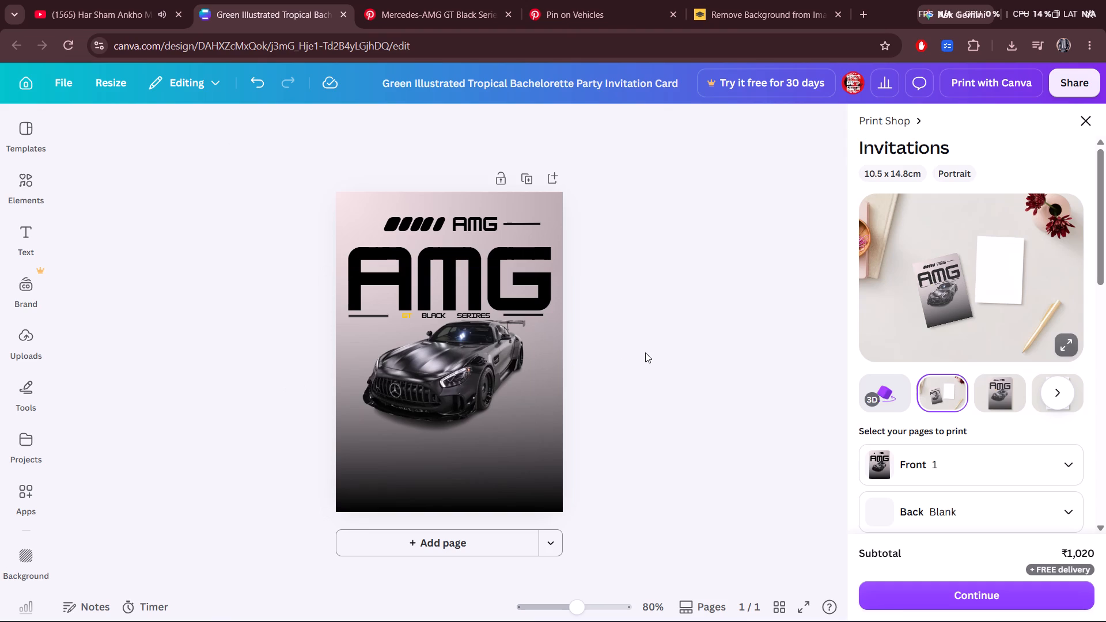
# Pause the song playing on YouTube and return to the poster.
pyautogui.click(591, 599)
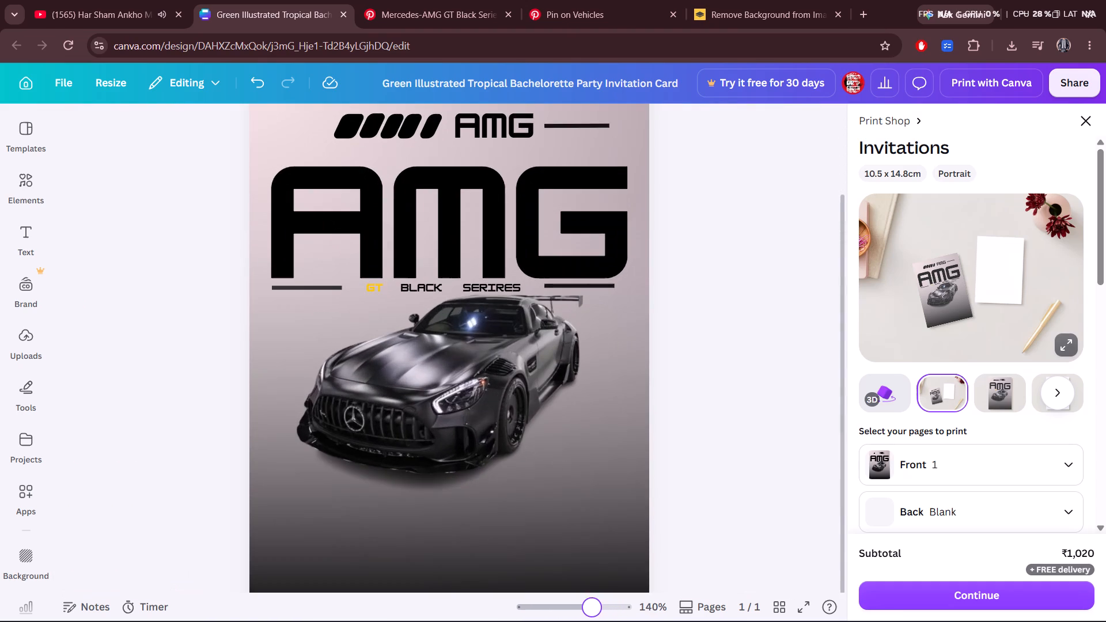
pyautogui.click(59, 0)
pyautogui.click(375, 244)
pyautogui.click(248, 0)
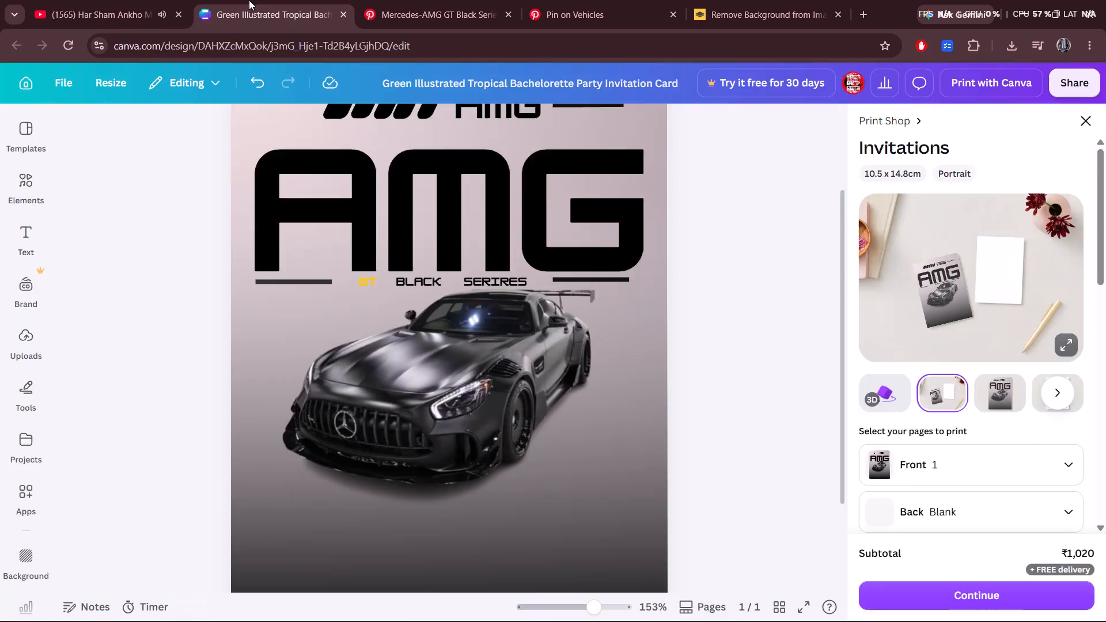
# Check the header lines on the Pinterest poster, and duplicate the short line beside the small AMG text.
pyautogui.click(410, 0)
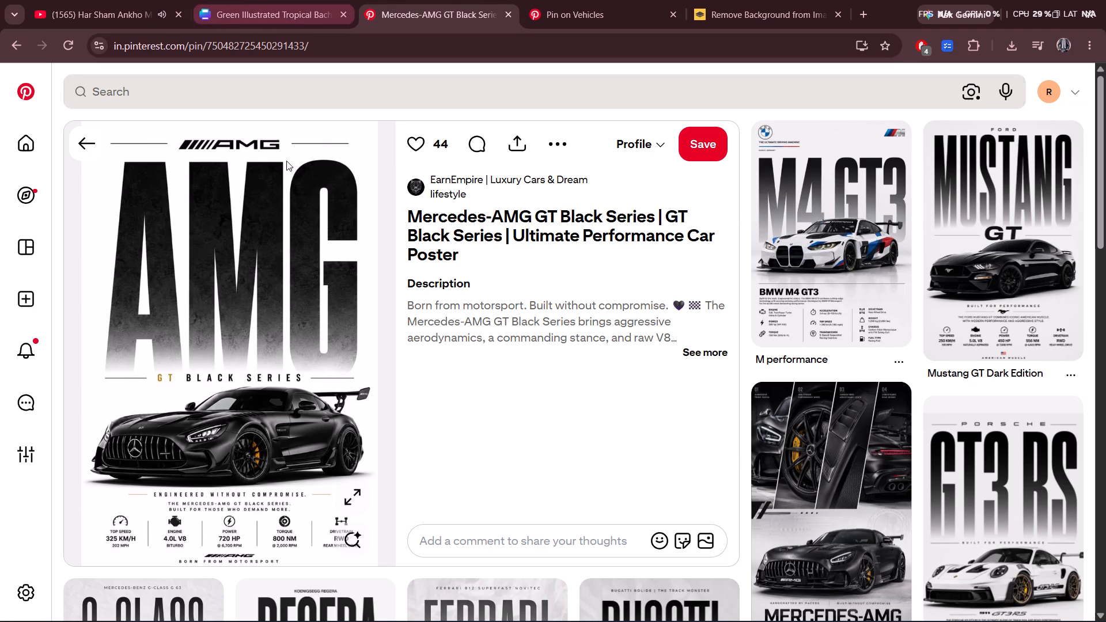
pyautogui.scroll(-1, 335, 350)
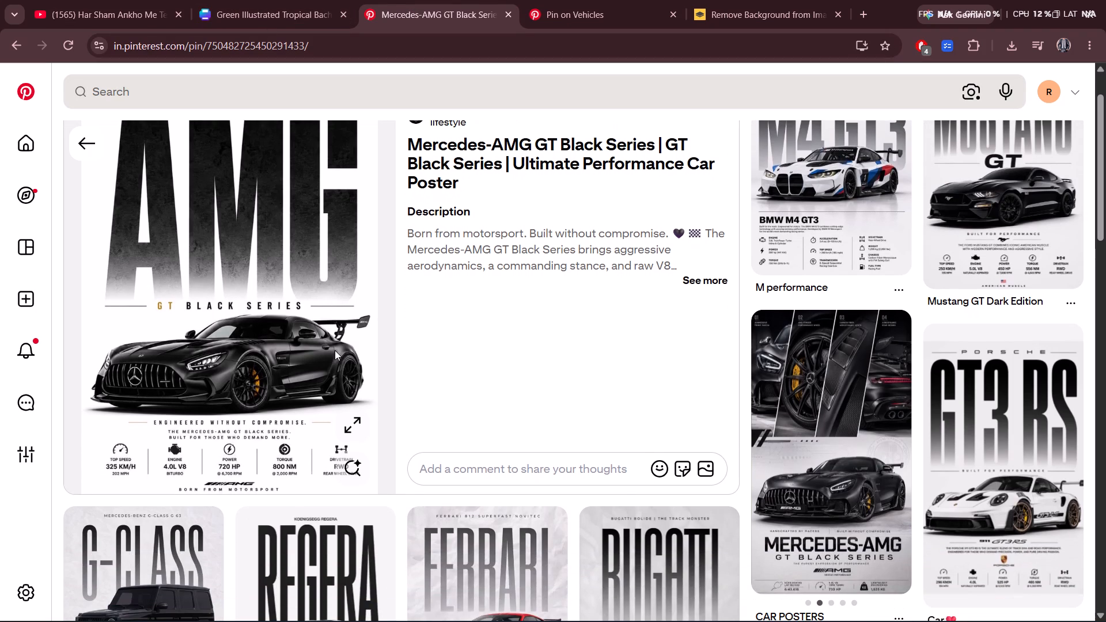
pyautogui.click(261, 0)
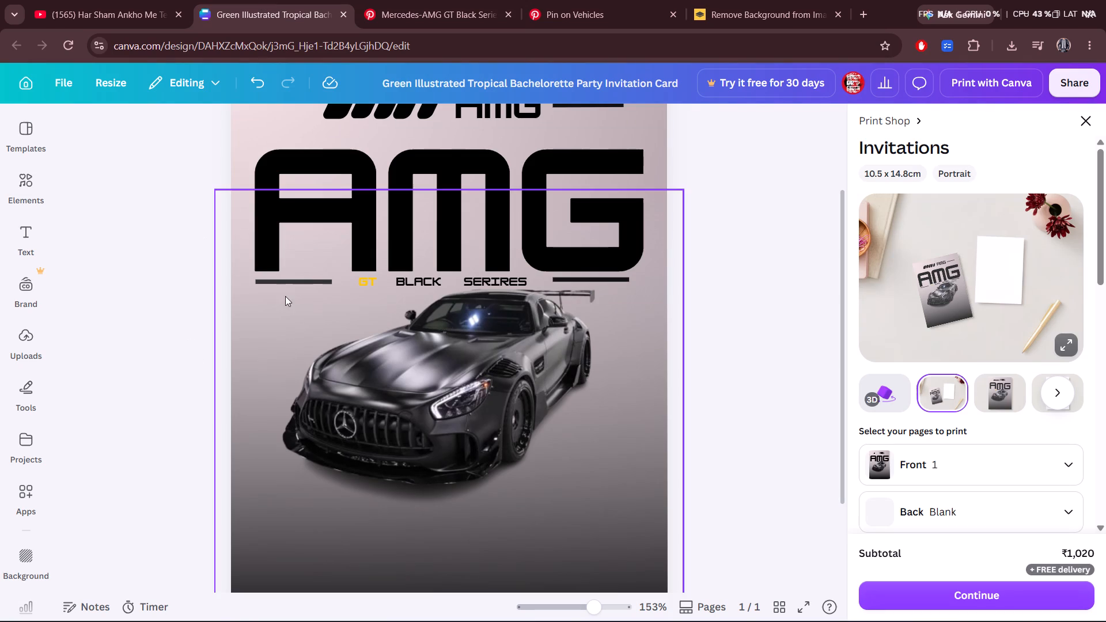
pyautogui.scroll(1, 306, 202)
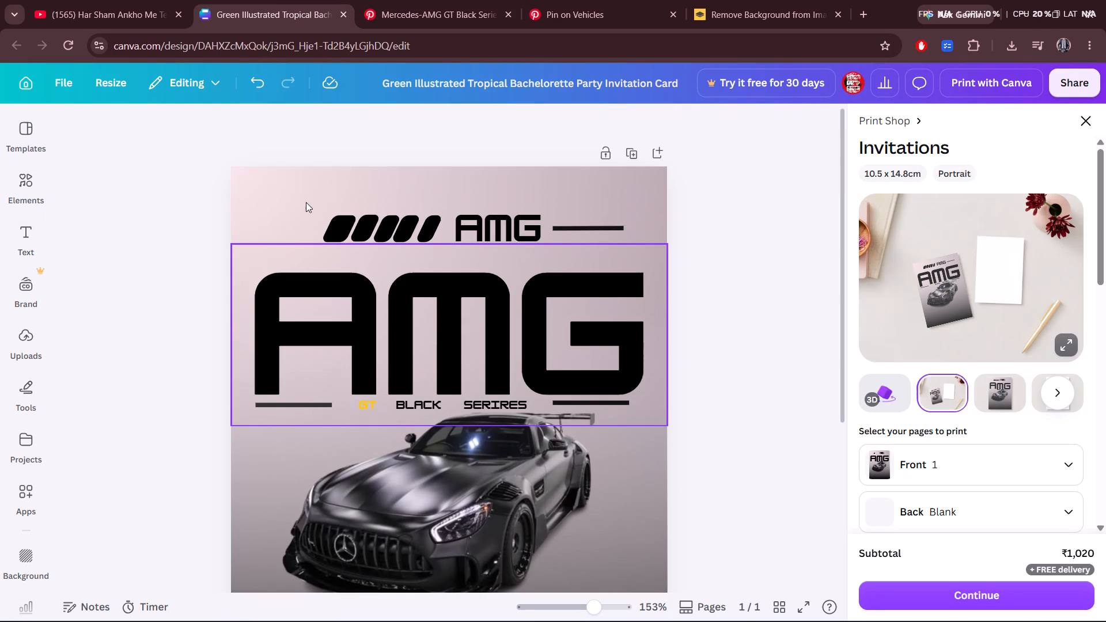
pyautogui.click(608, 226)
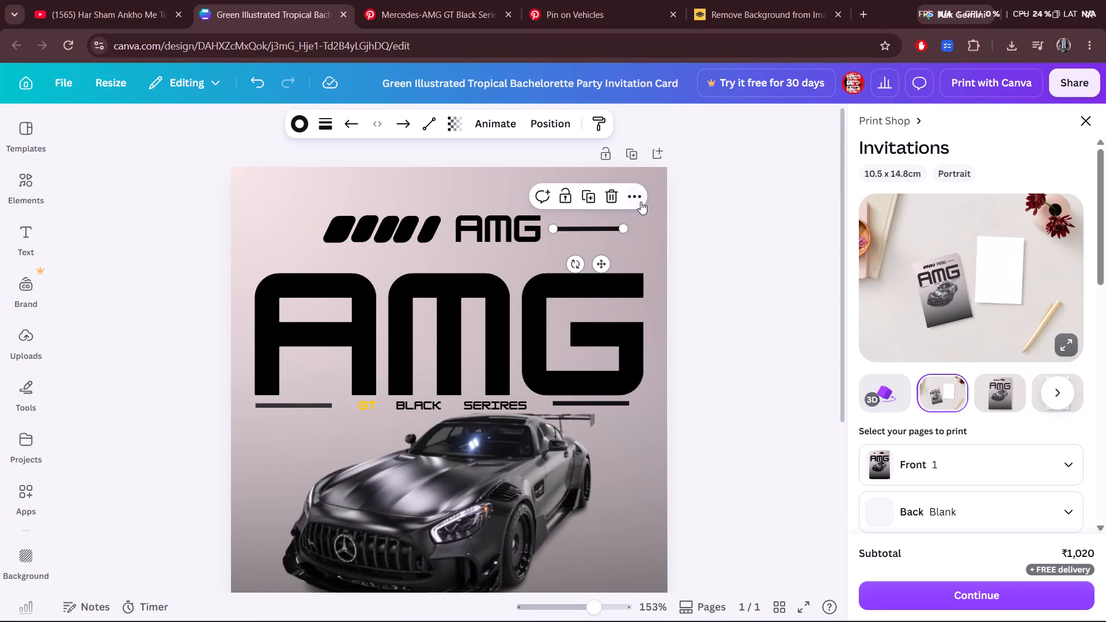
pyautogui.click(641, 202)
pyautogui.click(667, 313)
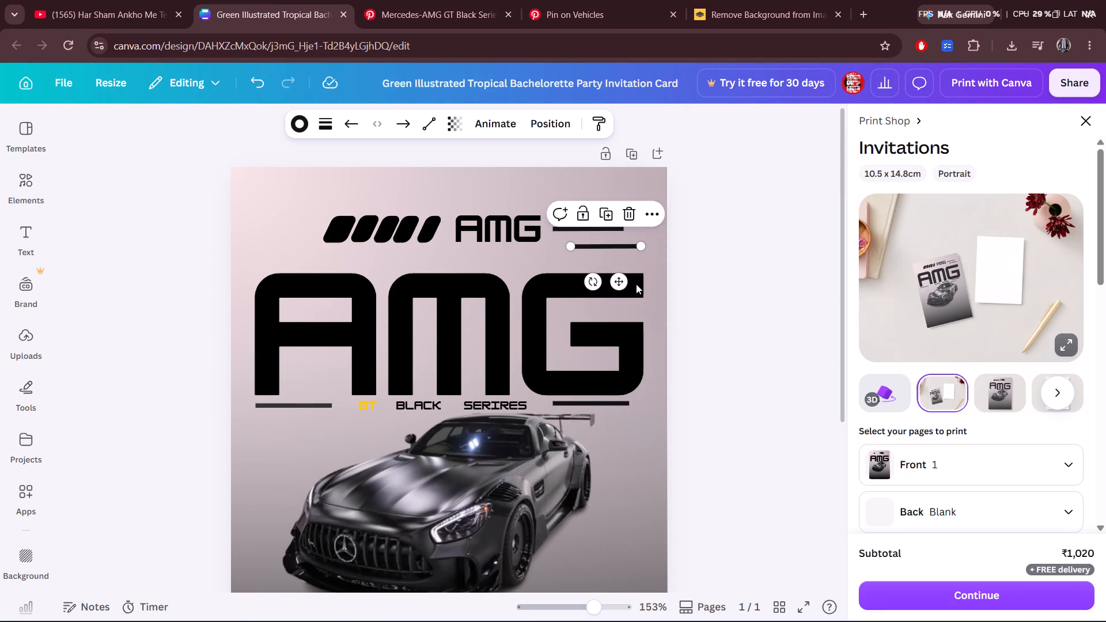
# Move the duplicated line to the other end of the header, just before the slanted stripes.
pyautogui.moveTo(594, 244); pyautogui.dragTo(281, 243)
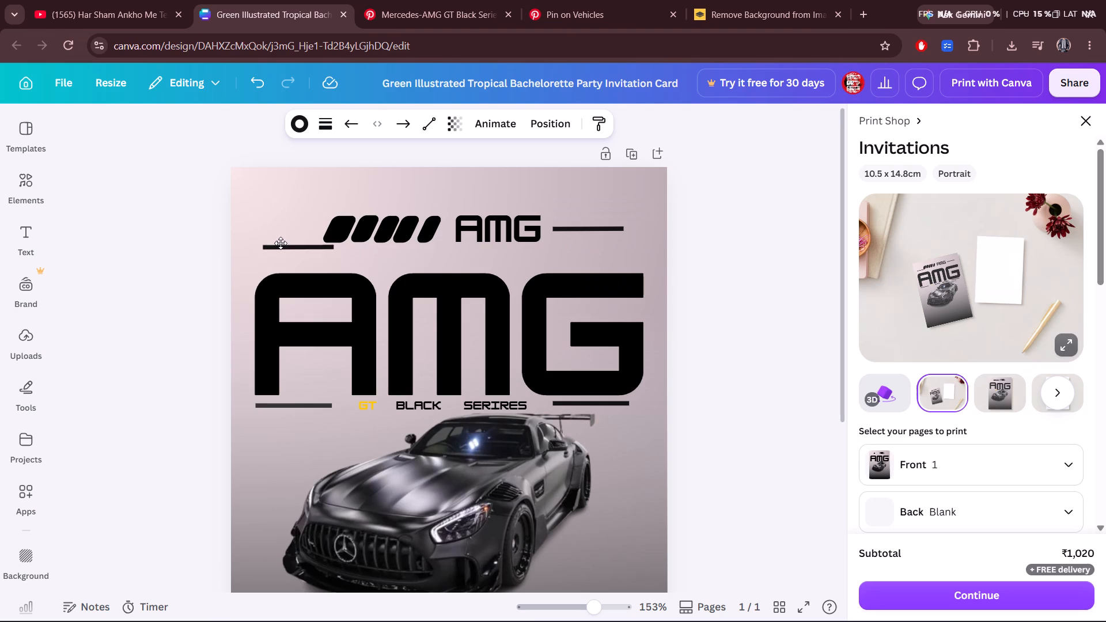
pyautogui.moveTo(281, 243); pyautogui.dragTo(275, 221)
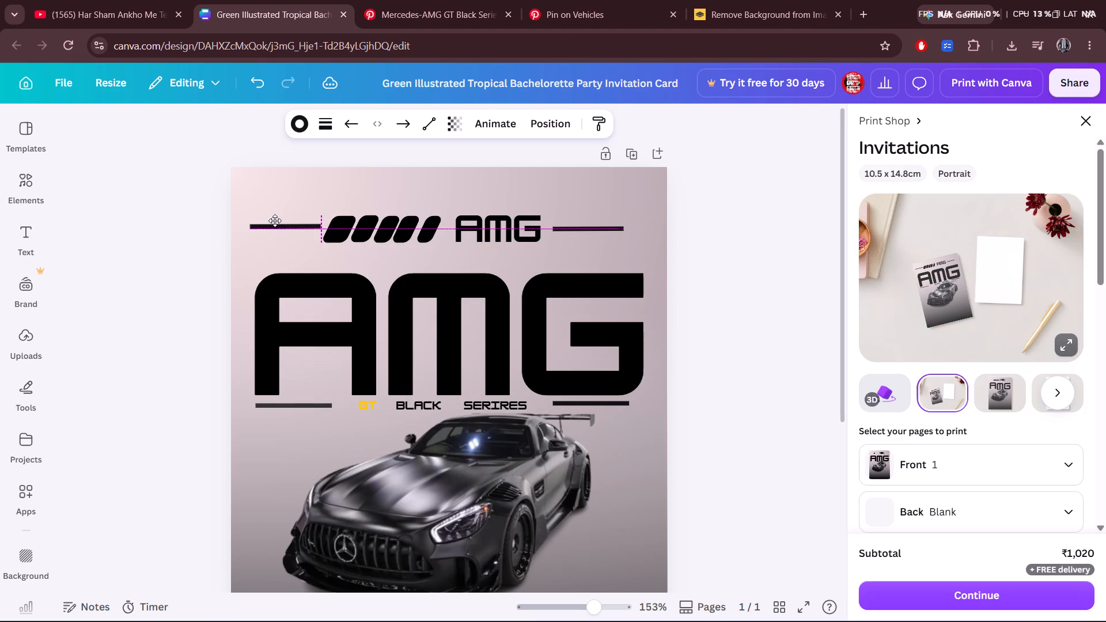
pyautogui.moveTo(275, 221); pyautogui.dragTo(272, 222)
pyautogui.click(701, 324)
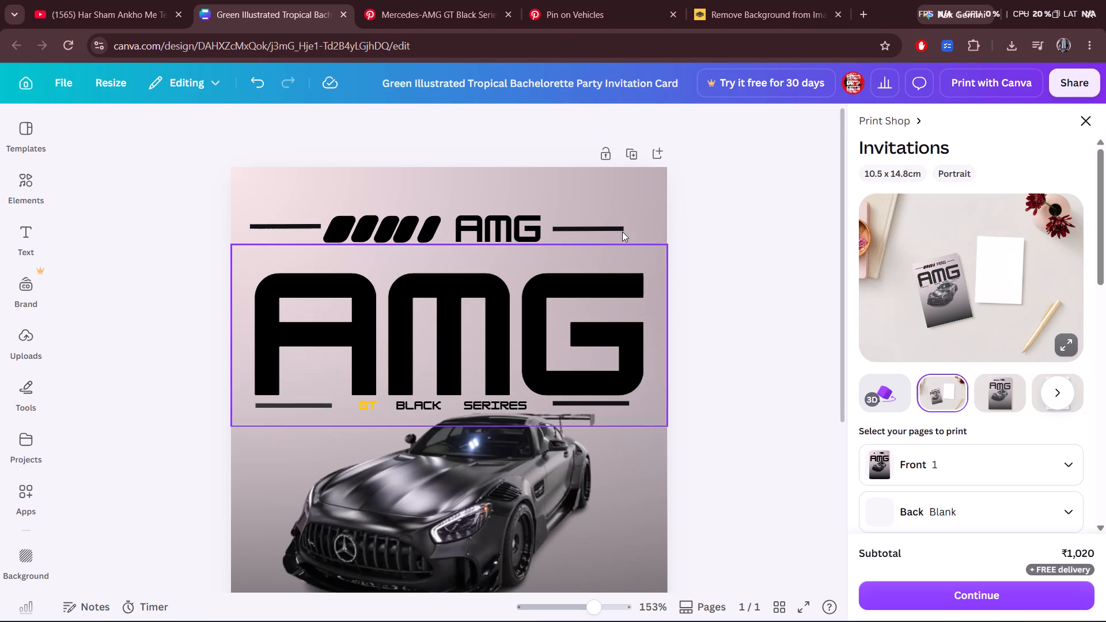
# Adjust the heights of the two header lines flanking the stripes and small AMG text so they sit level.
pyautogui.click(610, 223)
pyautogui.moveTo(604, 225); pyautogui.dragTo(601, 218)
pyautogui.click(711, 216)
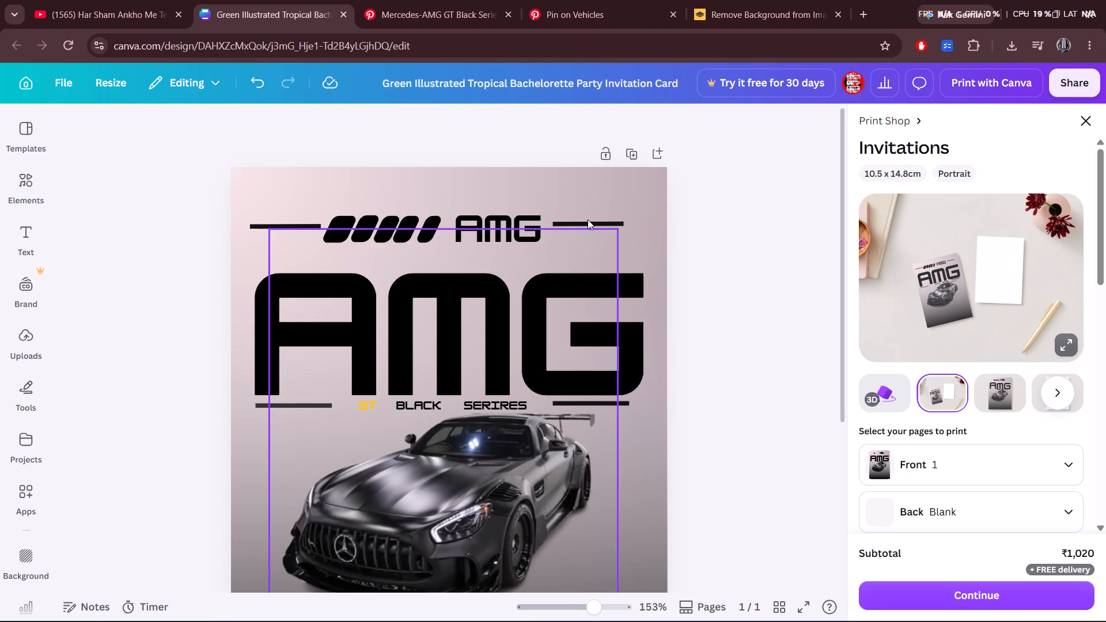
pyautogui.moveTo(588, 219); pyautogui.dragTo(586, 226)
pyautogui.click(252, 222)
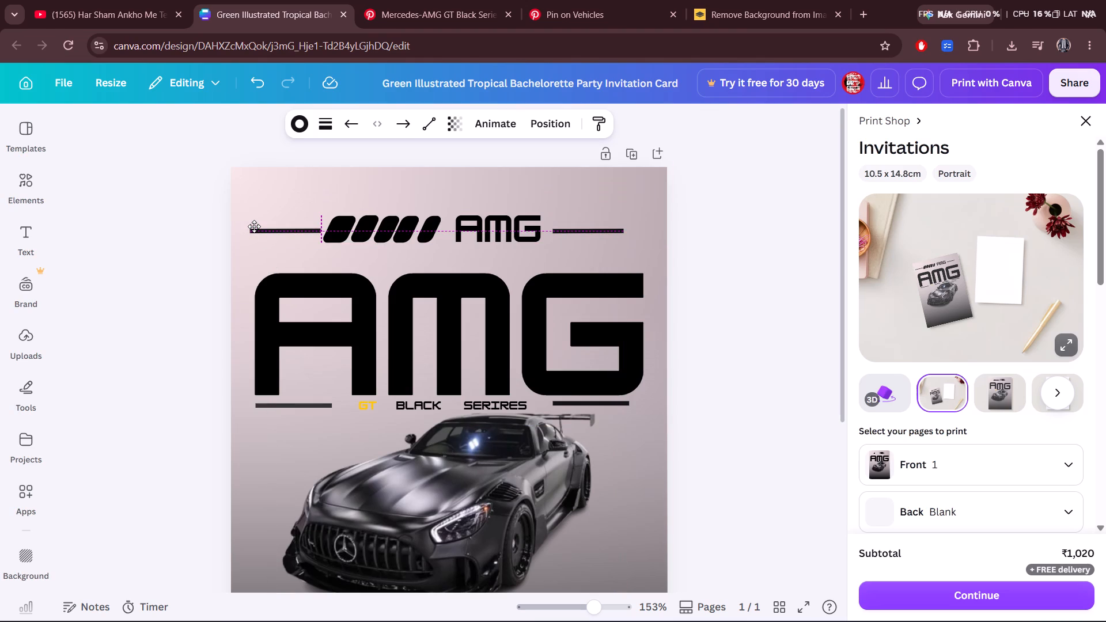
pyautogui.click(222, 250)
pyautogui.click(586, 219)
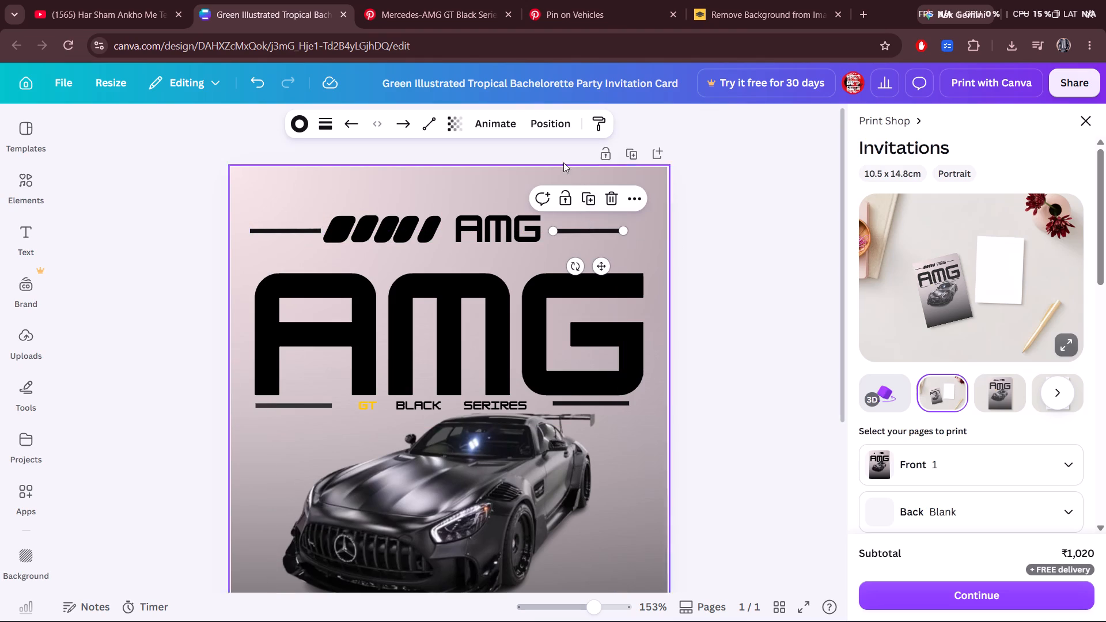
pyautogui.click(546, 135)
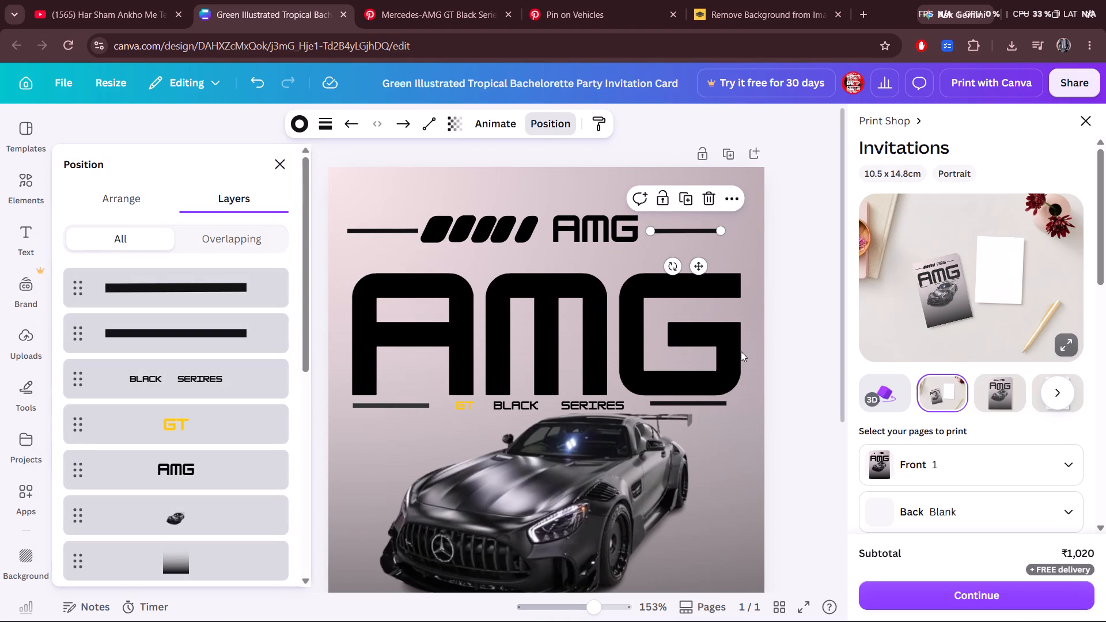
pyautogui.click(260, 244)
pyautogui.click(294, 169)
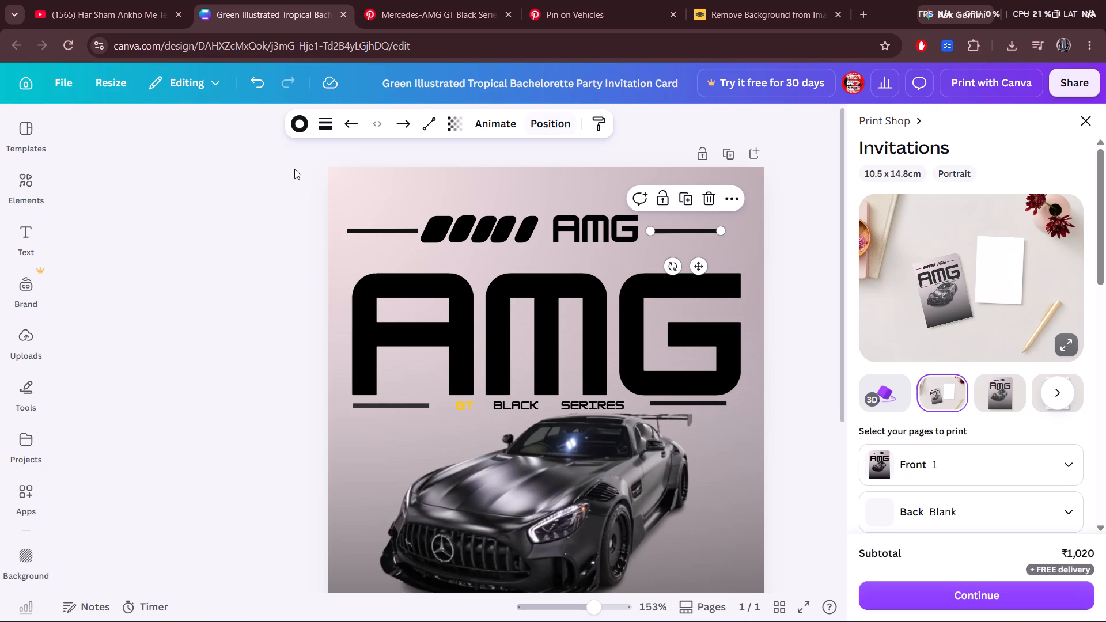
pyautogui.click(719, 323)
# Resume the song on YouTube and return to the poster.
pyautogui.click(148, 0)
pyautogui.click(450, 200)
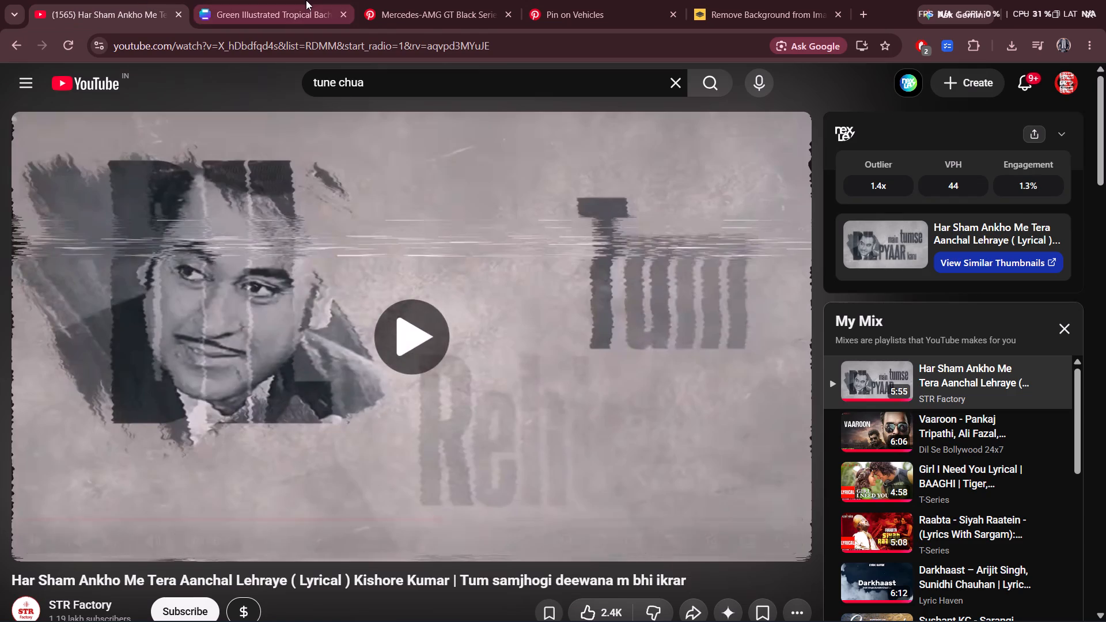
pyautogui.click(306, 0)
# Compare the area around and below the car with the Pinterest reference poster's layout.
pyautogui.scroll(-2, 480, 238)
pyautogui.scroll(-3, 429, 257)
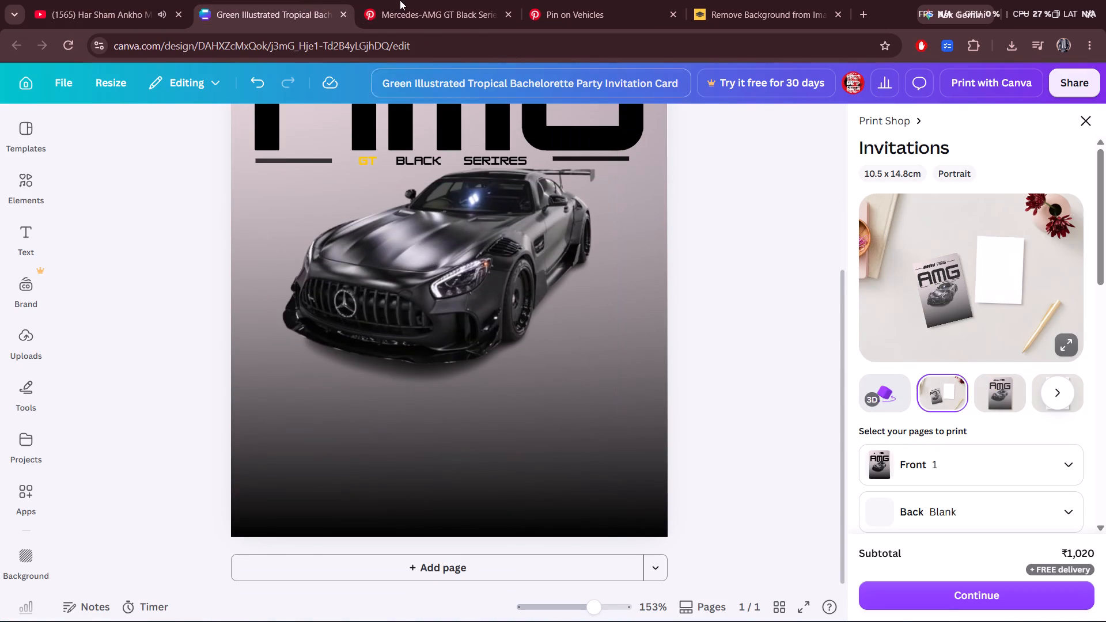
pyautogui.click(404, 0)
pyautogui.click(162, 0)
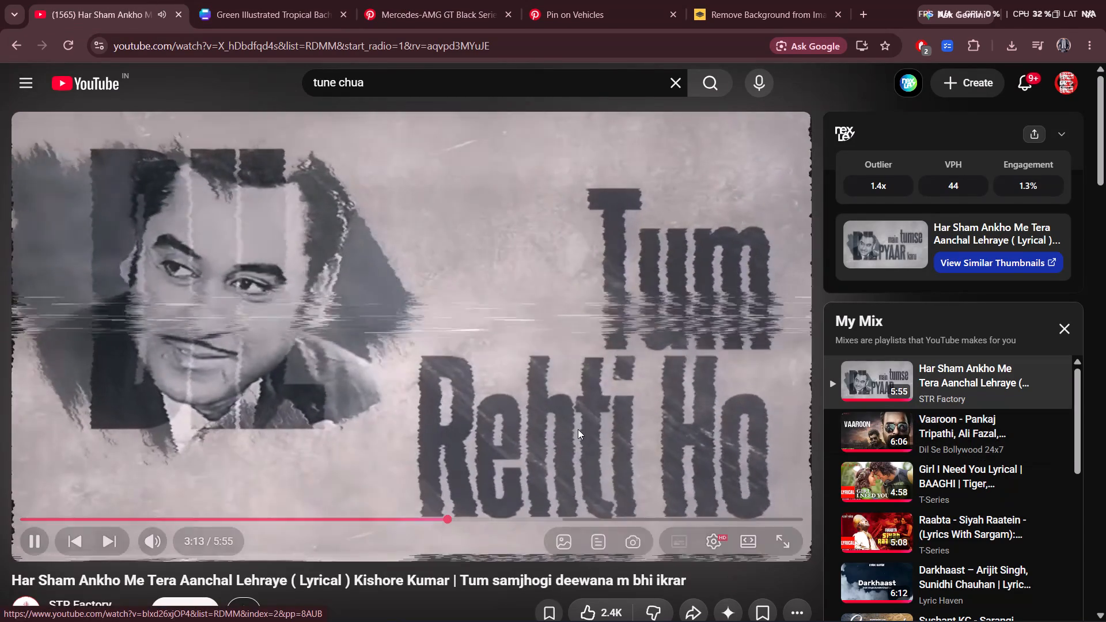
pyautogui.click(408, 0)
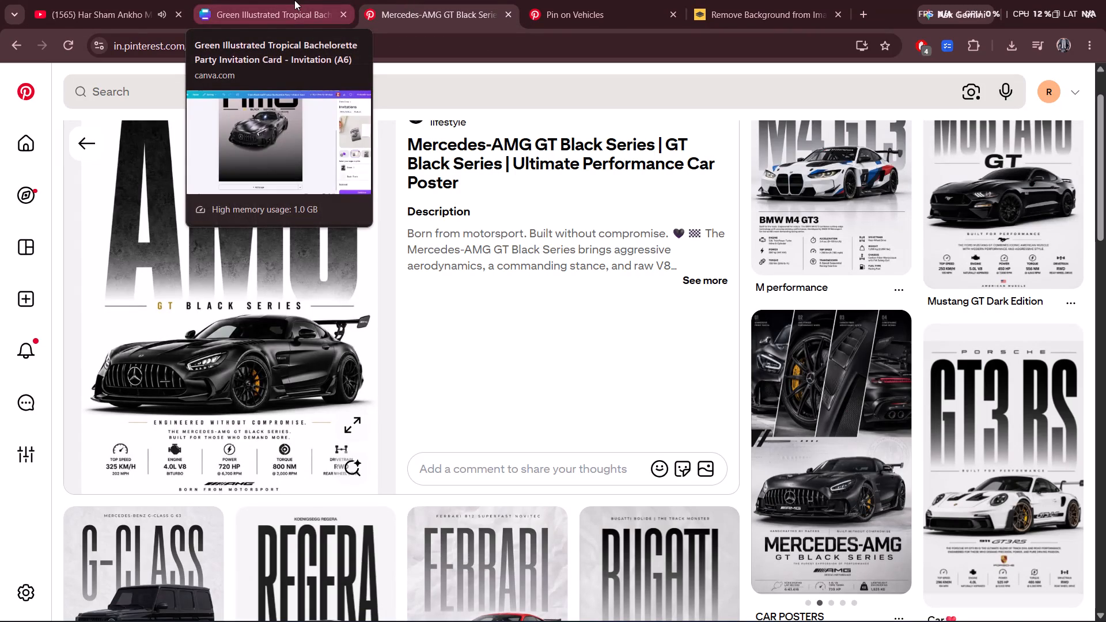
pyautogui.click(294, 0)
pyautogui.scroll(-2, 263, 199)
pyautogui.scroll(2, 172, 267)
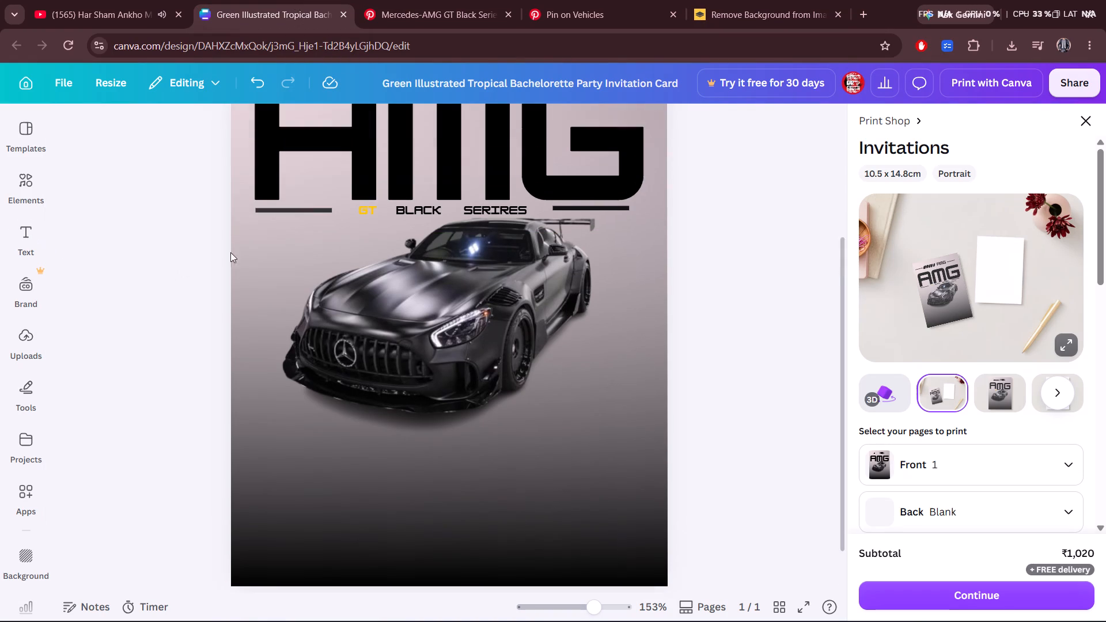
# Duplicate the header line that sits before the slanted stripes.
pyautogui.click(594, 127)
pyautogui.click(656, 132)
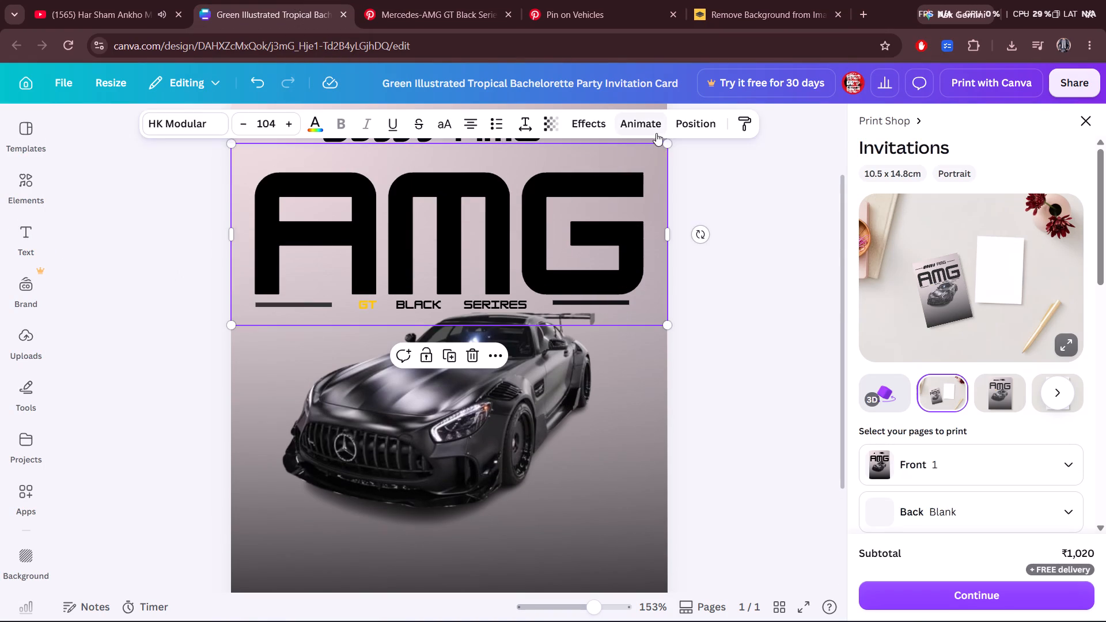
pyautogui.scroll(2, 654, 135)
pyautogui.click(771, 200)
pyautogui.scroll(3, 617, 210)
pyautogui.click(590, 228)
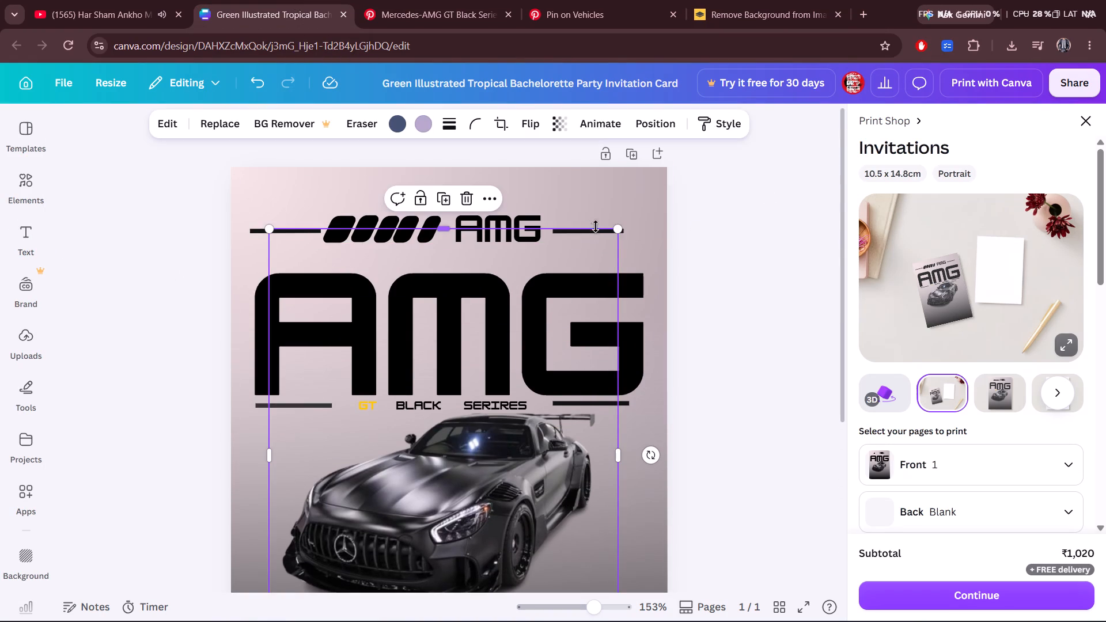
pyautogui.click(738, 214)
pyautogui.click(588, 229)
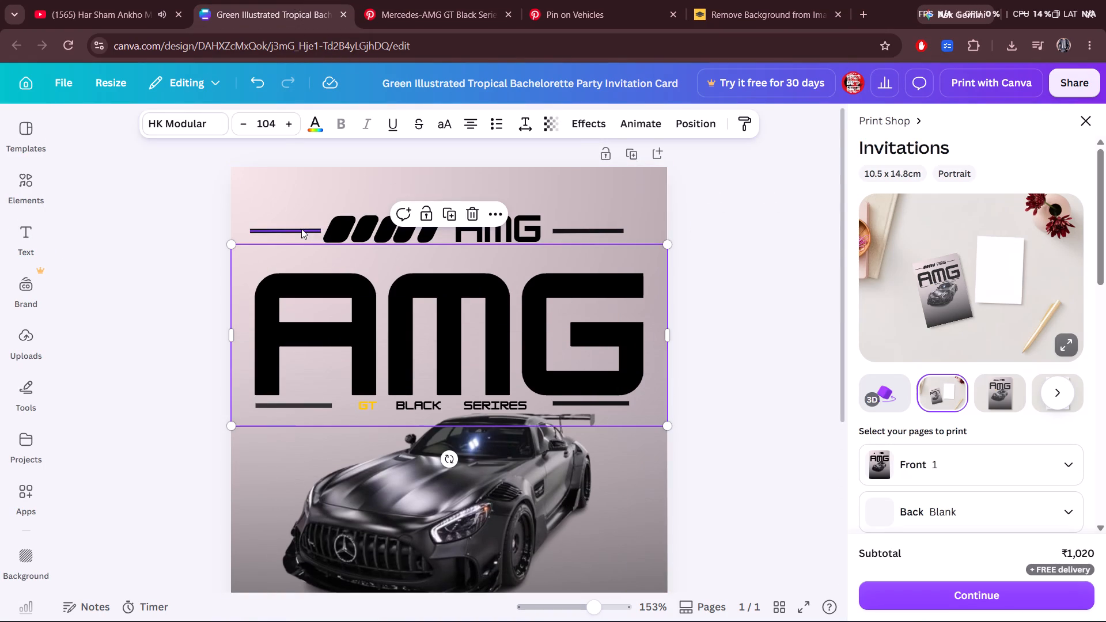
pyautogui.click(295, 229)
pyautogui.click(327, 196)
pyautogui.click(389, 297)
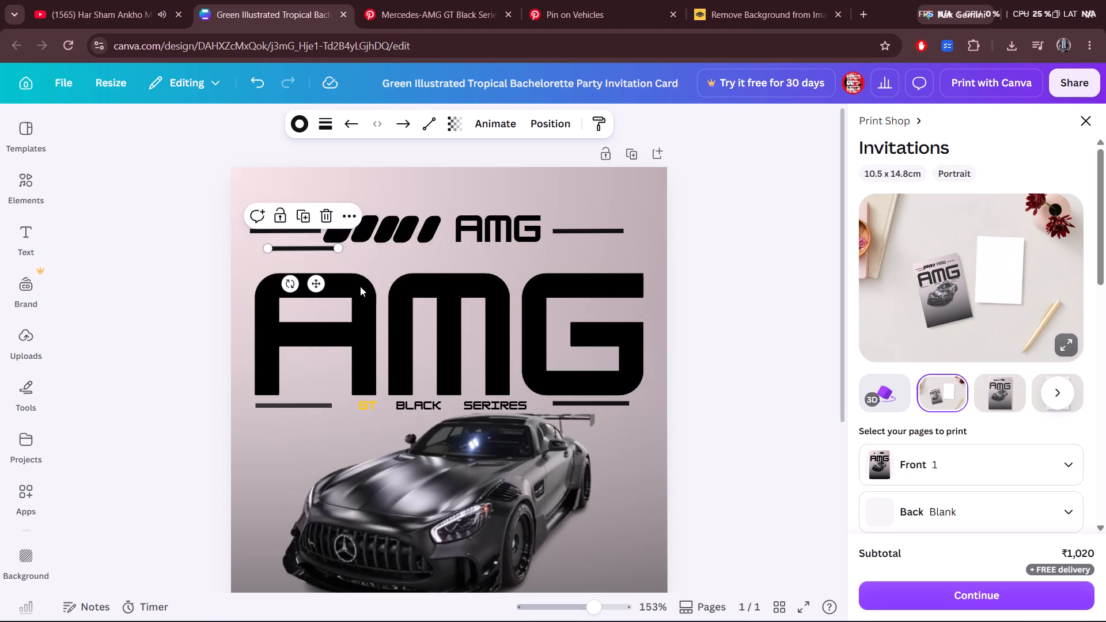
# Move the duplicated line just below the car's front bumper, checking its placement against the Pinterest reference poster.
pyautogui.moveTo(294, 248); pyautogui.dragTo(275, 412)
pyautogui.scroll(-2, 276, 400)
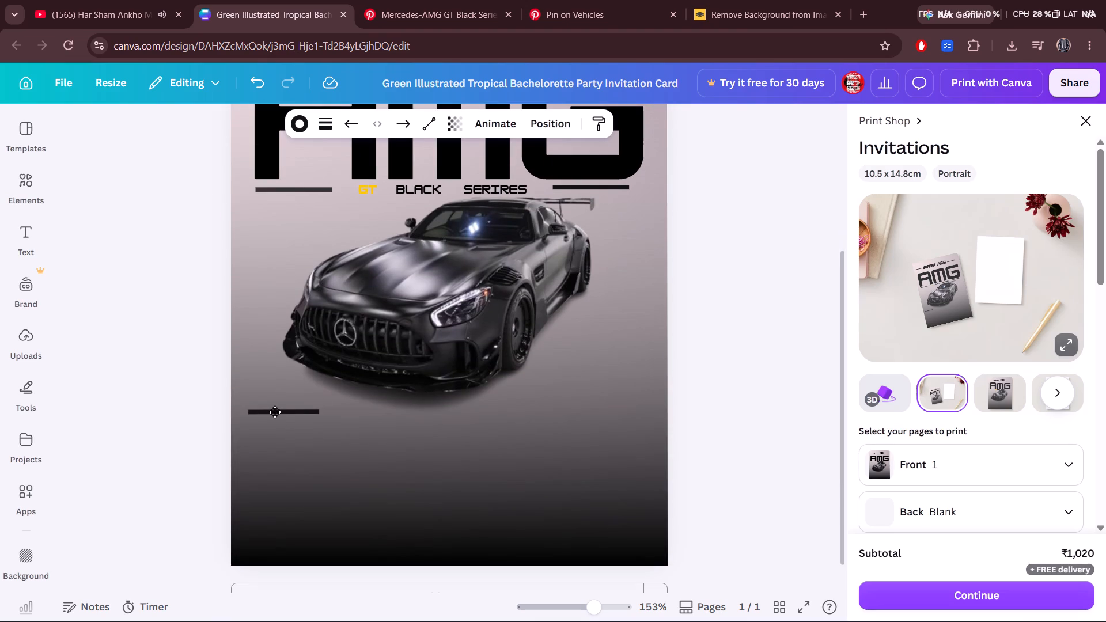
pyautogui.moveTo(275, 412); pyautogui.dragTo(259, 413)
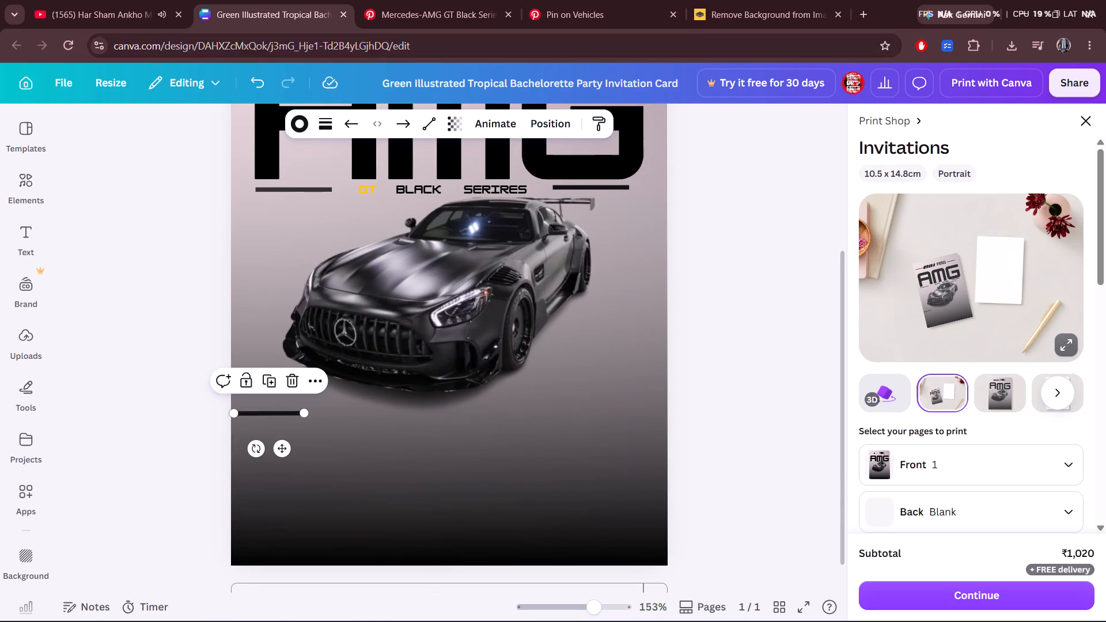
pyautogui.click(408, 0)
pyautogui.click(326, 0)
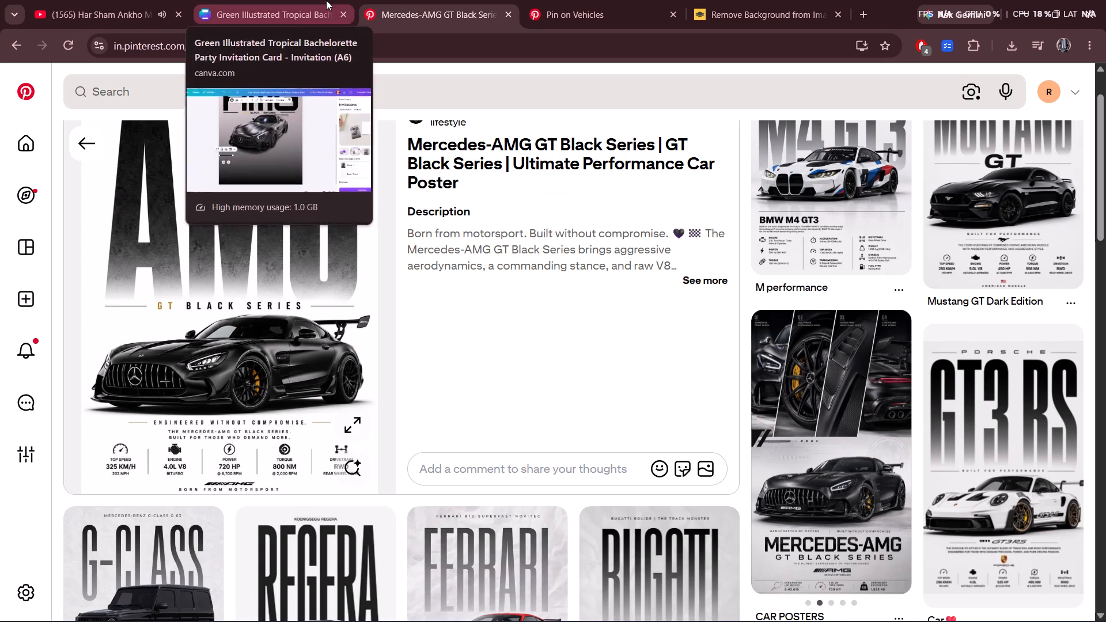
pyautogui.moveTo(264, 411); pyautogui.dragTo(304, 415)
pyautogui.click(304, 415)
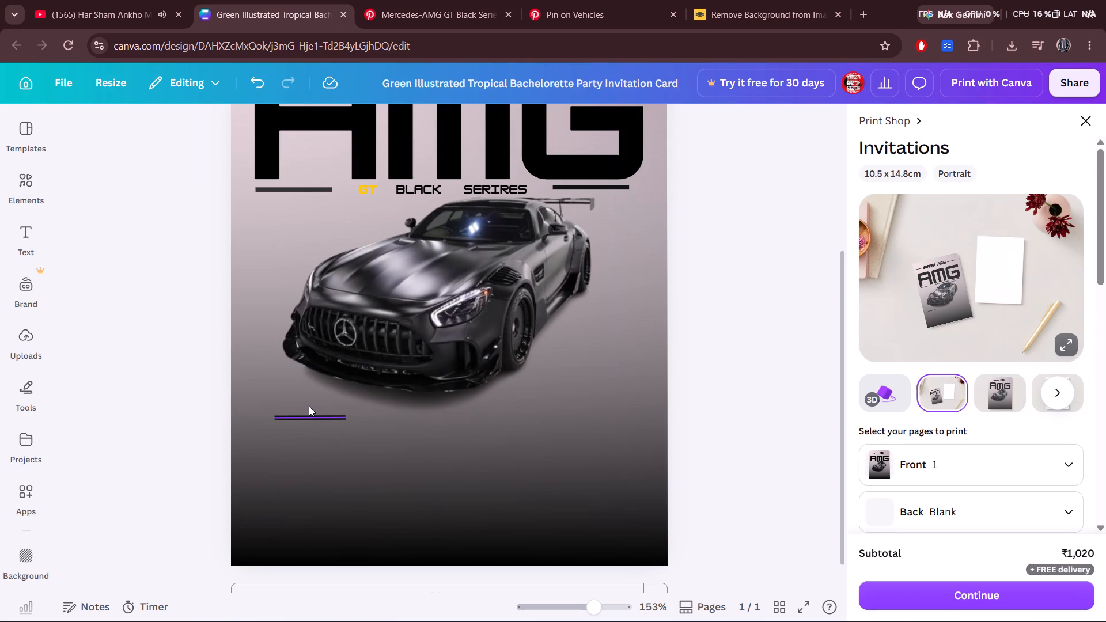
# Check the Pinterest reference and add a text box starting with ENGINENER WITH.
pyautogui.click(410, 0)
pyautogui.click(268, 0)
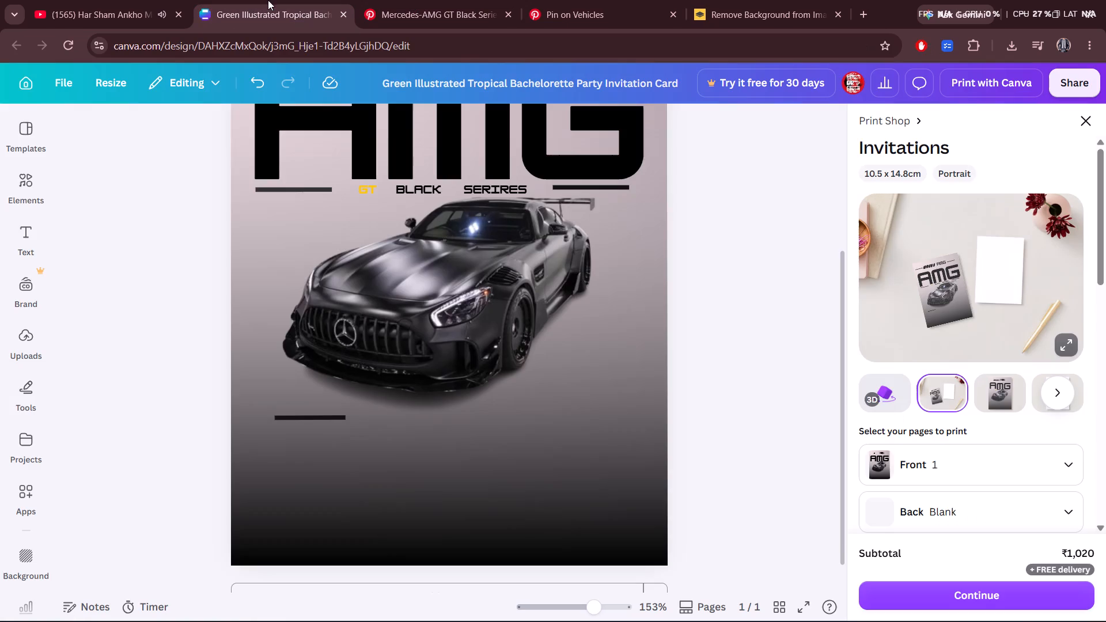
pyautogui.click(20, 237)
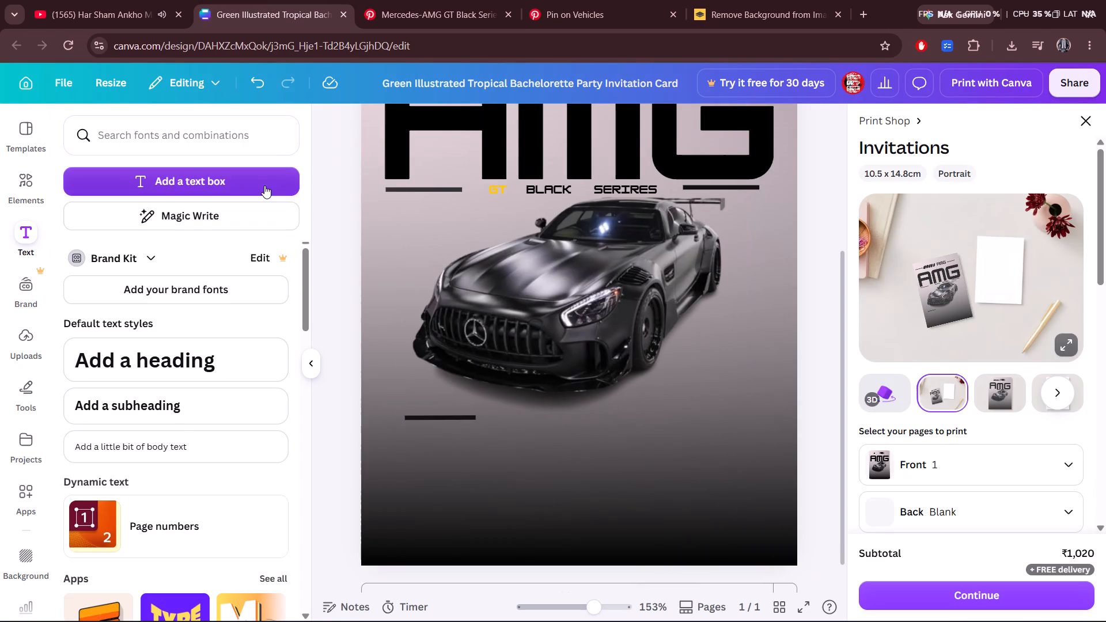
pyautogui.click(264, 185)
pyautogui.tripleClick(576, 335)
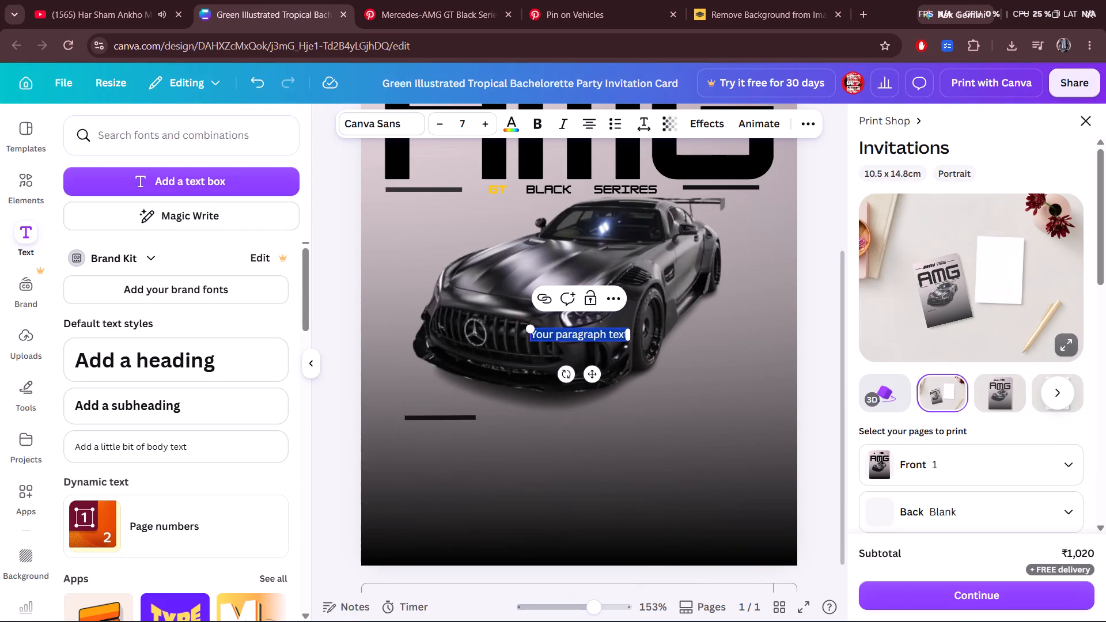
pyautogui.write('ENGINE')
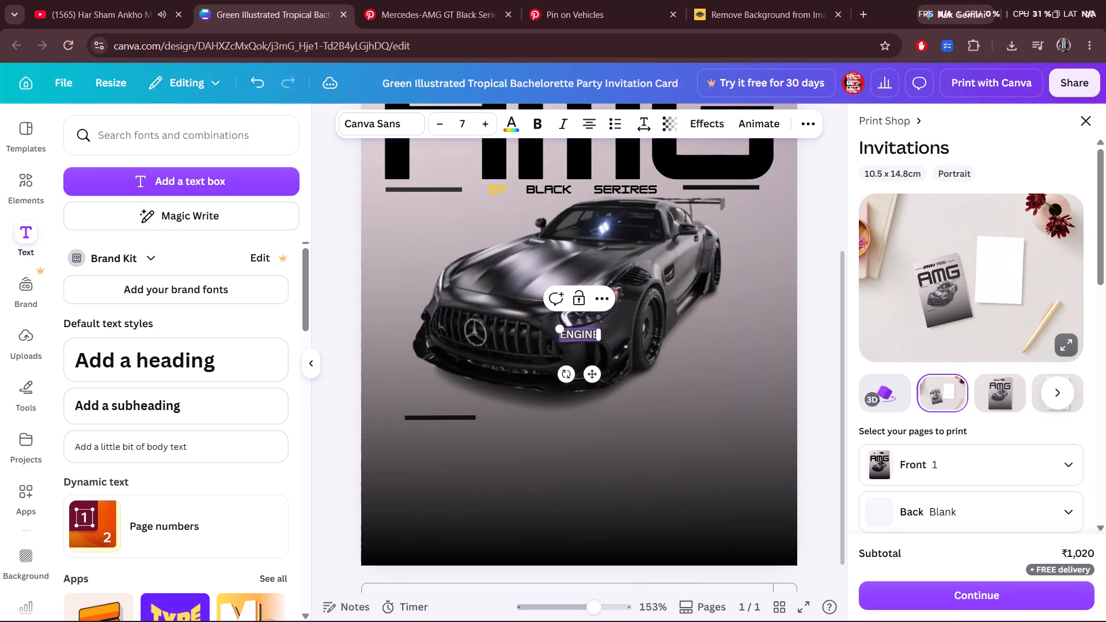
pyautogui.write('NER WITH')
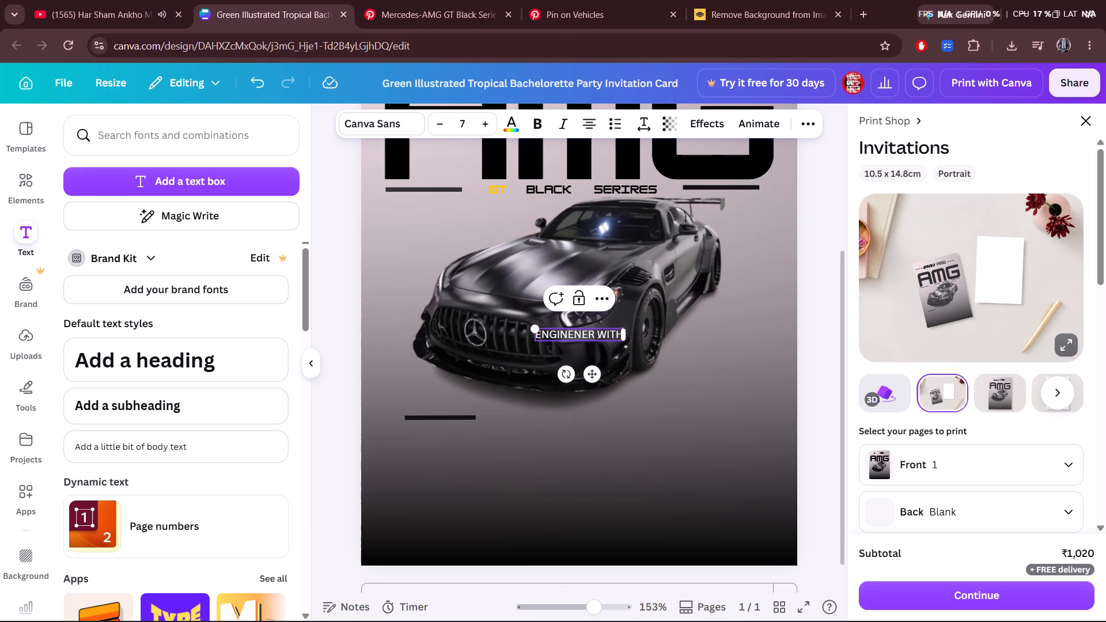
pyautogui.press('space')
# Check the tagline wording on the Pinterest reference and complete the text as ENGINENER WITHOUT COMPROMISE.
pyautogui.doubleClick(579, 0)
pyautogui.click(351, 0)
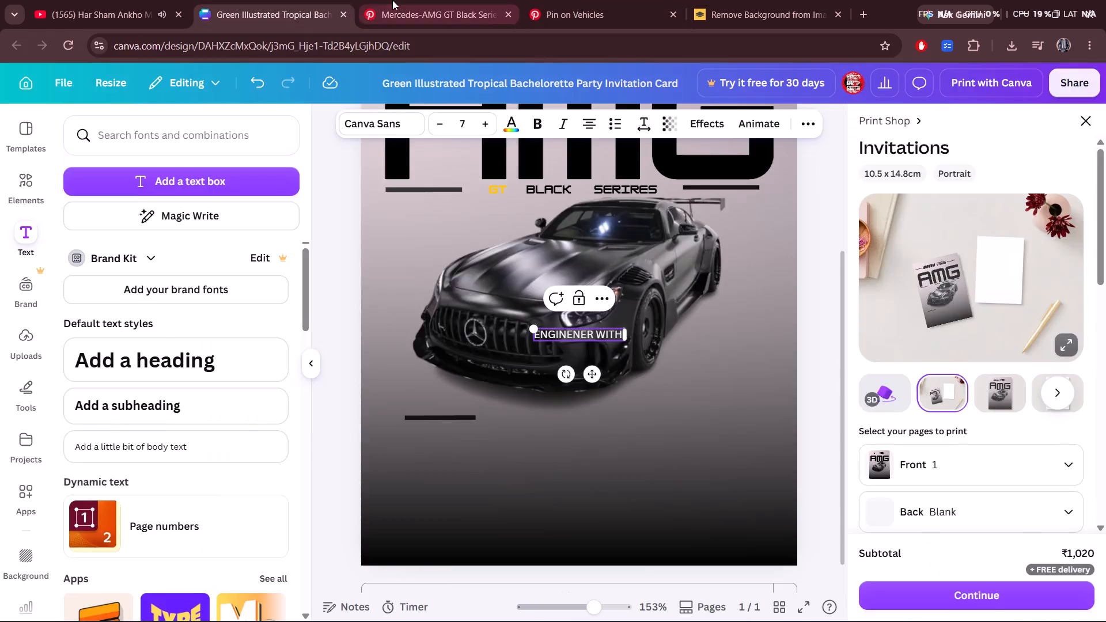
pyautogui.click(392, 0)
pyautogui.click(333, 0)
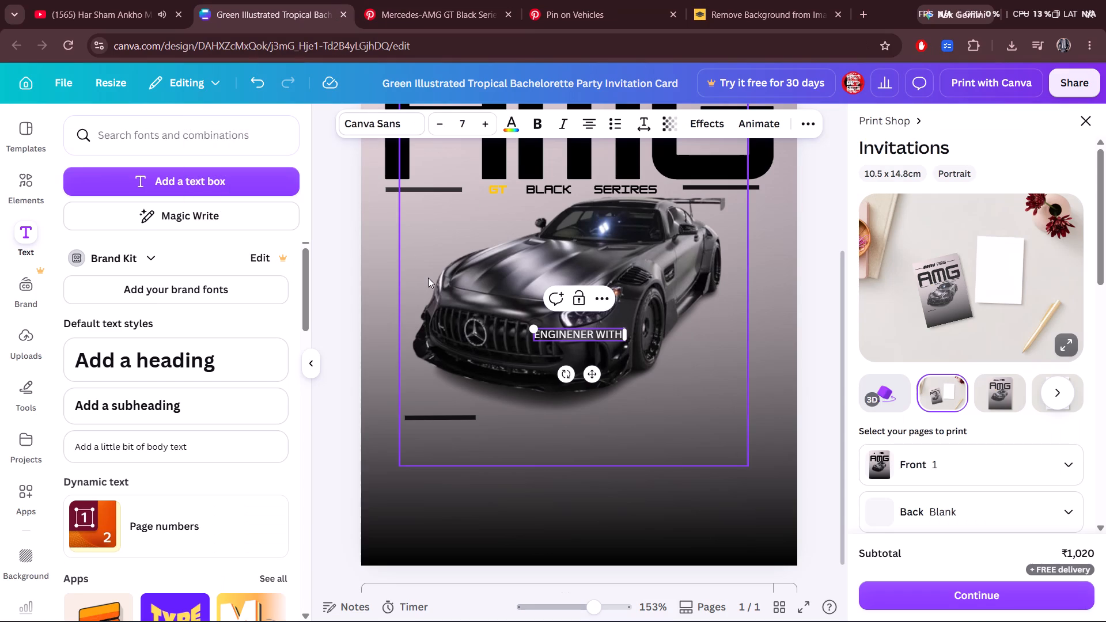
pyautogui.click(608, 332)
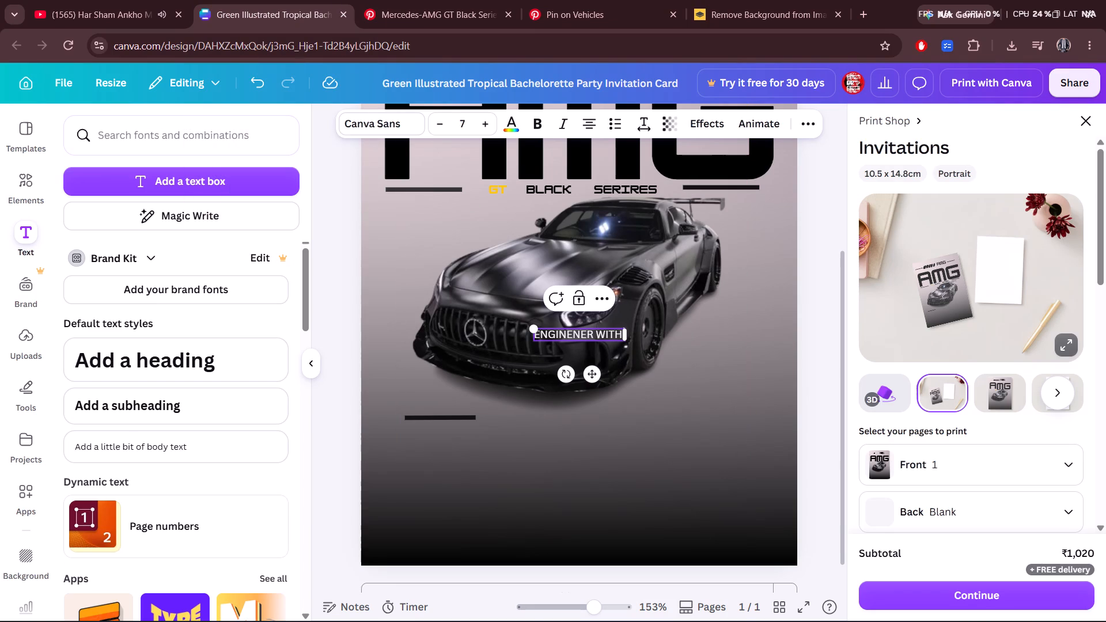
pyautogui.press('Right')
pyautogui.press('Right')
pyautogui.press('Right')
pyautogui.write('OUY')
pyautogui.press('BackSpace')
pyautogui.press('BackSpace')
pyautogui.press('BackSpace')
pyautogui.press('BackSpace')
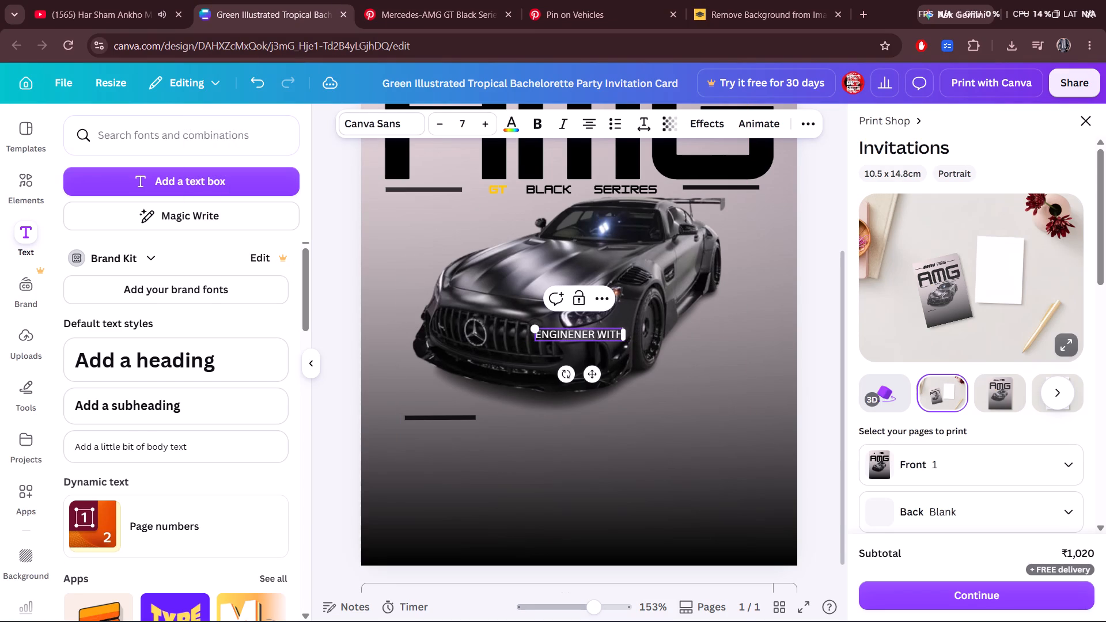
pyautogui.press('o')
pyautogui.write('UT')
pyautogui.press('space')
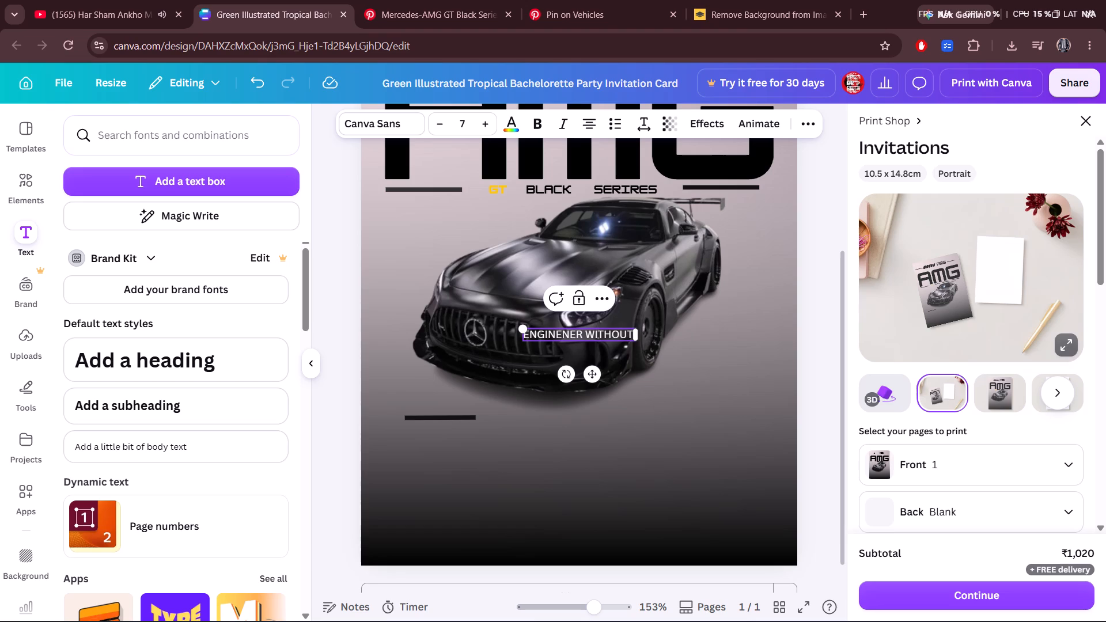
pyautogui.write('COMPROMISE')
pyautogui.press('space')
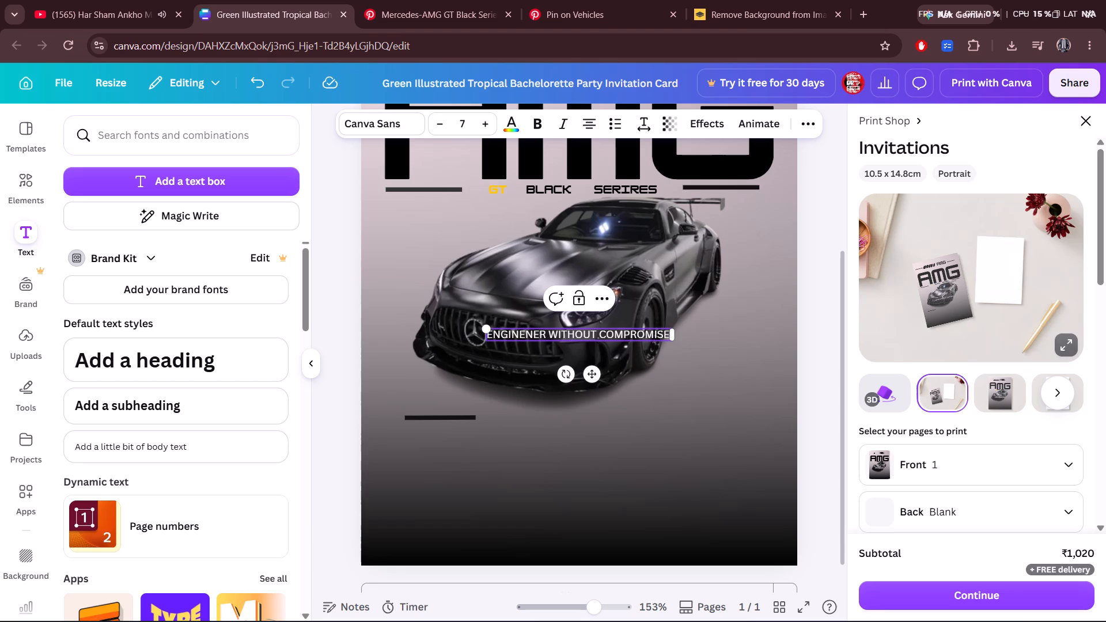
# Set the ENGINENER WITHOUT COMPROMISE tagline in the HK Modular font.
pyautogui.click(331, 361)
pyautogui.tripleClick(548, 336)
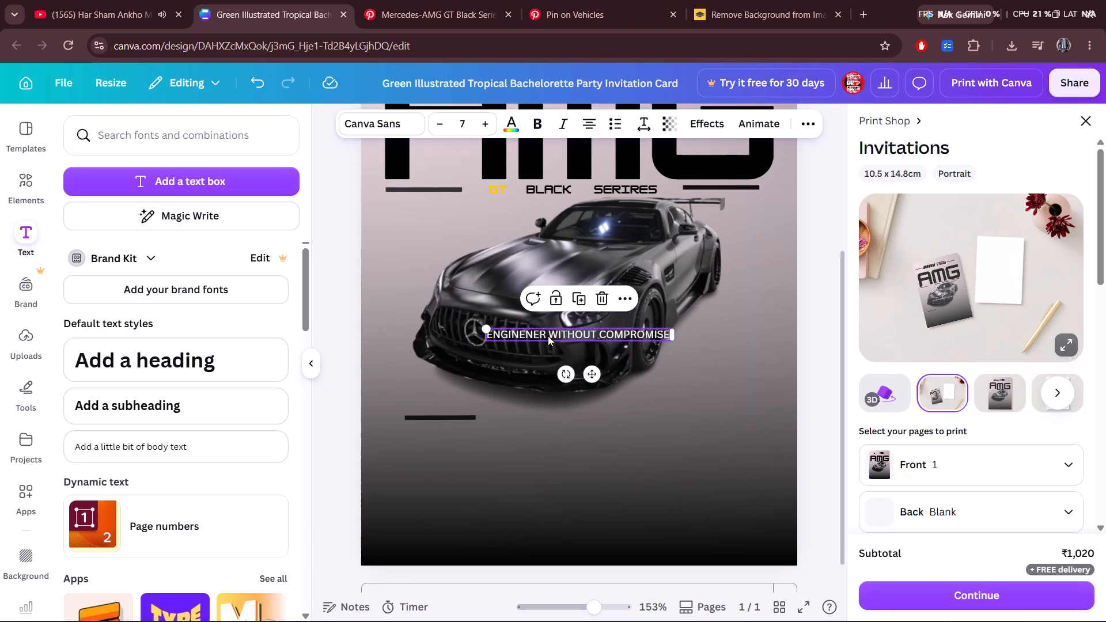
pyautogui.click(396, 135)
pyautogui.click(384, 130)
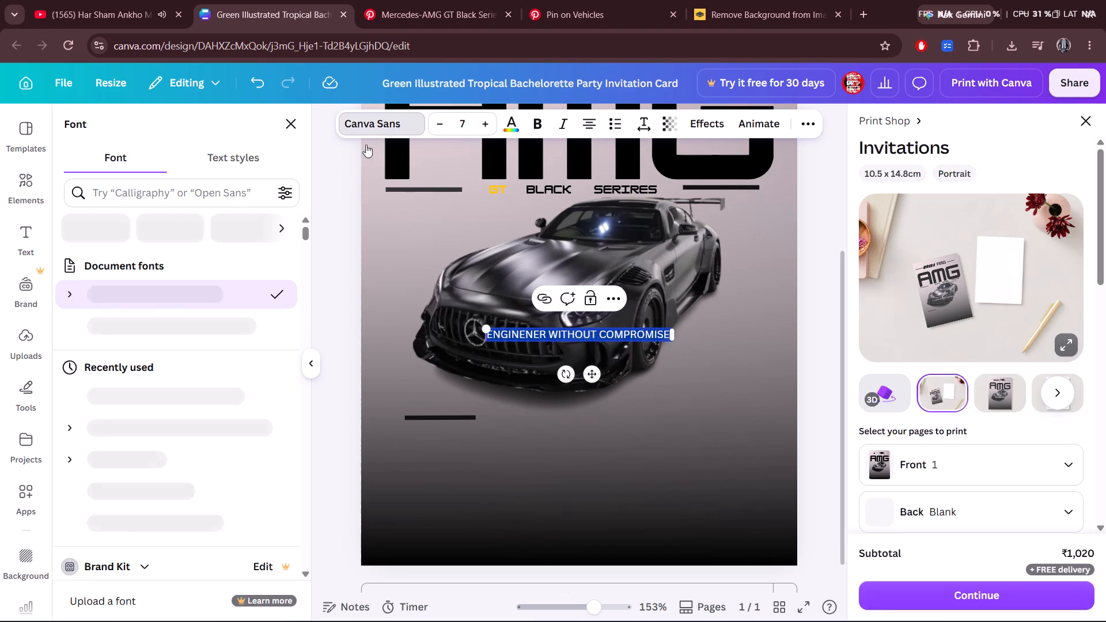
pyautogui.click(201, 332)
pyautogui.moveTo(444, 384); pyautogui.dragTo(433, 383)
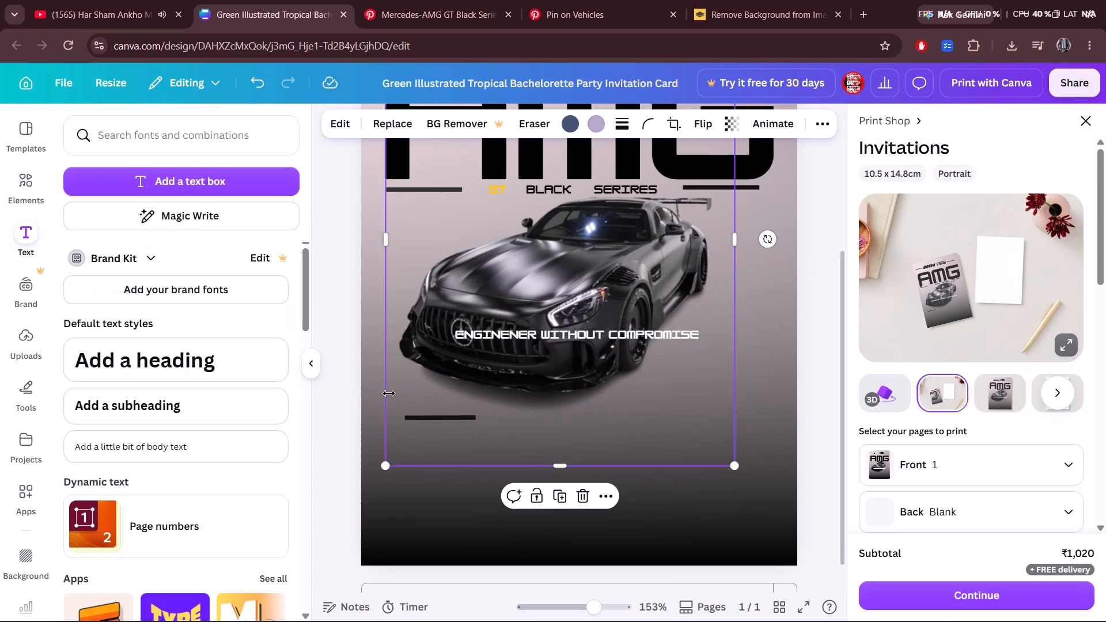
pyautogui.moveTo(456, 384); pyautogui.dragTo(467, 384)
# Place the tagline beneath the car, level with the end of the lower line, and nudge that line outward.
pyautogui.click(495, 339)
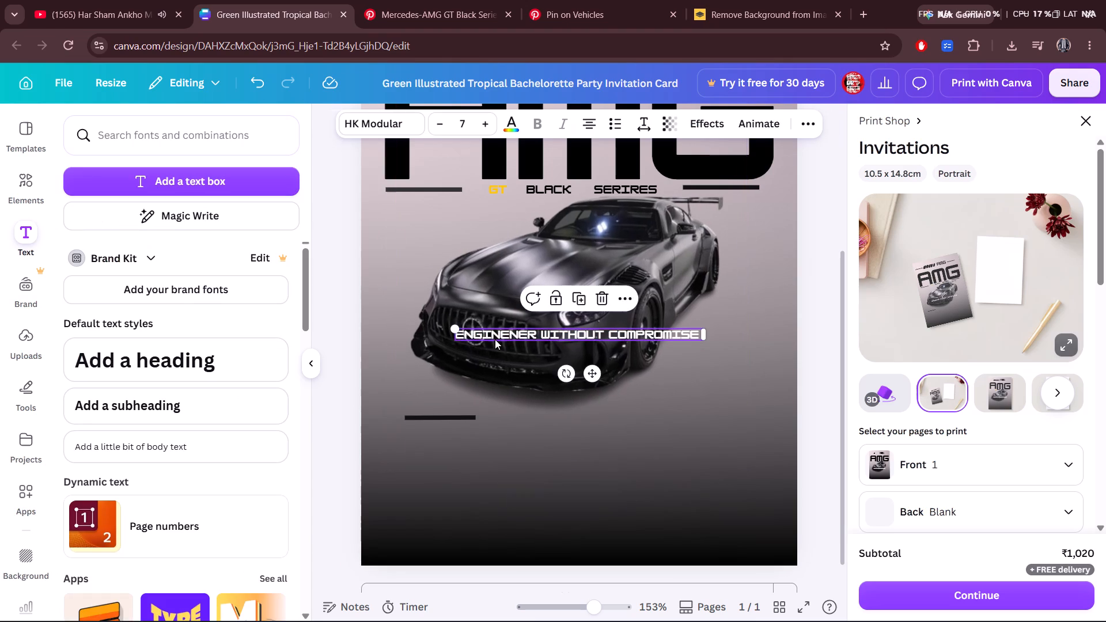
pyautogui.moveTo(536, 333); pyautogui.dragTo(558, 416)
pyautogui.click(444, 417)
pyautogui.moveTo(444, 417); pyautogui.dragTo(435, 417)
pyautogui.click(547, 416)
pyautogui.moveTo(548, 416); pyautogui.dragTo(534, 416)
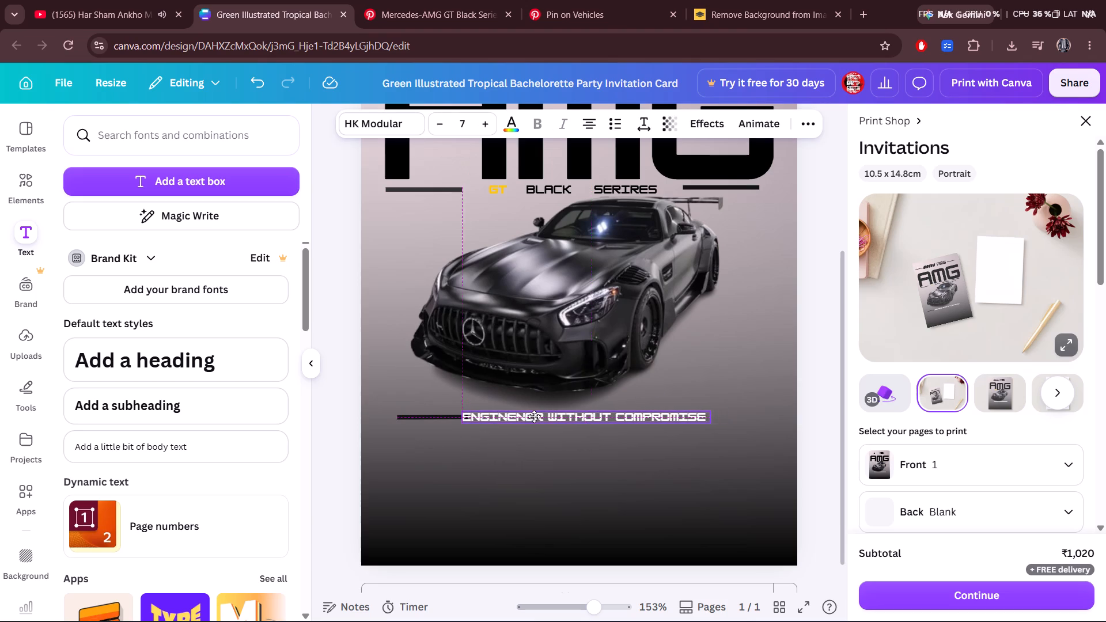
pyautogui.moveTo(534, 416); pyautogui.dragTo(538, 416)
# Compare with the Pinterest reference poster and reposition the car horizontally so it sits centred on the page.
pyautogui.click(385, 0)
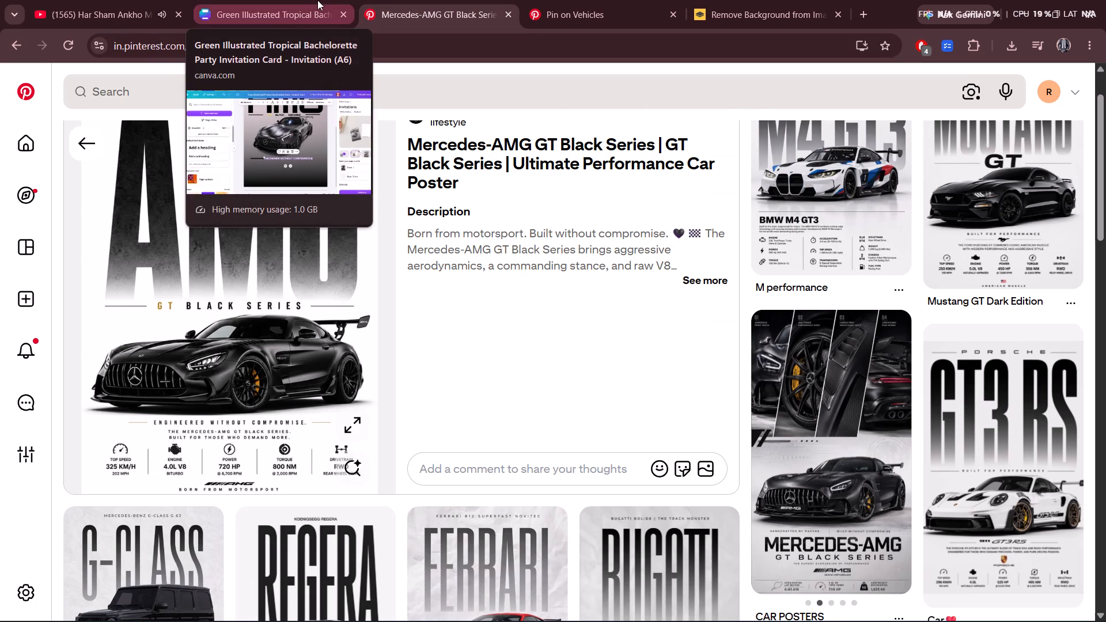
pyautogui.click(317, 0)
pyautogui.moveTo(694, 409); pyautogui.dragTo(676, 405)
pyautogui.moveTo(524, 324); pyautogui.dragTo(549, 329)
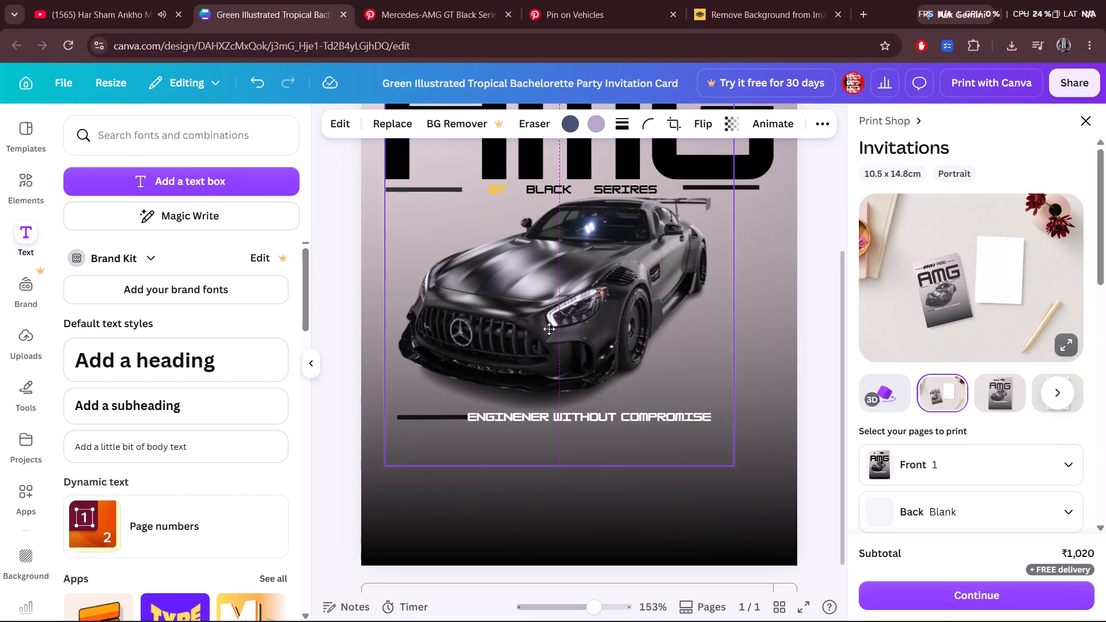
pyautogui.moveTo(549, 329); pyautogui.dragTo(550, 329)
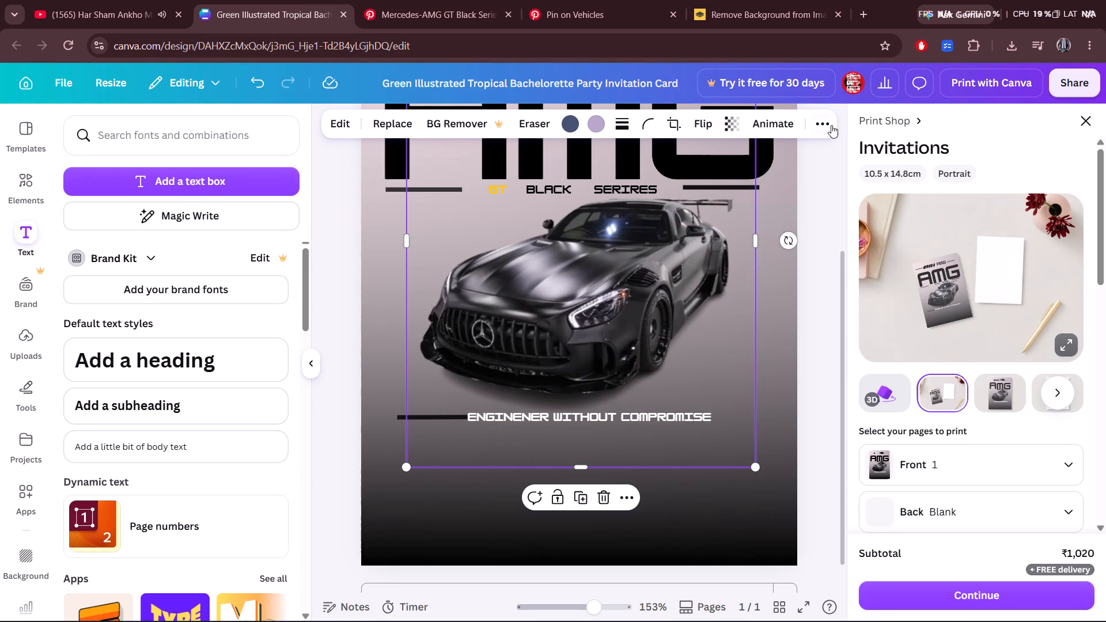
pyautogui.click(829, 125)
# Change the tagline's text alignment to justified.
pyautogui.click(566, 413)
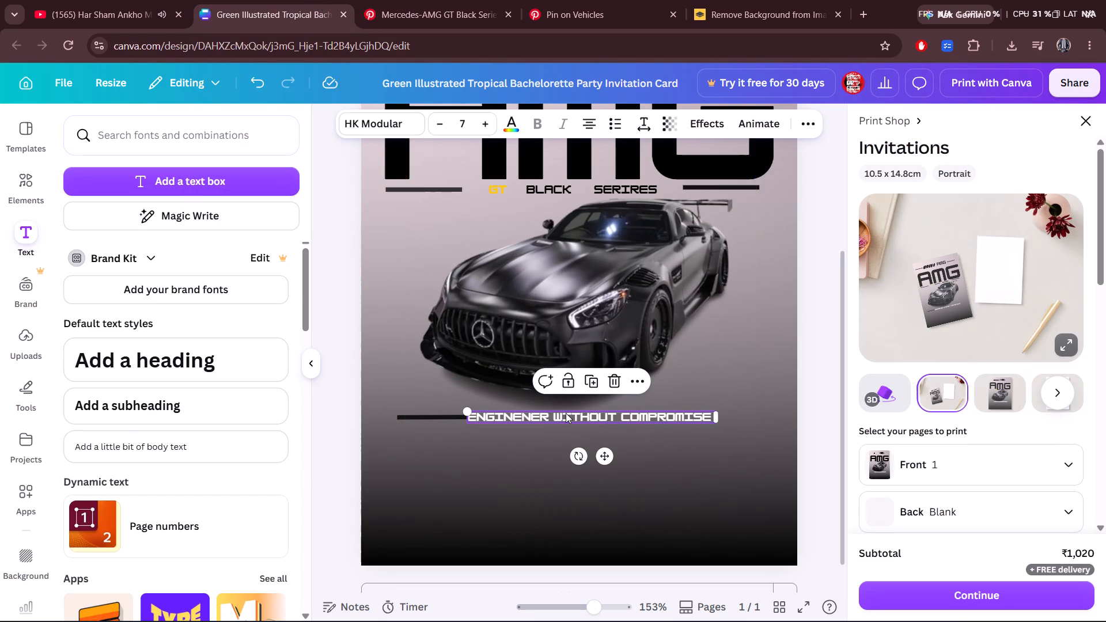
pyautogui.click(588, 127)
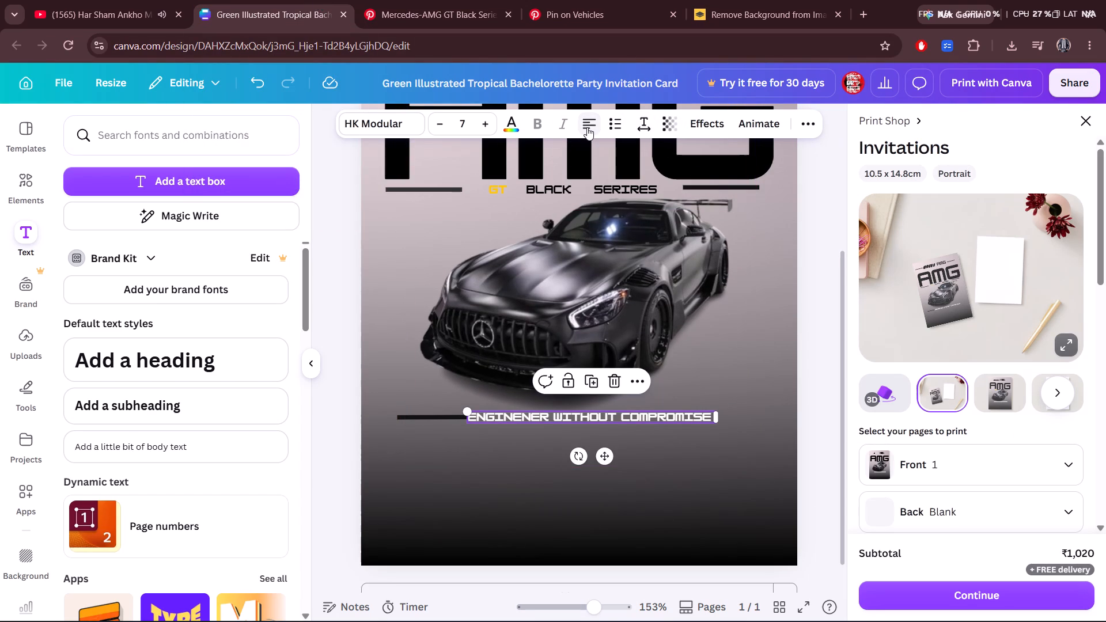
pyautogui.click(587, 127)
pyautogui.tripleClick(587, 127)
pyautogui.click(587, 127)
# Shift the lower line and the tagline toward the poster's left edge, leaving a small gap between them.
pyautogui.click(429, 414)
pyautogui.moveTo(433, 420); pyautogui.dragTo(433, 418)
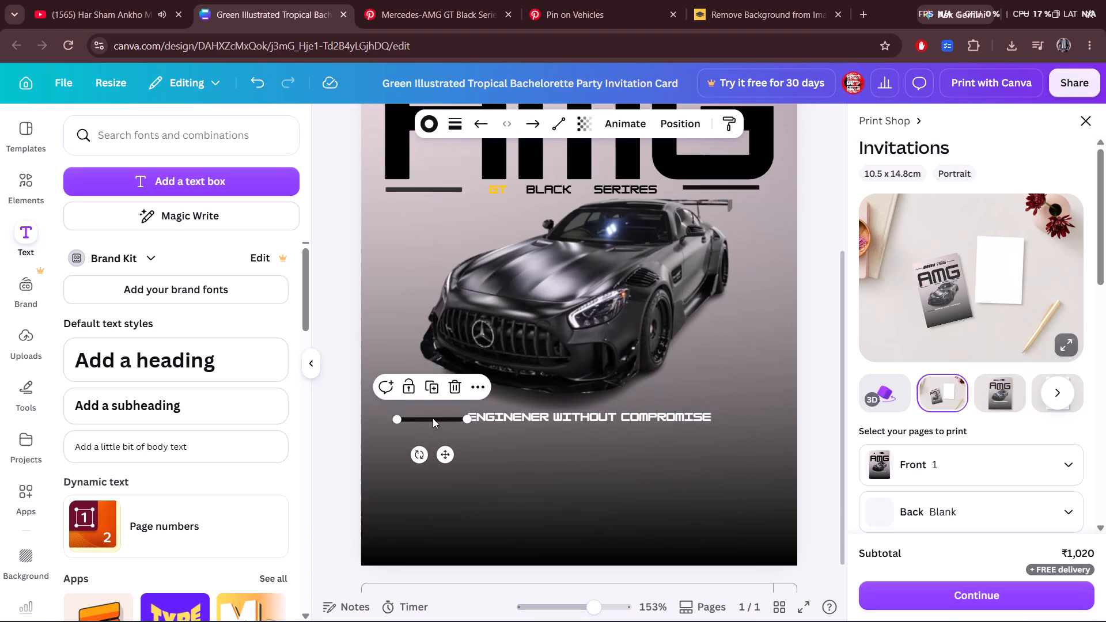
pyautogui.moveTo(433, 418); pyautogui.dragTo(427, 419)
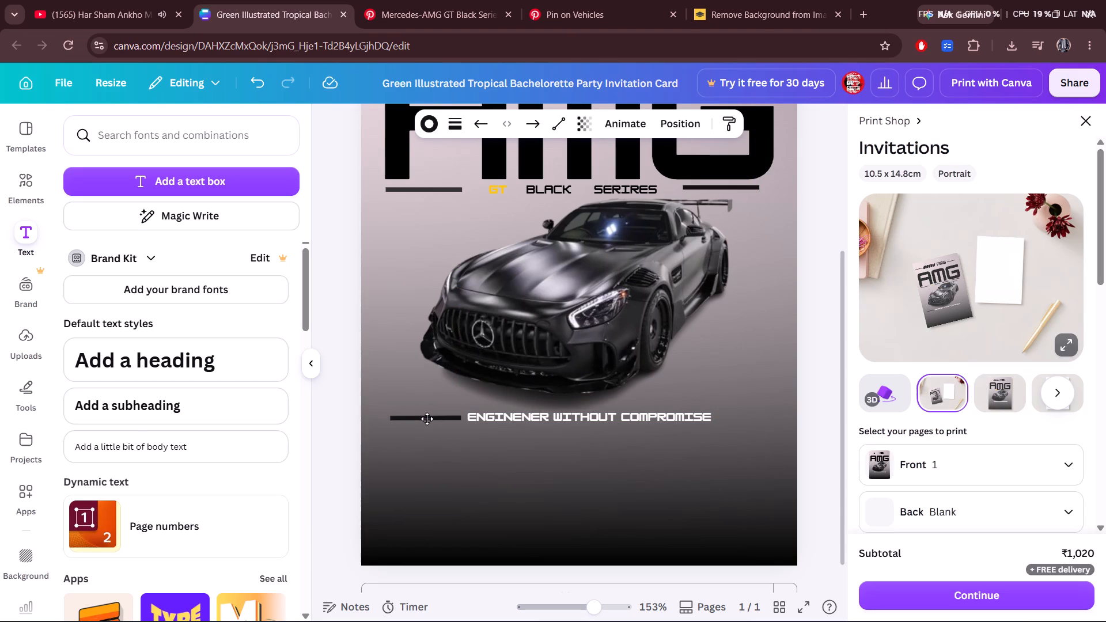
pyautogui.moveTo(427, 419); pyautogui.dragTo(421, 418)
pyautogui.click(520, 403)
pyautogui.click(521, 416)
pyautogui.moveTo(529, 416); pyautogui.dragTo(505, 417)
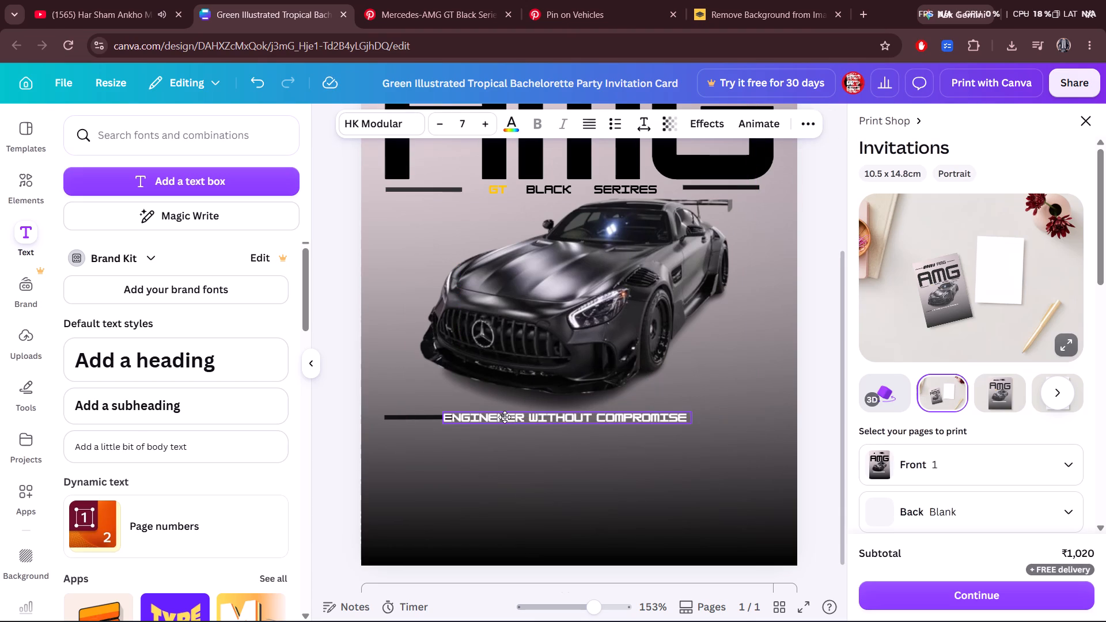
pyautogui.moveTo(505, 417); pyautogui.dragTo(516, 416)
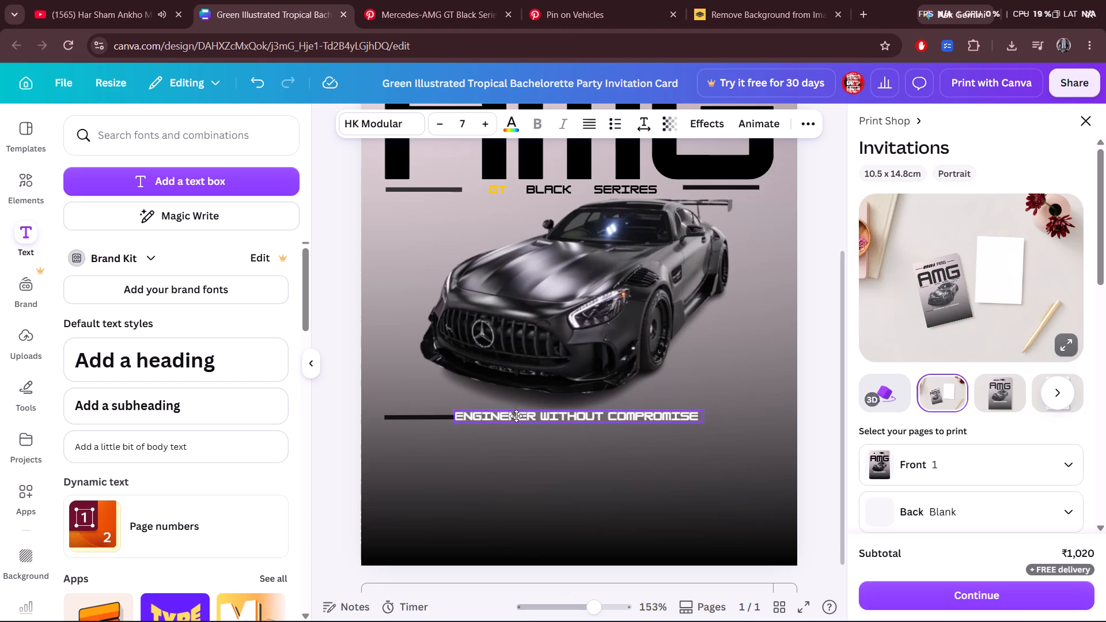
pyautogui.moveTo(516, 416); pyautogui.dragTo(518, 416)
pyautogui.click(397, 420)
pyautogui.moveTo(404, 419); pyautogui.dragTo(399, 418)
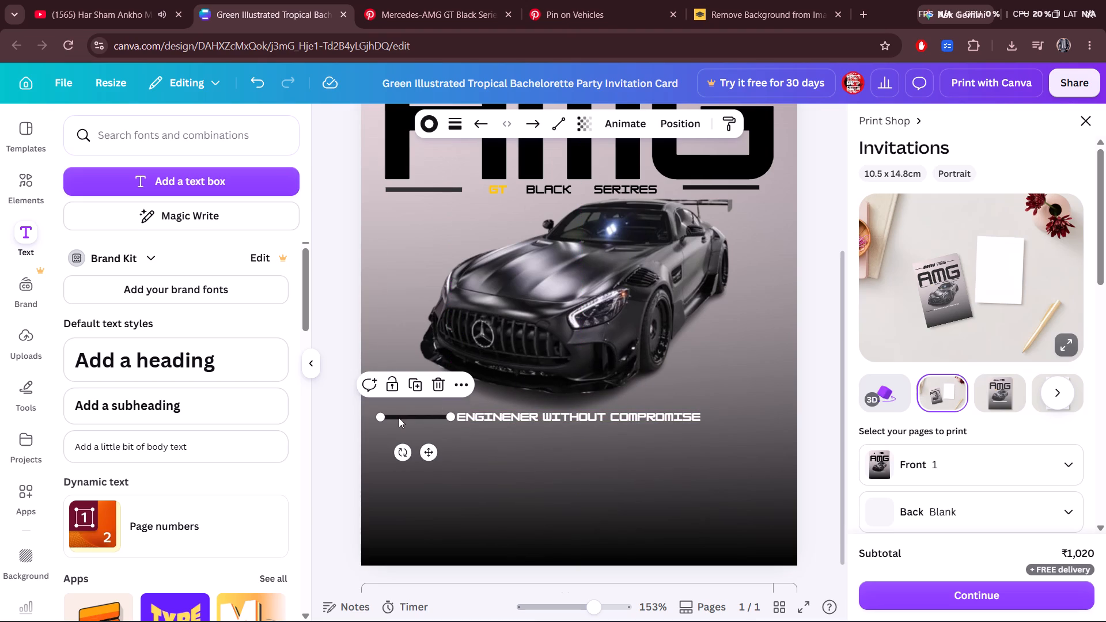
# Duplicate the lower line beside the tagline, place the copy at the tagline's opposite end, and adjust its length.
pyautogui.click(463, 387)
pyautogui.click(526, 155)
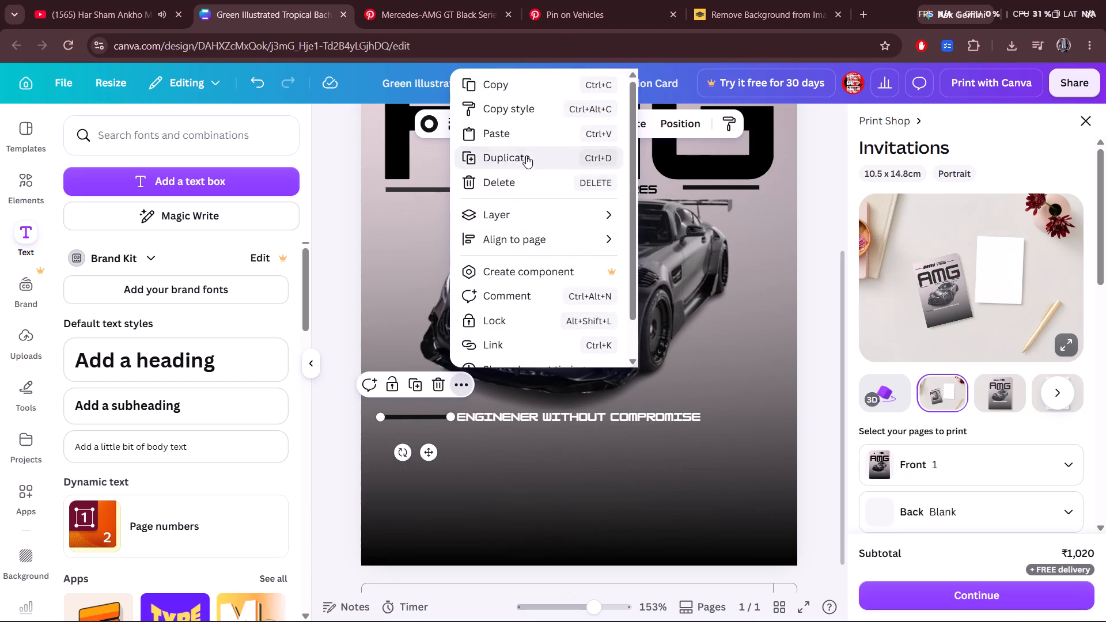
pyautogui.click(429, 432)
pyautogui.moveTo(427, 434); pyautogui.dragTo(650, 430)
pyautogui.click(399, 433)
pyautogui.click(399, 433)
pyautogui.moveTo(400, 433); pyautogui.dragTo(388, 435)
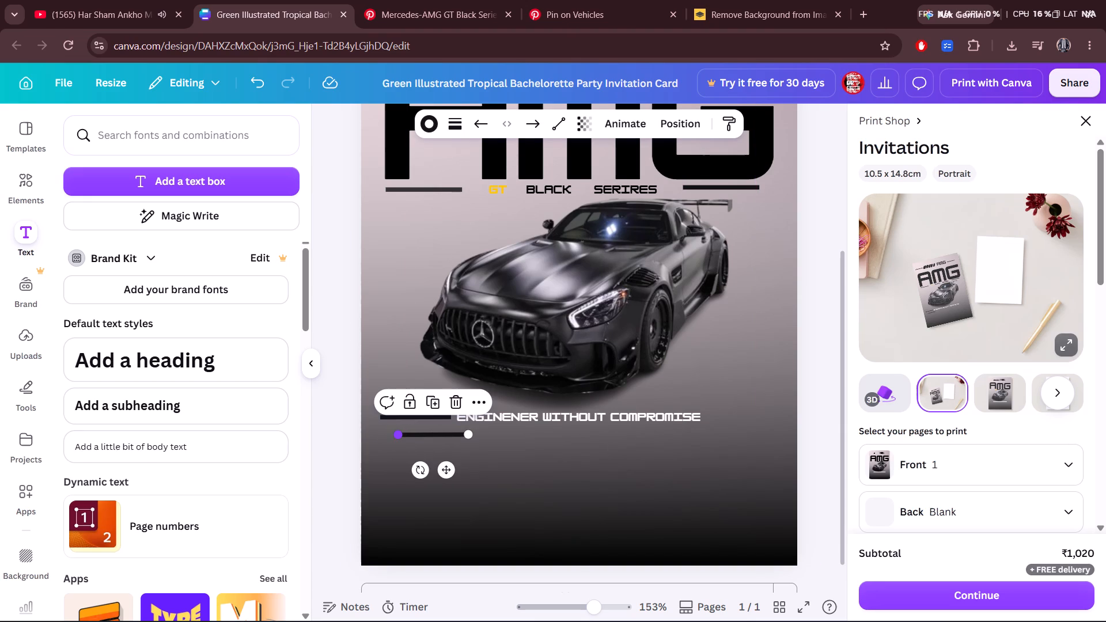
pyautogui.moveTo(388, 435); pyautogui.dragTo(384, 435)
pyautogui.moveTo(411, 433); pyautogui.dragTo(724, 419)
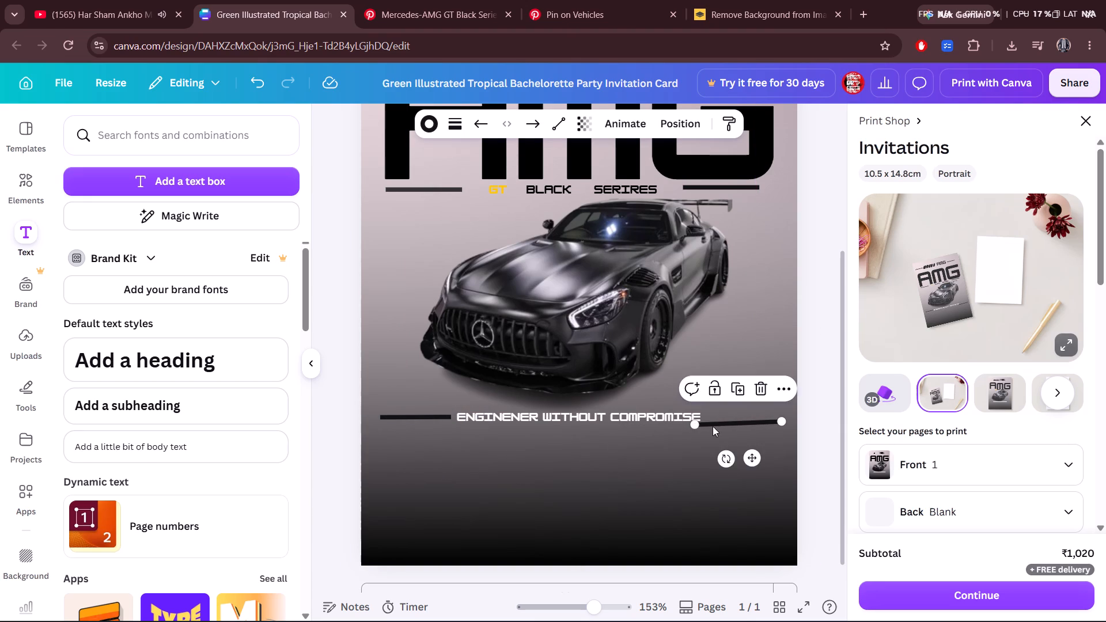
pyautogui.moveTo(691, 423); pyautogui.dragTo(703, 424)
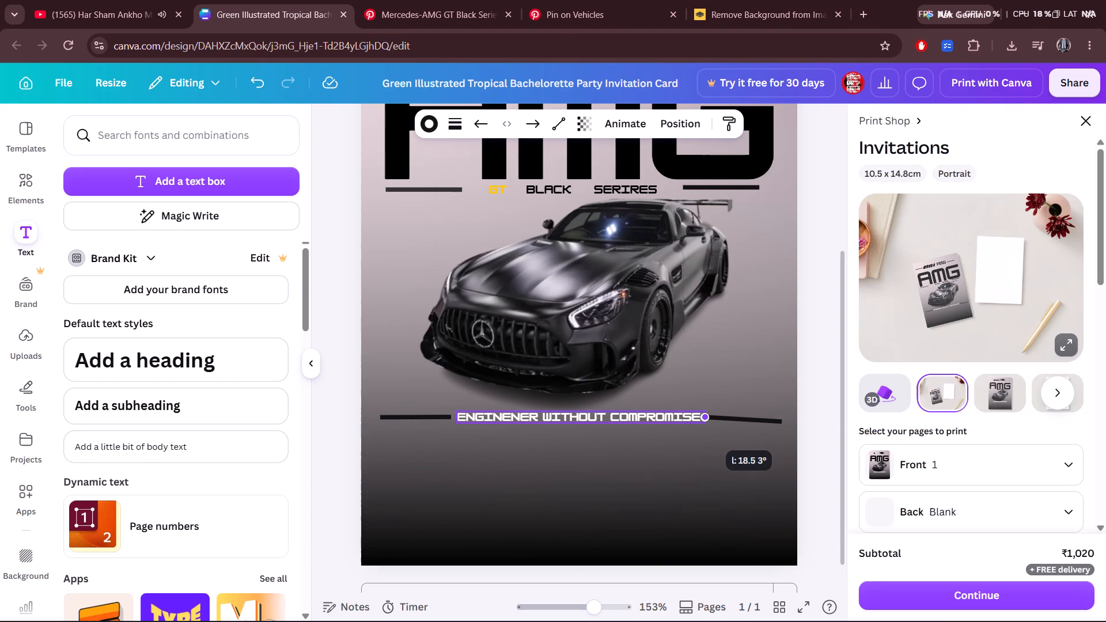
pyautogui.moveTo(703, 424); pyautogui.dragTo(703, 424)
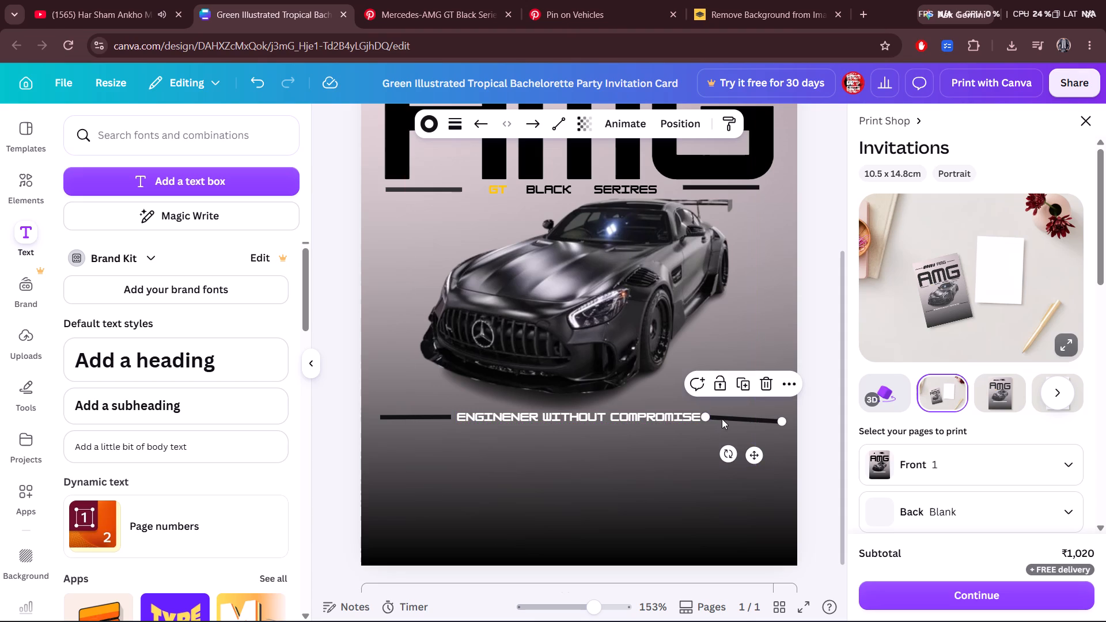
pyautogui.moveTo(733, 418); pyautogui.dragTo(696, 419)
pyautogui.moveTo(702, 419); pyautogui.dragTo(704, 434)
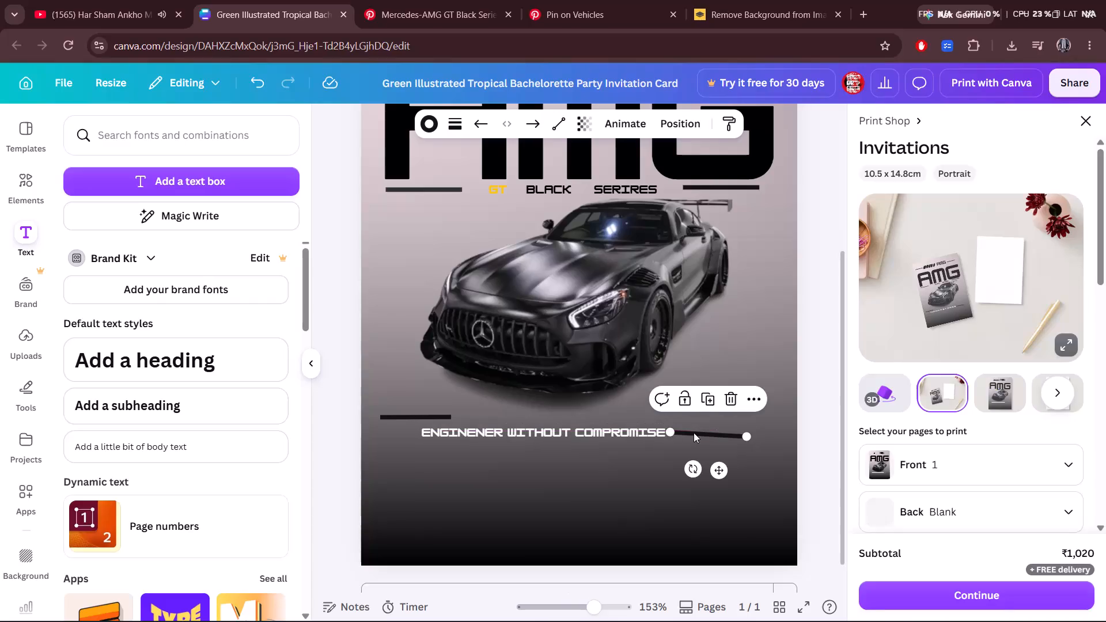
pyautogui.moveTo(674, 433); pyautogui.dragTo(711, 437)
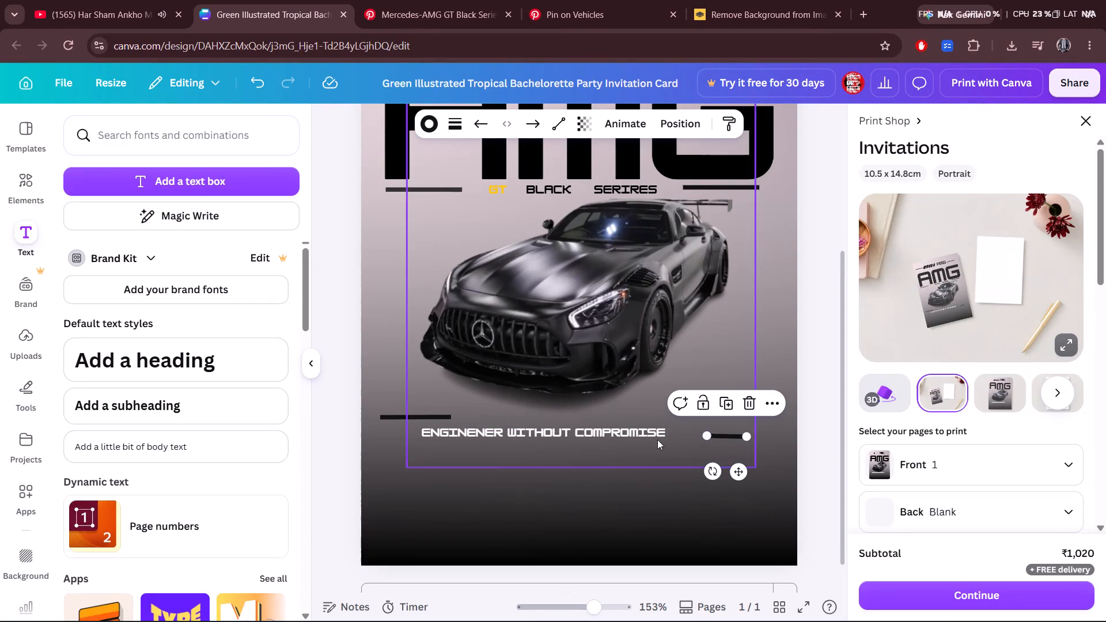
# Move the tagline up so it sits level with the original lower line and starts at its end.
pyautogui.moveTo(635, 429); pyautogui.dragTo(666, 415)
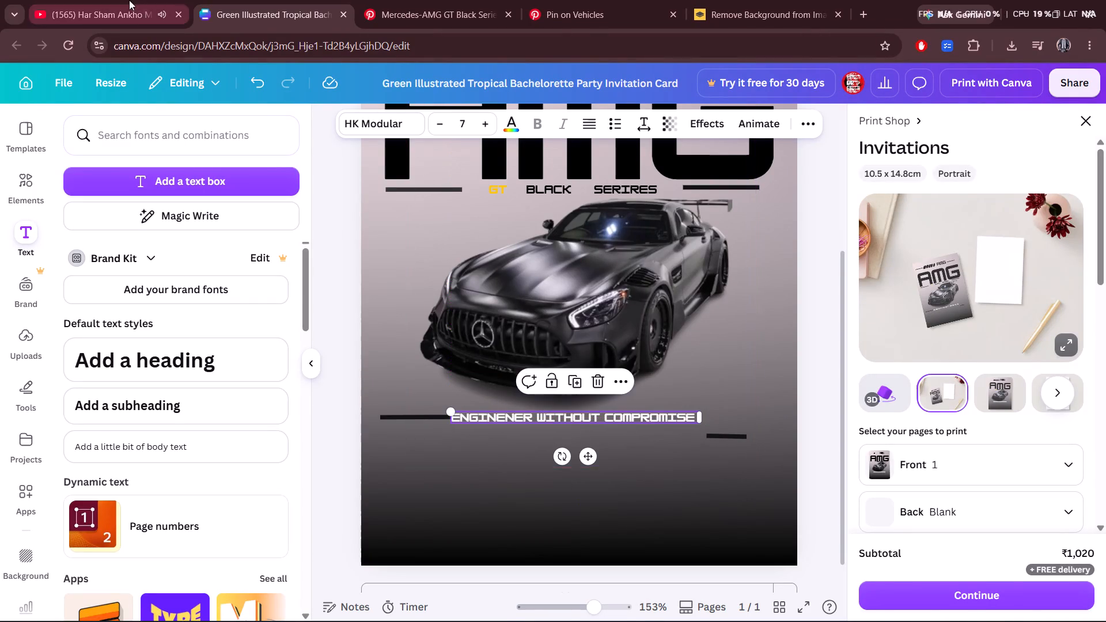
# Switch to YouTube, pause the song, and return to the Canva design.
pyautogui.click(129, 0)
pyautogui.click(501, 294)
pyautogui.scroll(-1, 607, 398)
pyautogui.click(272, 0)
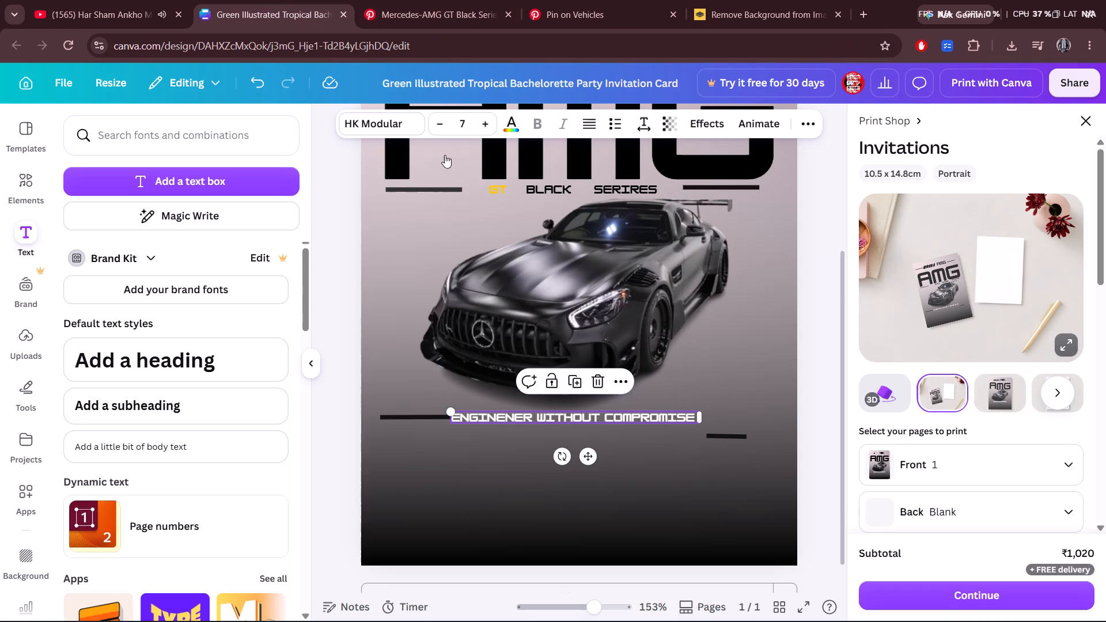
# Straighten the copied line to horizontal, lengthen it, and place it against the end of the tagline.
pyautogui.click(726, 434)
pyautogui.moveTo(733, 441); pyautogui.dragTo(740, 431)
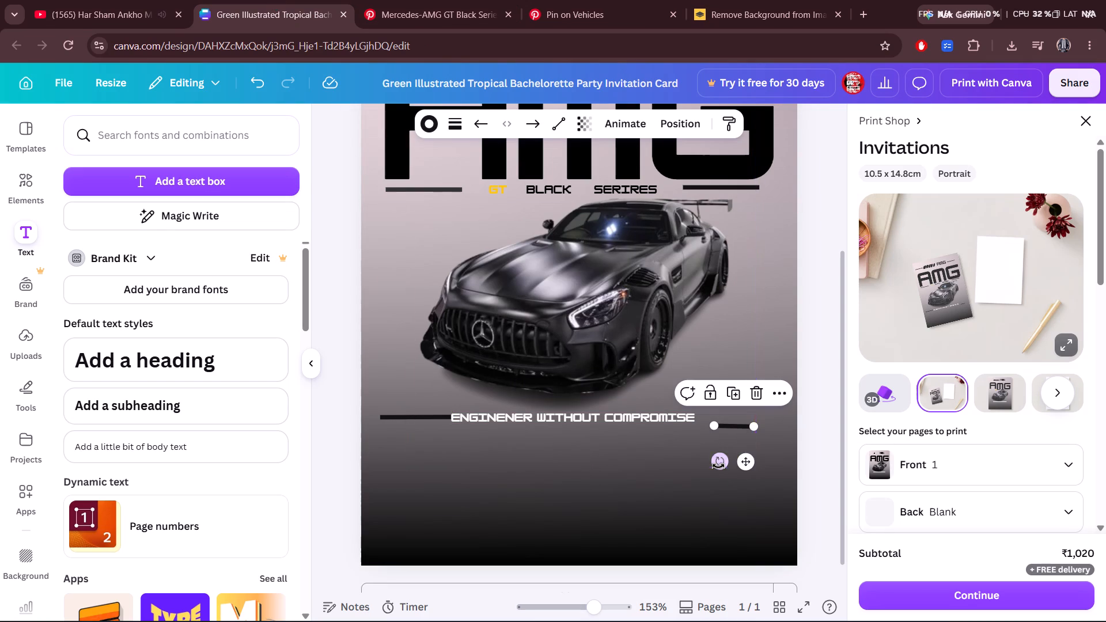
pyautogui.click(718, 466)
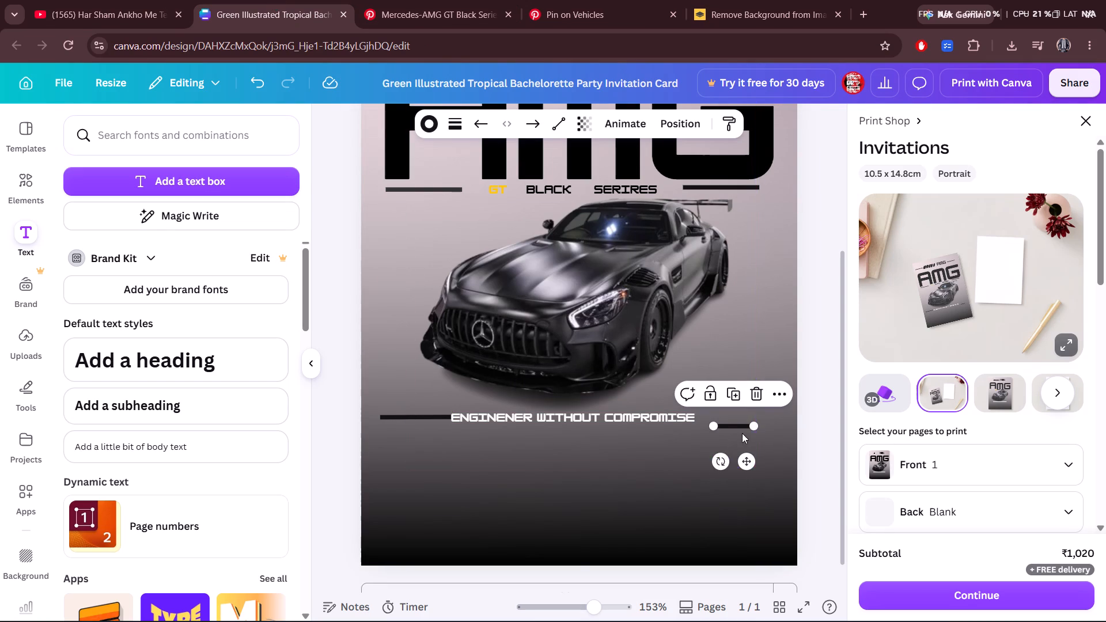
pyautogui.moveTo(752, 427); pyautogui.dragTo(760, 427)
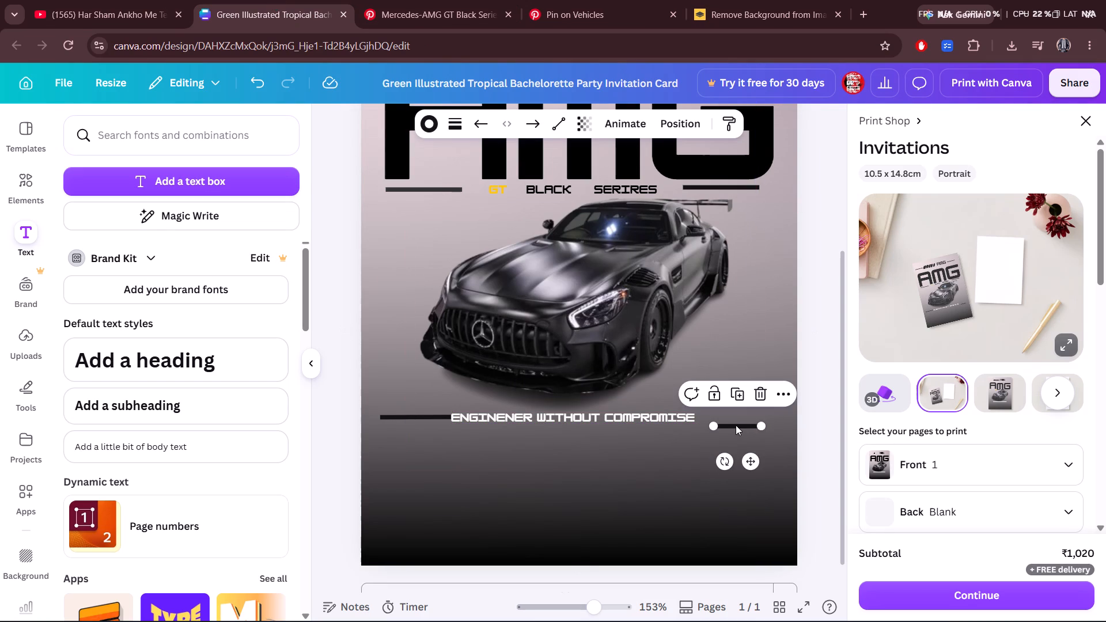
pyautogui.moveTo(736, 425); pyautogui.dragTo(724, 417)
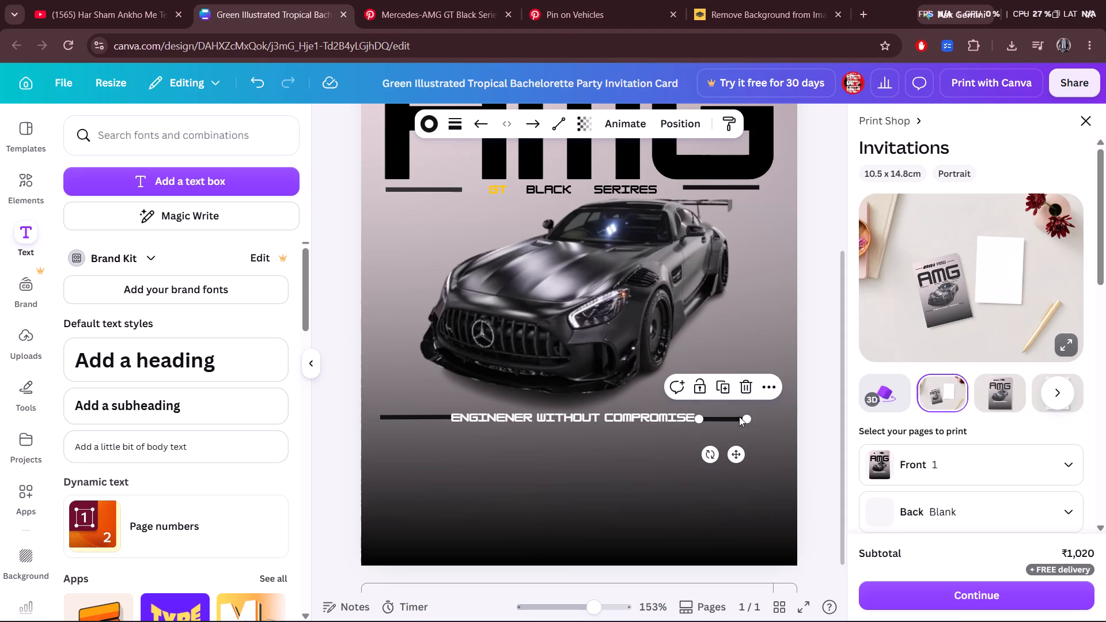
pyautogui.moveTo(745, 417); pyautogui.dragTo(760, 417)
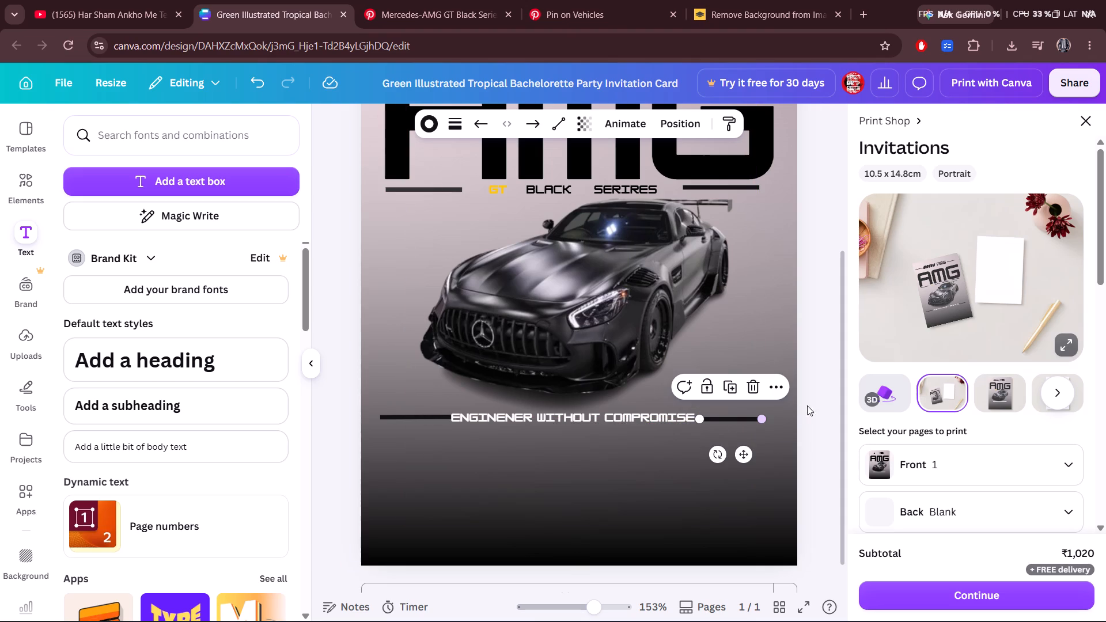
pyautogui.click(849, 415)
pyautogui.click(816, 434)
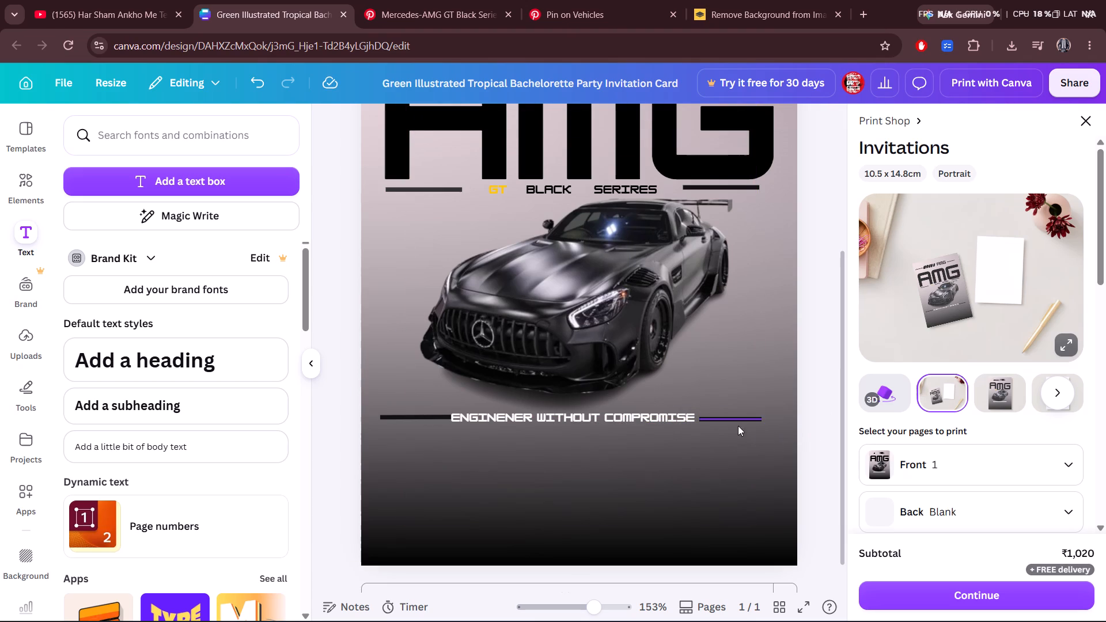
# Move the original lower line slightly outward, leaving a small gap before the tagline.
pyautogui.click(433, 415)
pyautogui.moveTo(433, 415); pyautogui.dragTo(426, 415)
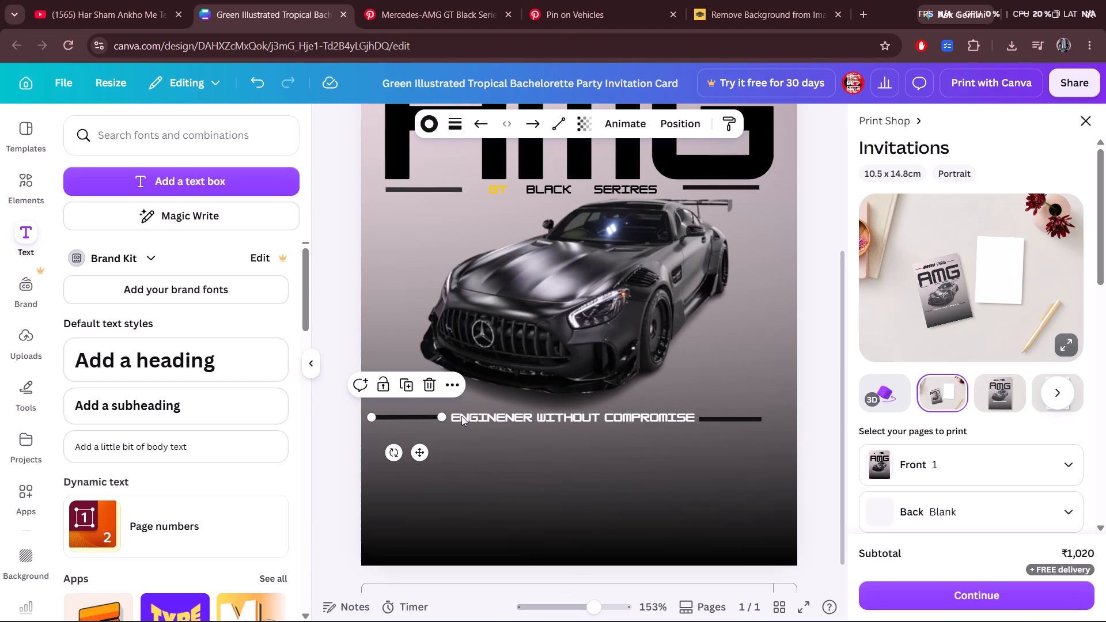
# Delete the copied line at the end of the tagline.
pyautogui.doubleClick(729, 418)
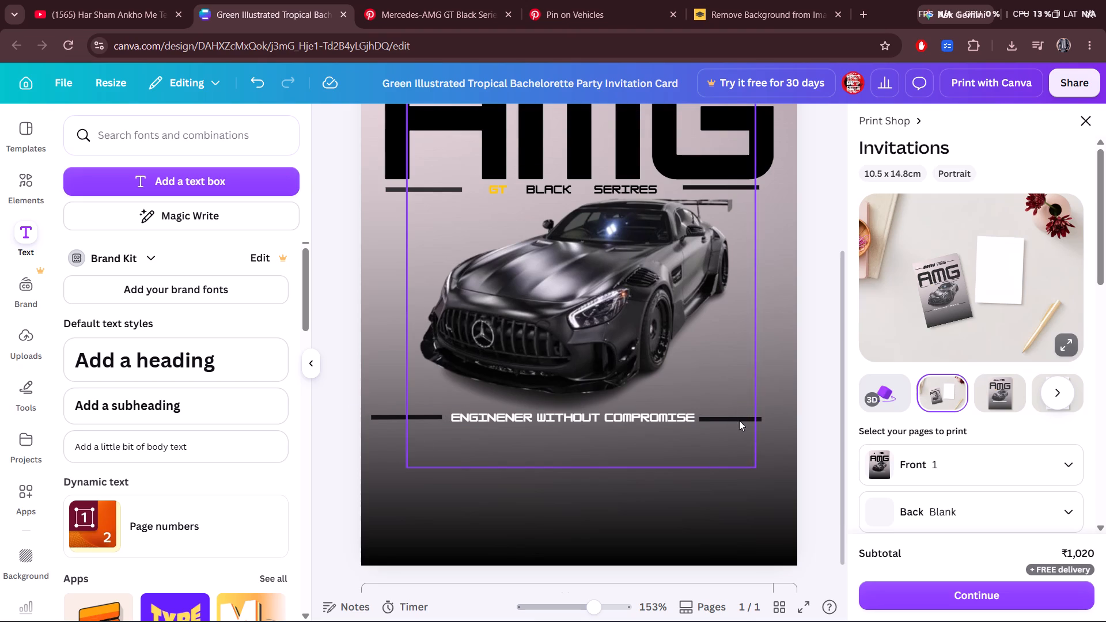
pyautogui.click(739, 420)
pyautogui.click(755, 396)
# Duplicate the original lower line again and align the copy level at the tagline's opposite end.
pyautogui.click(405, 414)
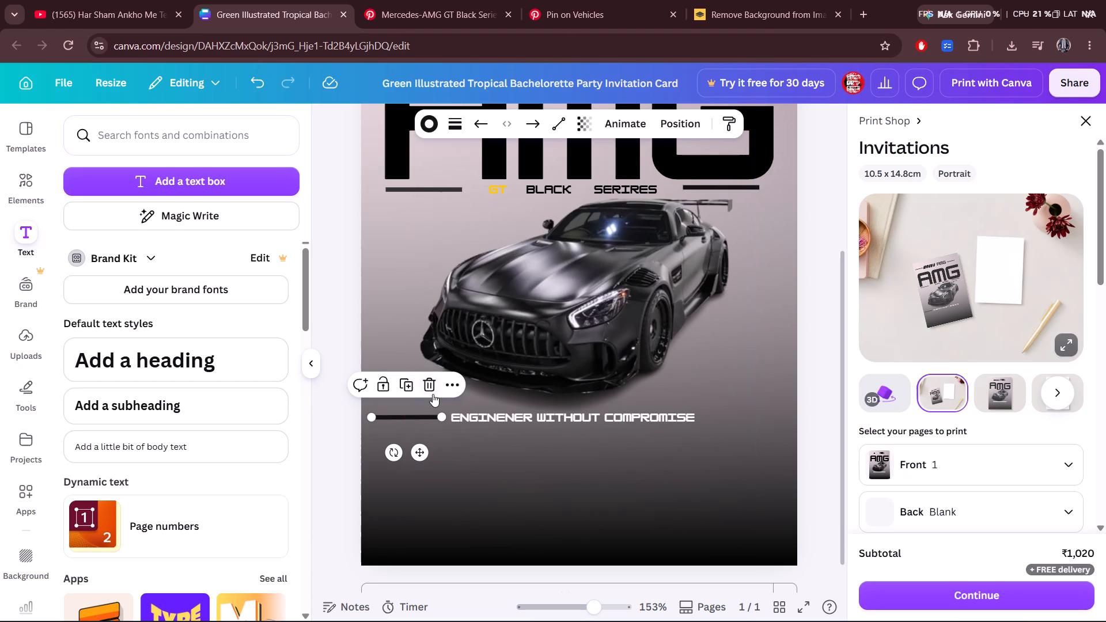
pyautogui.click(399, 382)
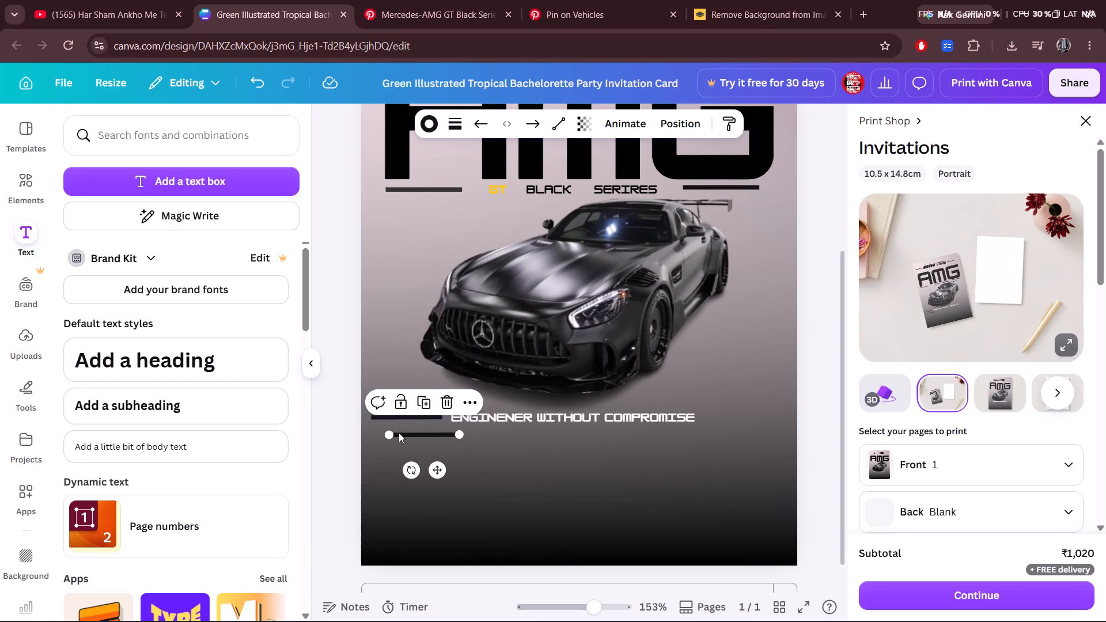
pyautogui.moveTo(399, 433); pyautogui.dragTo(711, 414)
pyautogui.click(711, 414)
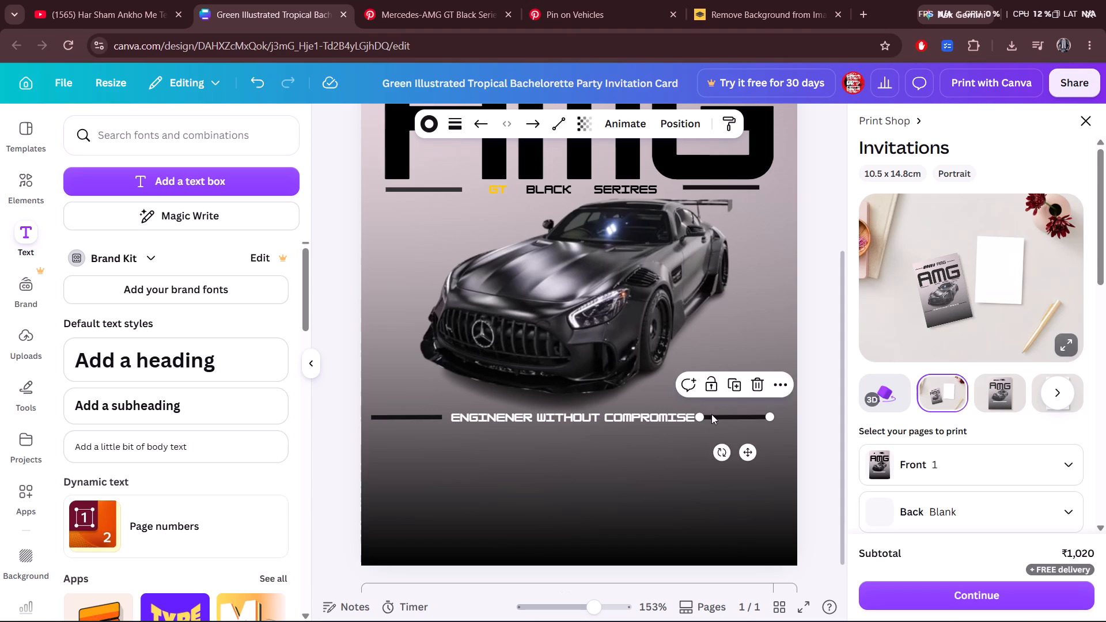
pyautogui.click(826, 372)
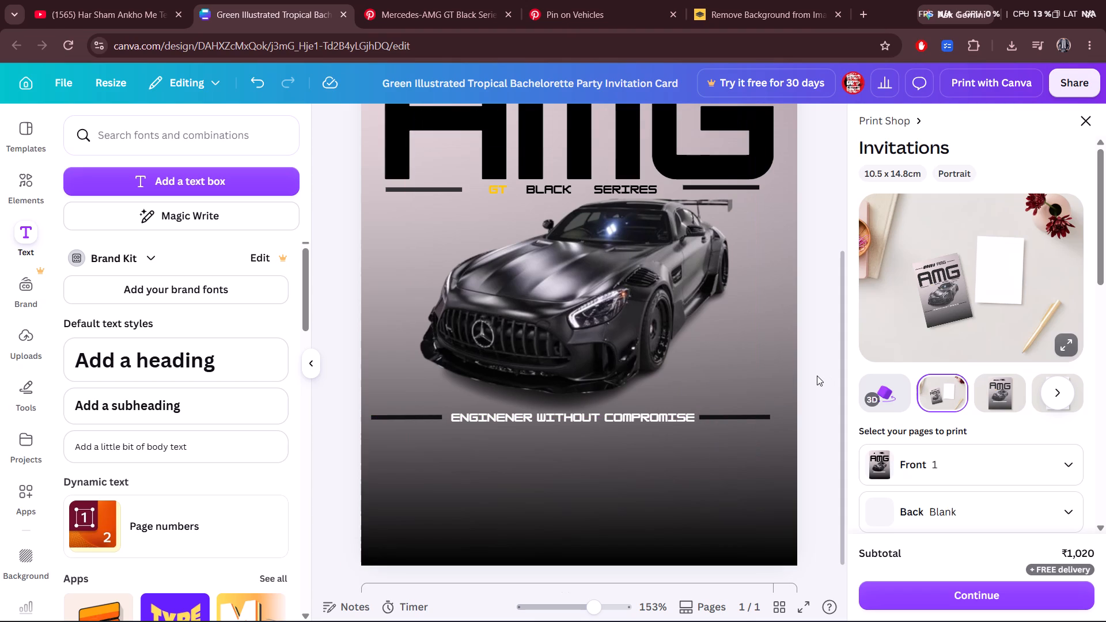
pyautogui.click(708, 418)
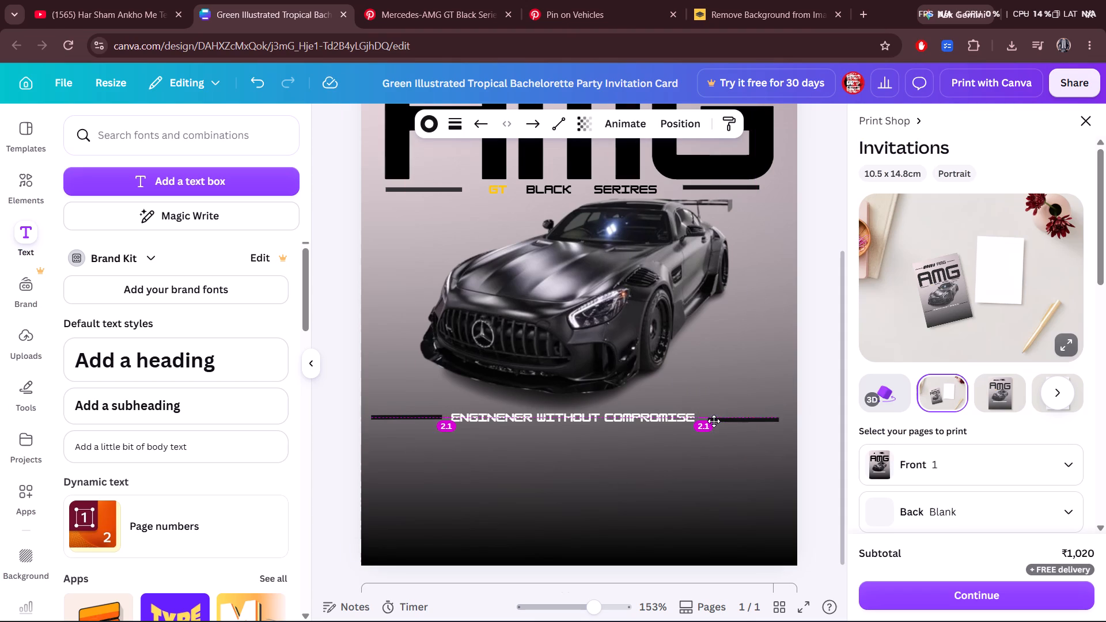
pyautogui.click(711, 417)
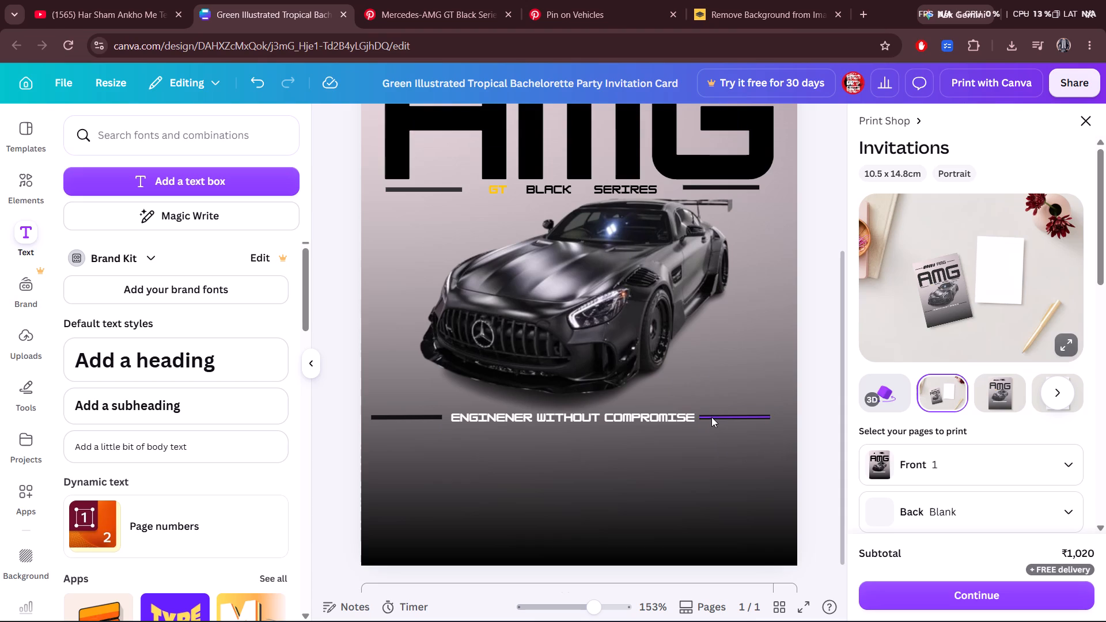
# Check the Pinterest reference poster, and add a text box reading "THE MERECEDICE" over the car.
pyautogui.click(411, 0)
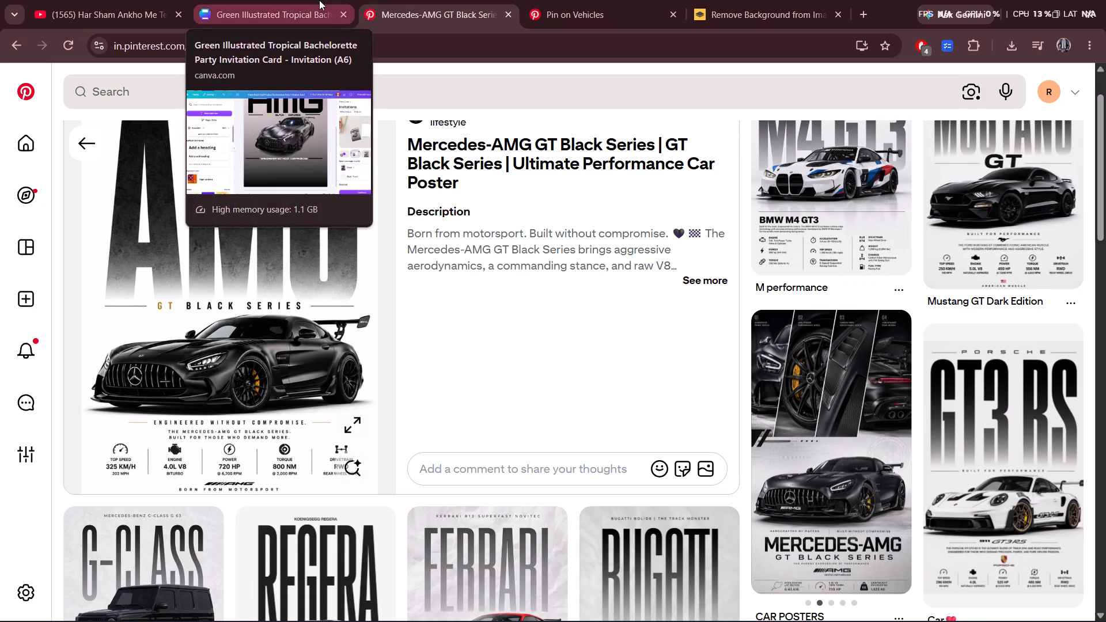
pyautogui.click(319, 0)
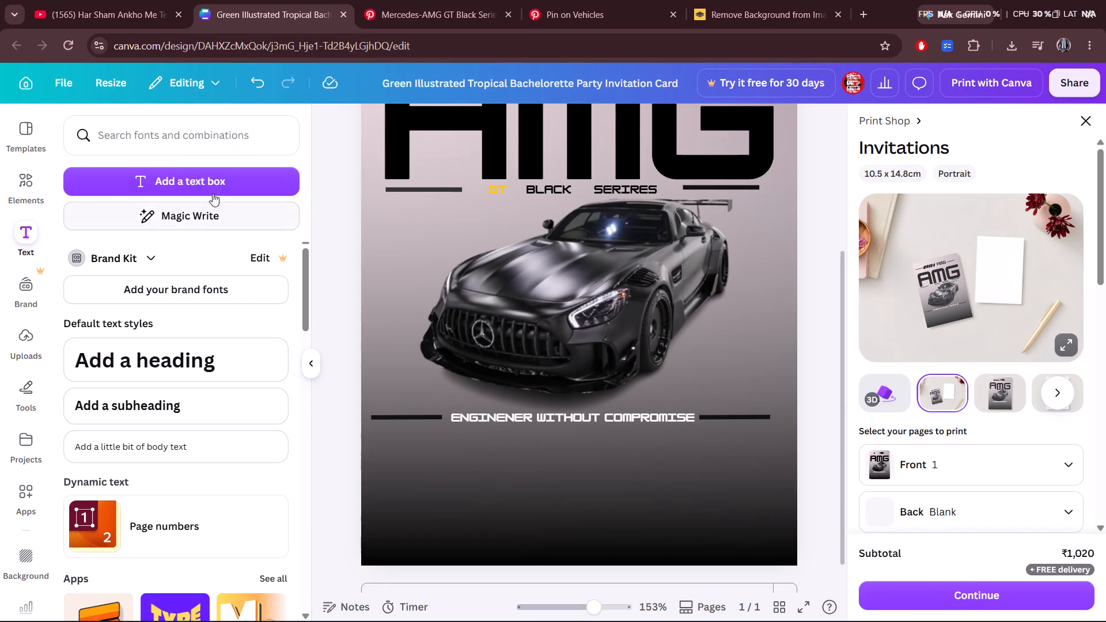
pyautogui.click(215, 180)
pyautogui.click(602, 327)
pyautogui.tripleClick(601, 332)
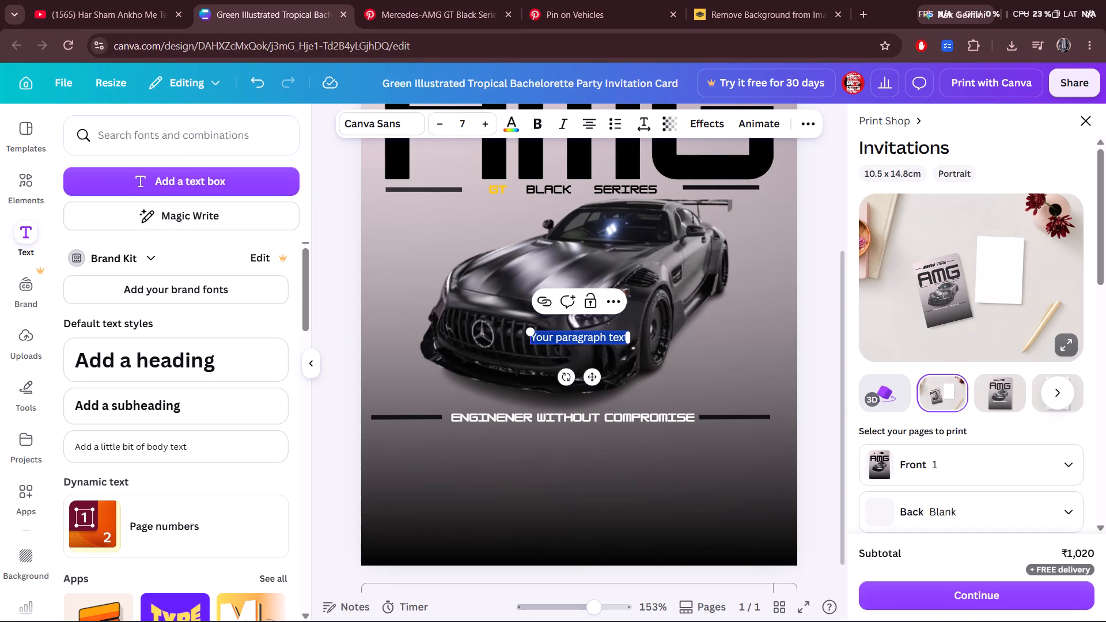
pyautogui.write('THE MERECEDICE')
pyautogui.press('space')
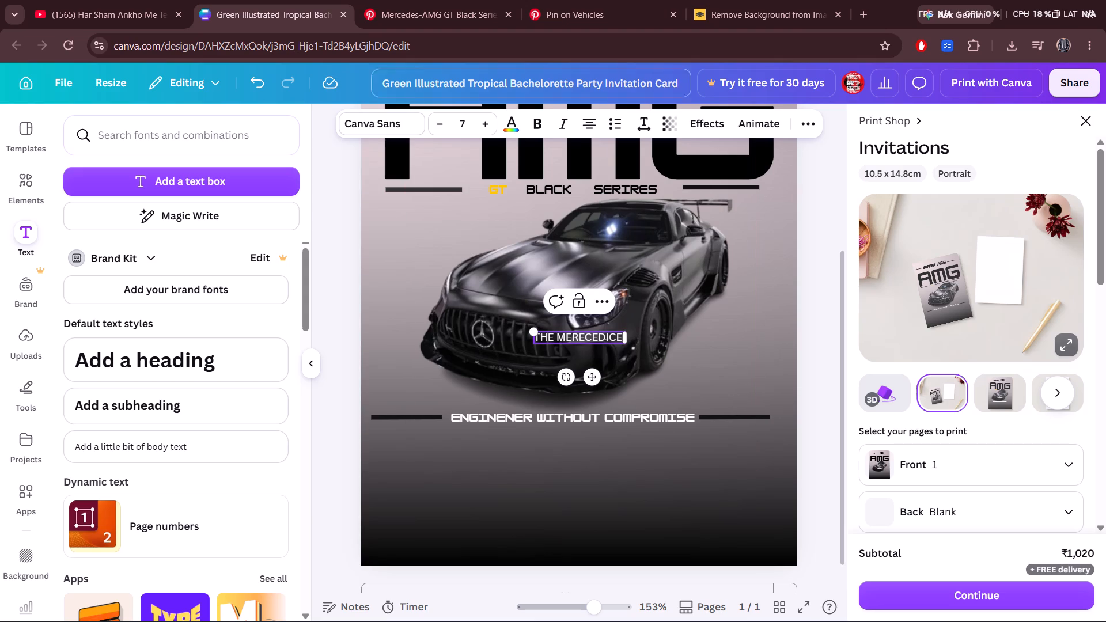
# Extend the new text with "-AMG GT BLACK SERIES", checking the wording against the Pinterest reference poster.
pyautogui.click(427, 0)
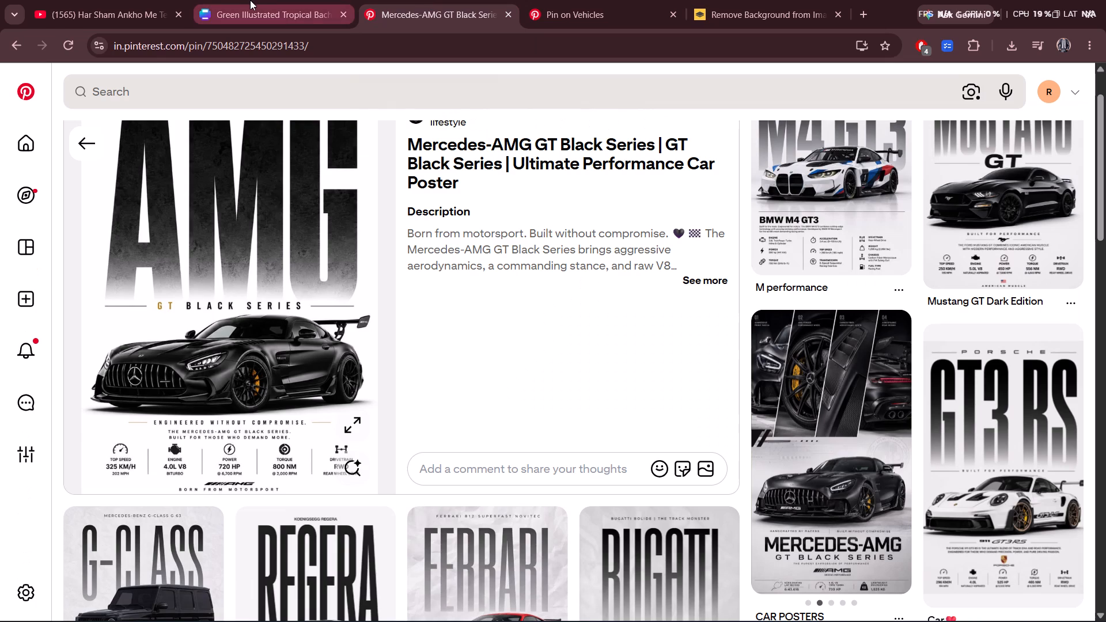
pyautogui.click(251, 0)
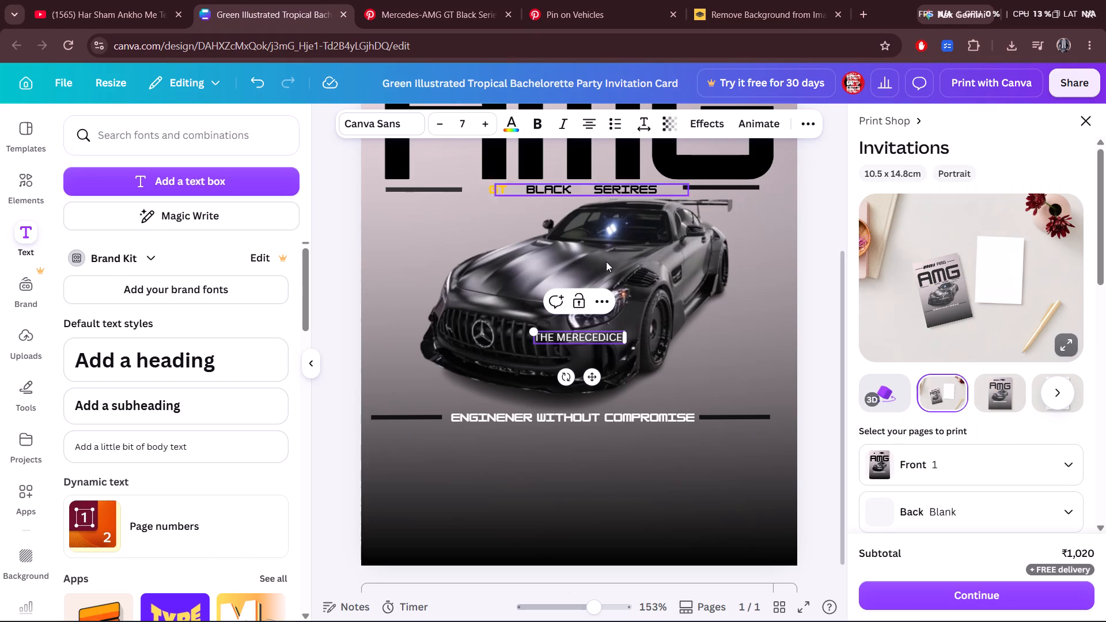
pyautogui.click(600, 340)
pyautogui.click(619, 339)
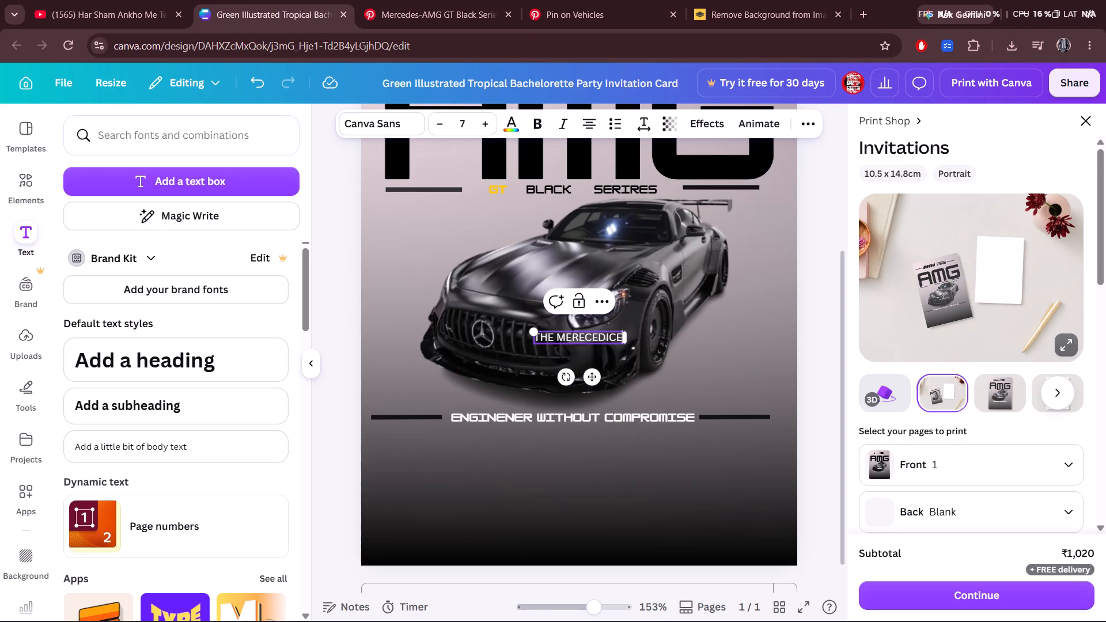
pyautogui.write('-AMG')
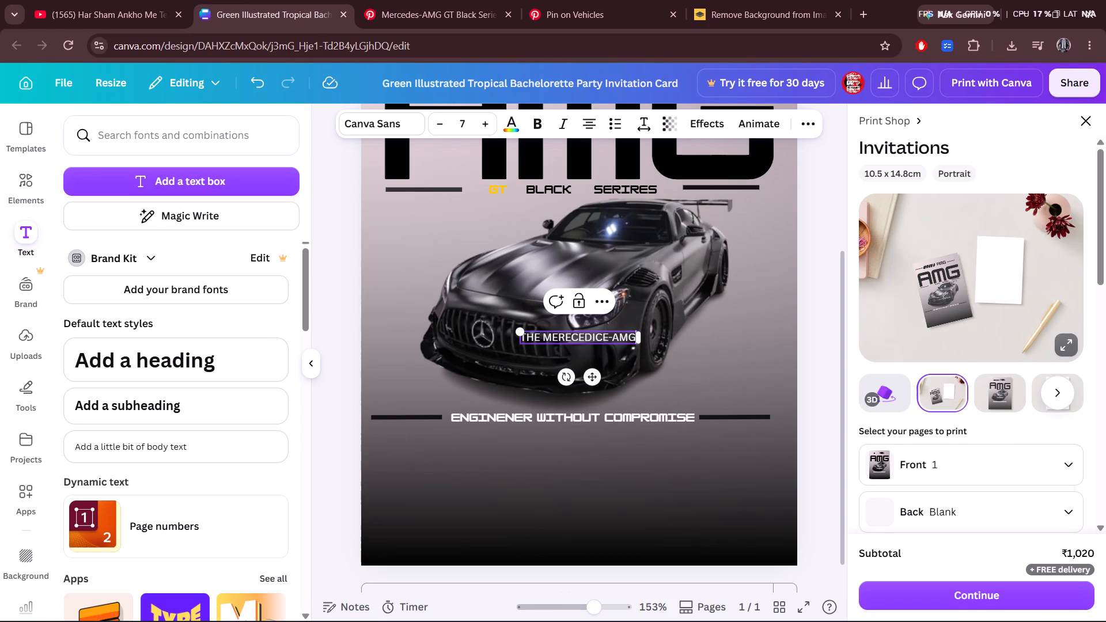
pyautogui.press('space')
pyautogui.click(384, 0)
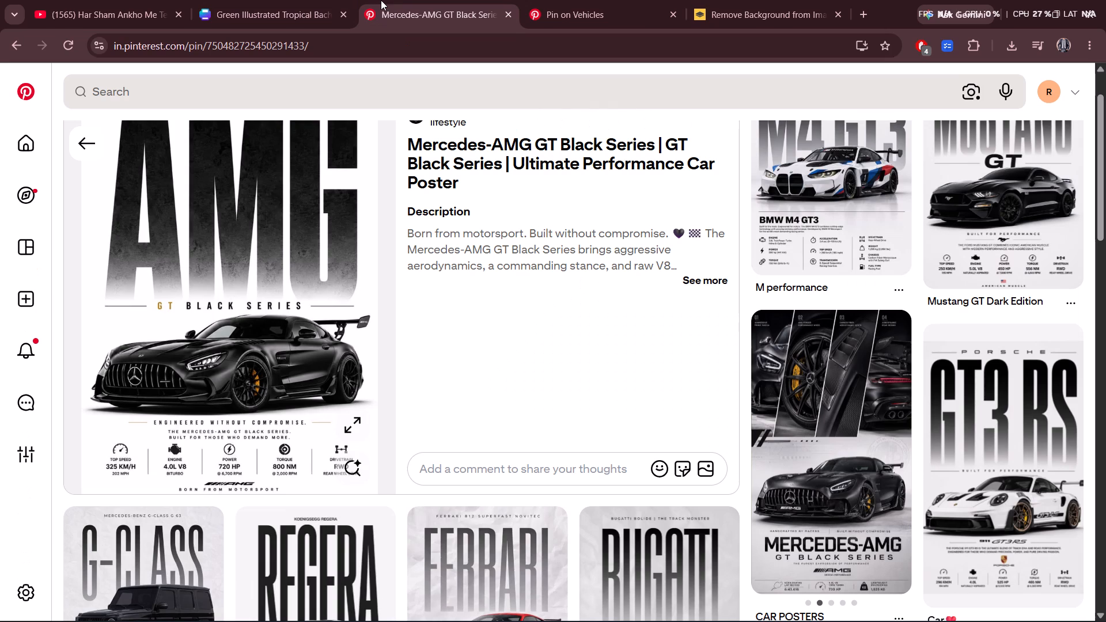
pyautogui.click(350, 0)
pyautogui.write('GT BLACK')
pyautogui.click(419, 0)
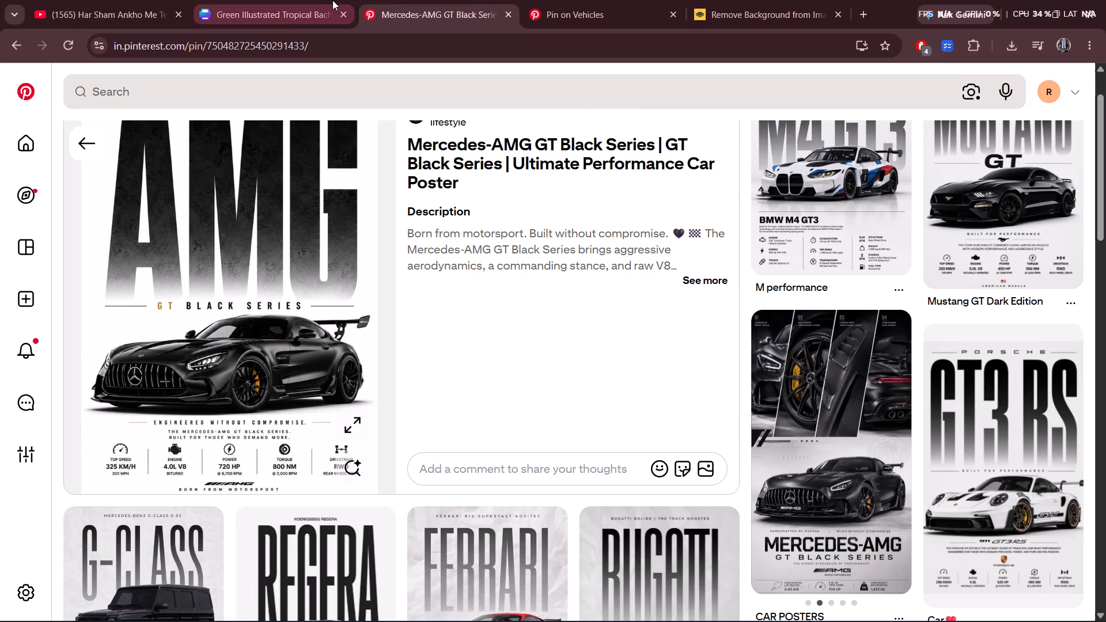
pyautogui.click(330, 0)
pyautogui.press('space')
pyautogui.write('SE')
pyautogui.write('RIES')
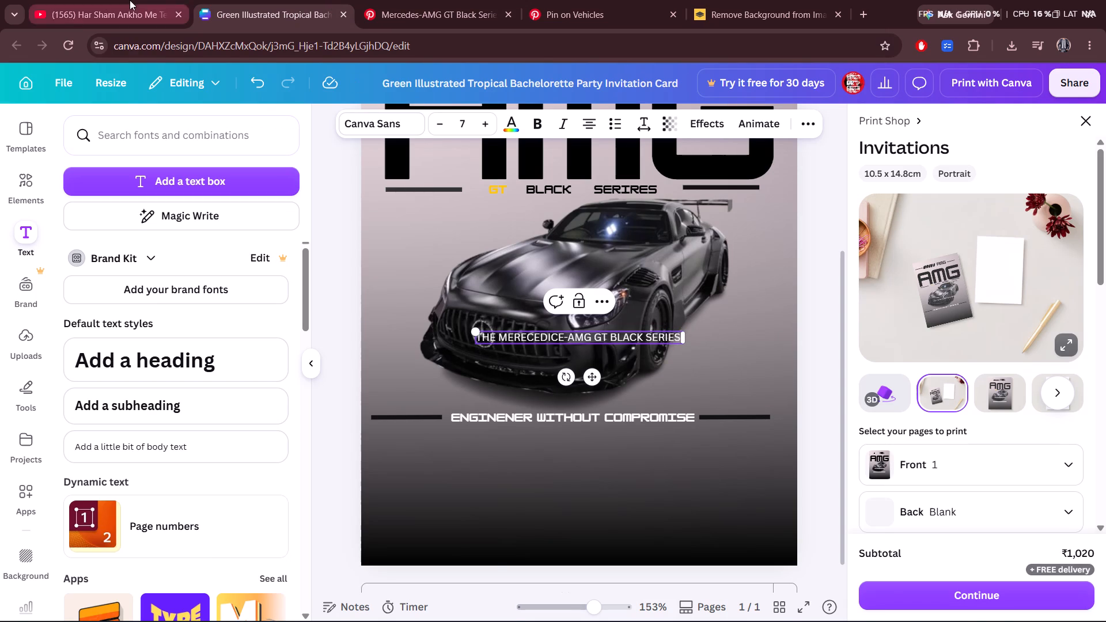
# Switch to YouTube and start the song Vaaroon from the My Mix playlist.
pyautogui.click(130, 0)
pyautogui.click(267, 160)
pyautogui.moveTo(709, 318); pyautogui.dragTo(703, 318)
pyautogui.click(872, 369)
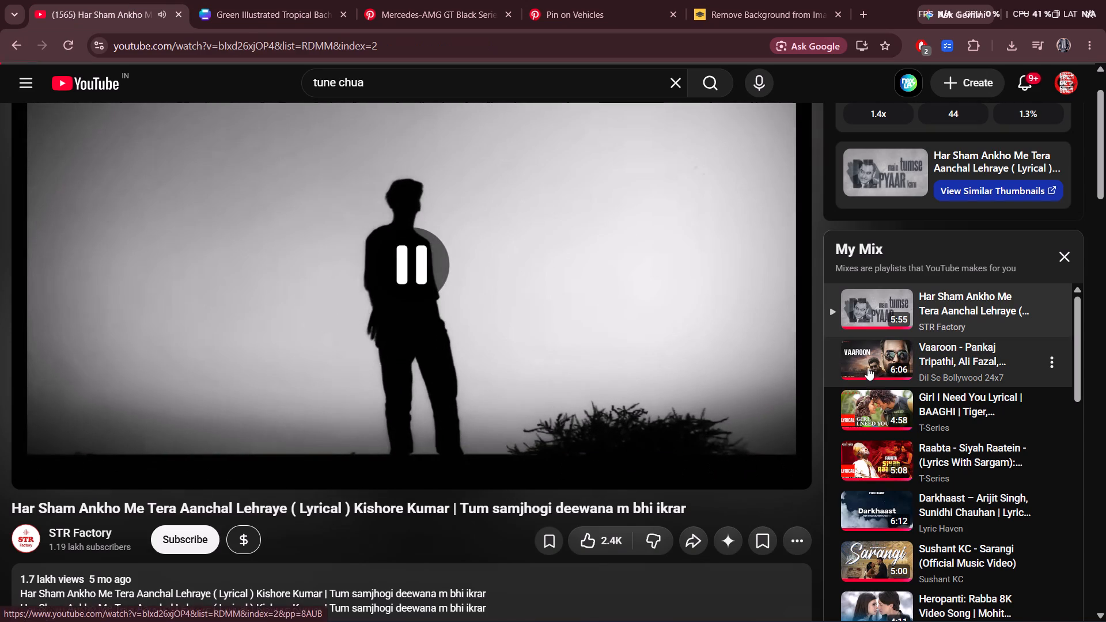
# Switch back to Canva and move the "THE MERECEDICE-AMG GT BLACK SERIES" text from the car to just below the tagline.
pyautogui.click(261, 0)
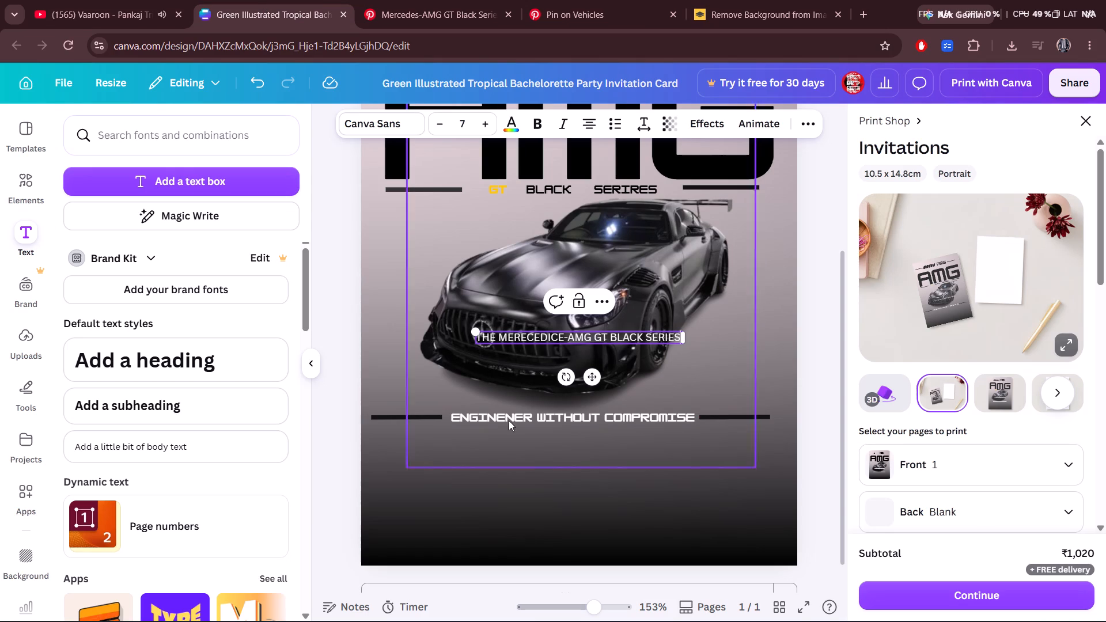
pyautogui.click(487, 376)
pyautogui.click(525, 344)
pyautogui.moveTo(533, 340); pyautogui.dragTo(518, 435)
# Set the font of the "THE MERECEDICE-AMG GT BLACK SERIES" line to HK Modular.
pyautogui.doubleClick(518, 435)
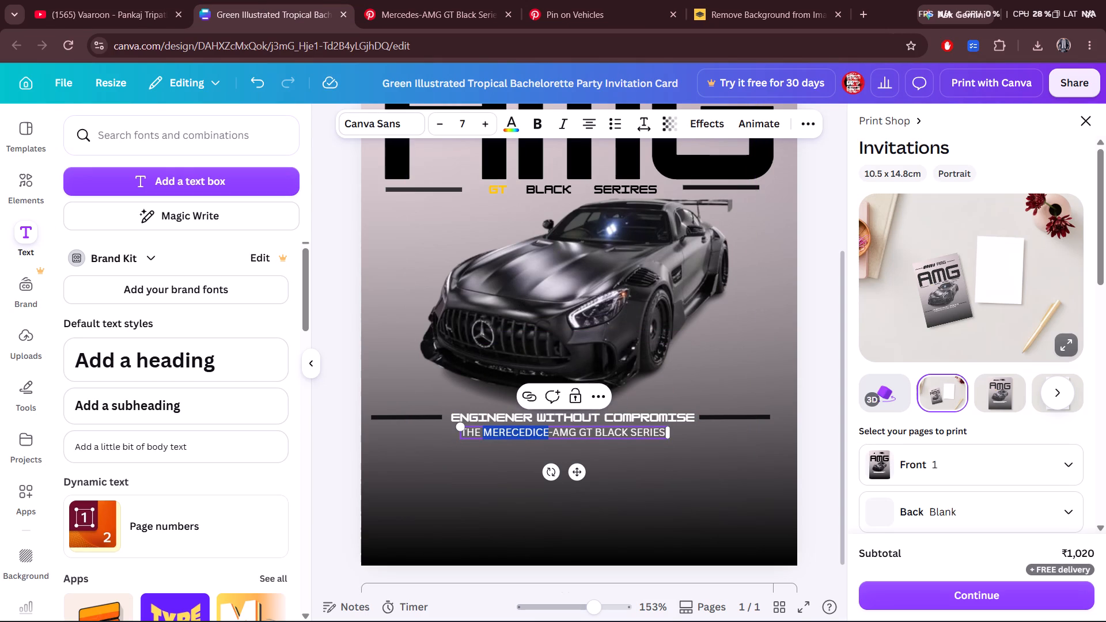
pyautogui.click(518, 435)
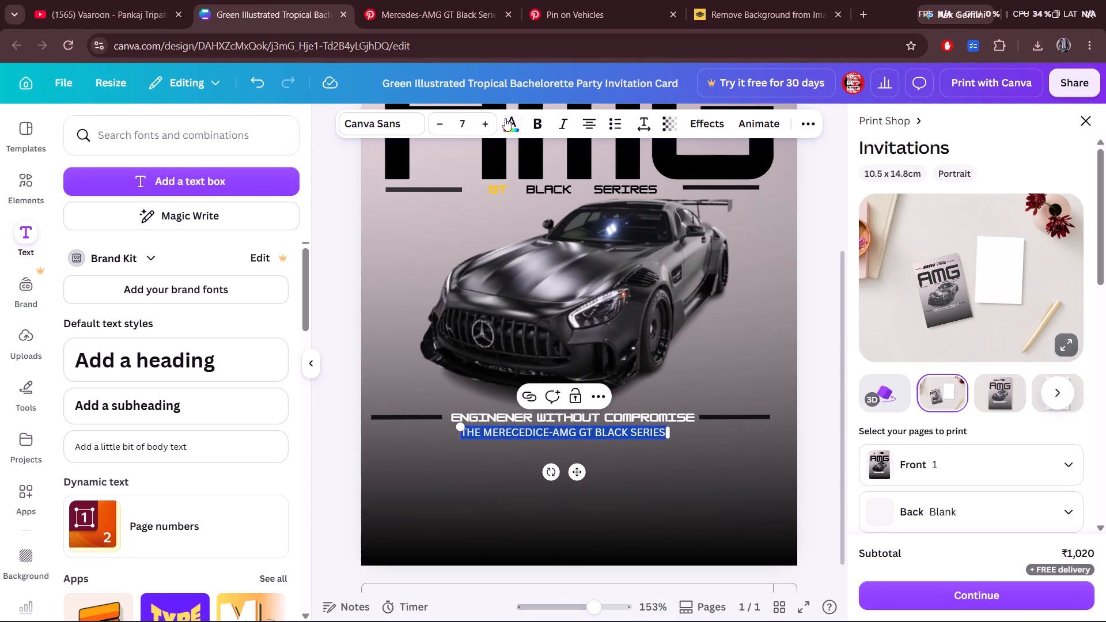
pyautogui.click(397, 126)
pyautogui.click(255, 314)
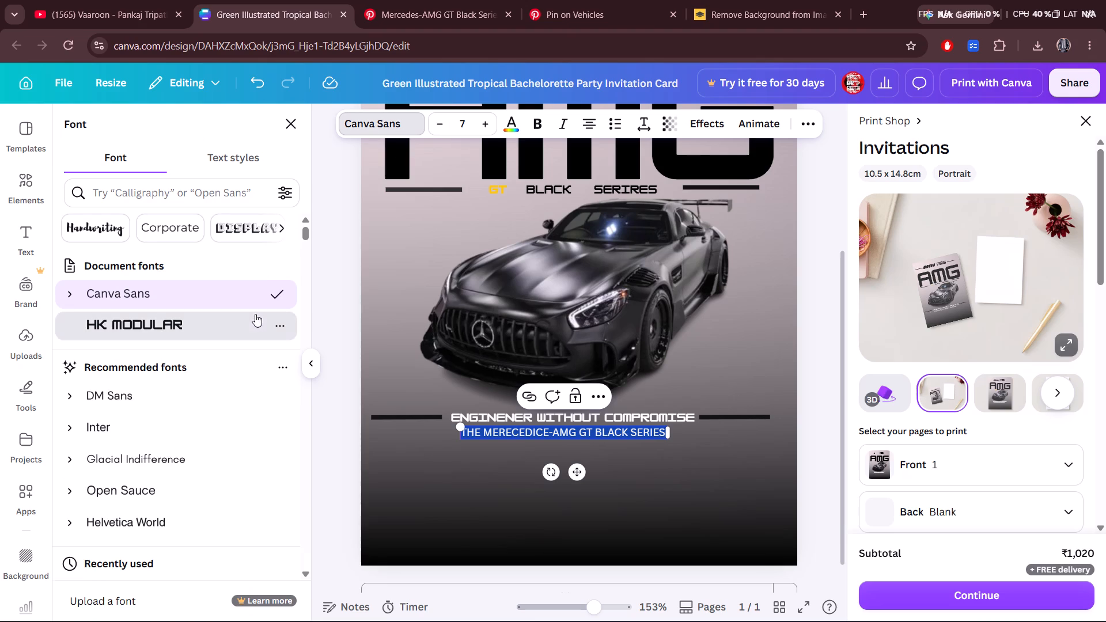
pyautogui.tripleClick(336, 301)
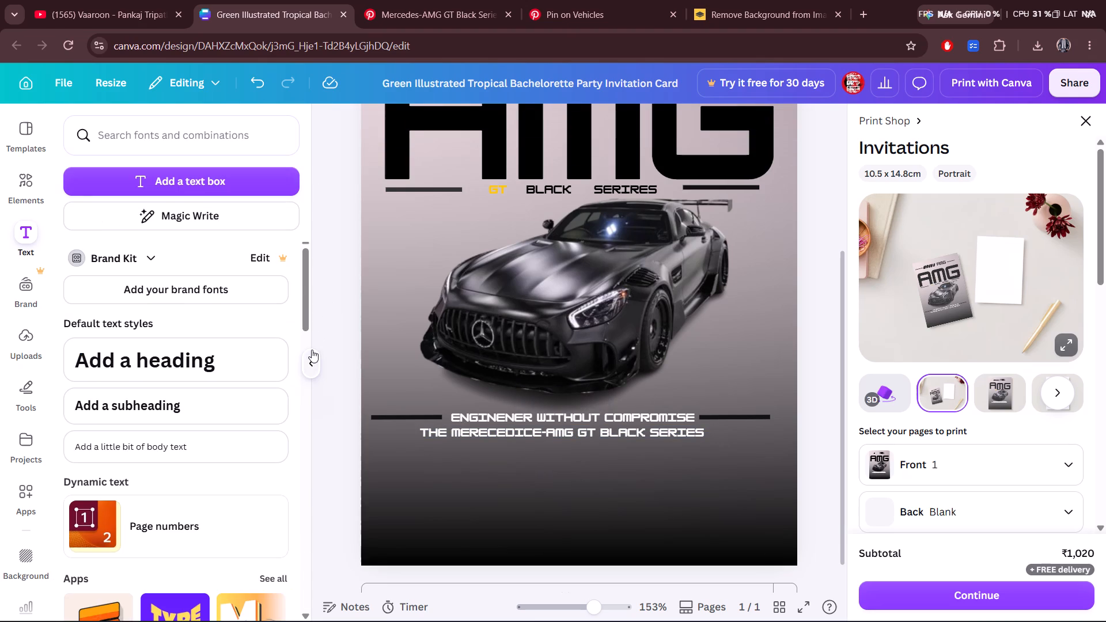
# Centre the "THE MERECEDICE-AMG GT BLACK SERIES" line closely beneath the tagline.
pyautogui.click(312, 350)
pyautogui.moveTo(451, 435); pyautogui.dragTo(459, 436)
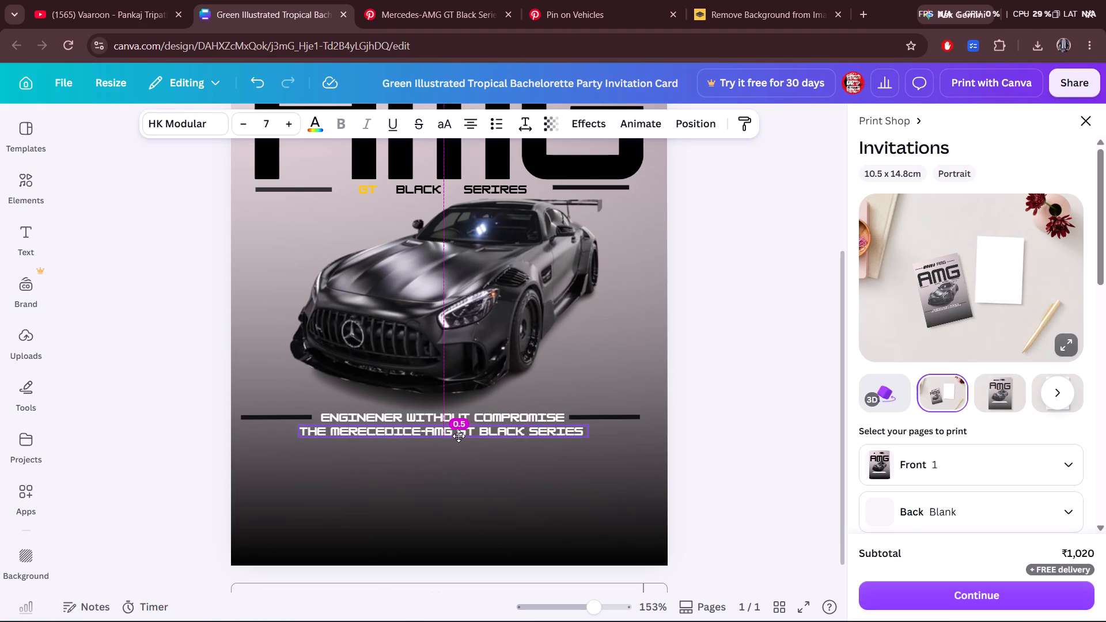
pyautogui.moveTo(459, 436); pyautogui.dragTo(464, 436)
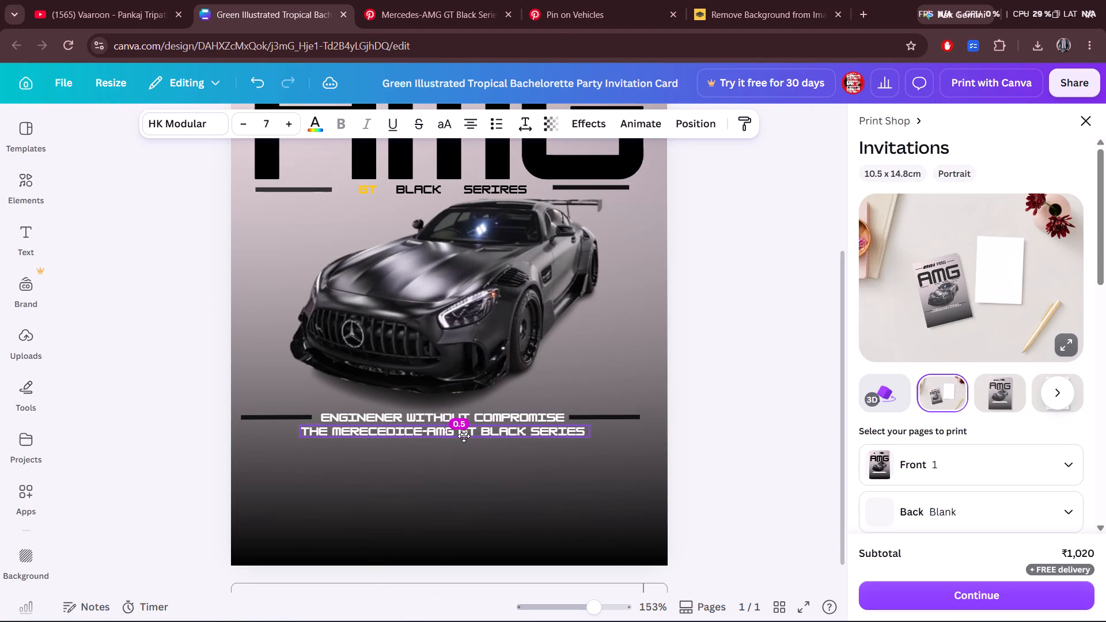
pyautogui.moveTo(464, 436); pyautogui.dragTo(464, 434)
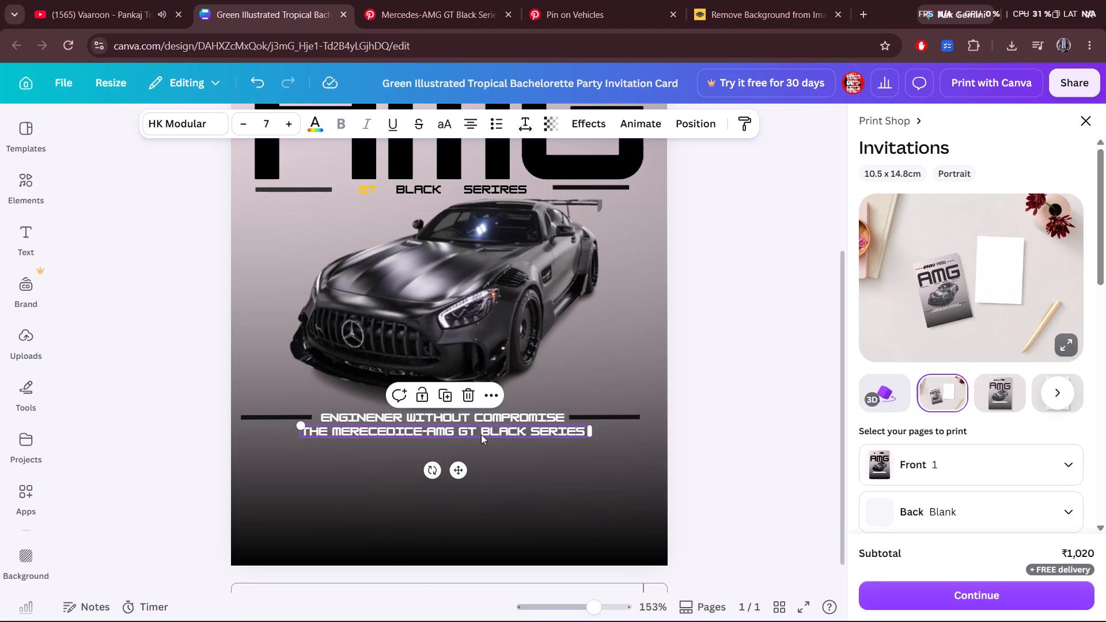
pyautogui.click(819, 358)
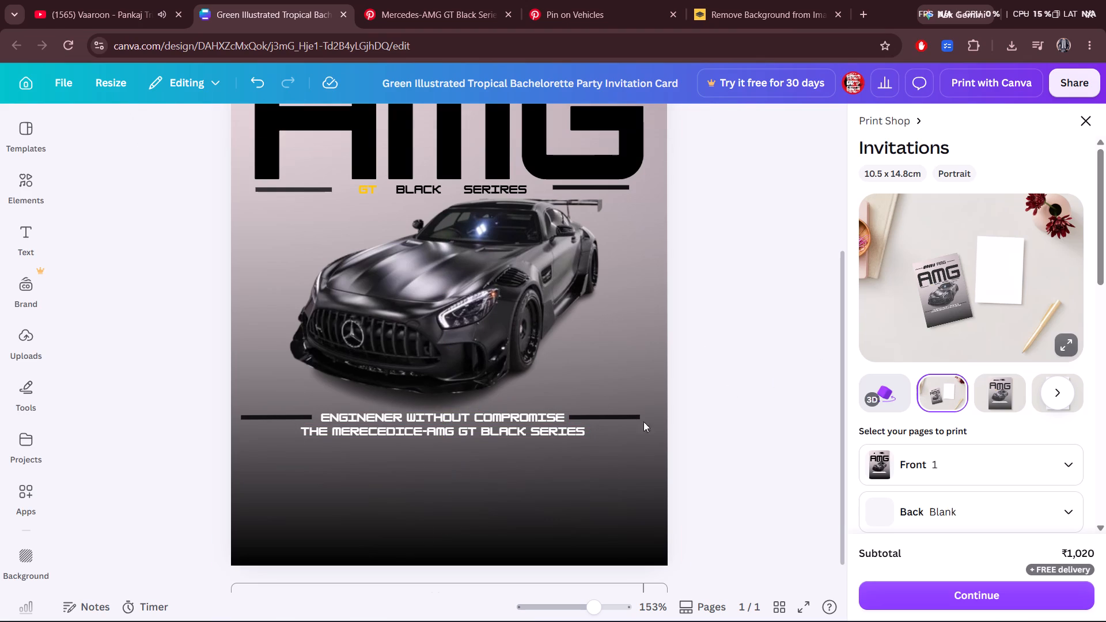
# Glance at the Pinterest reference, and switch to YouTube to pause the song Vaaroon.
pyautogui.click(427, 0)
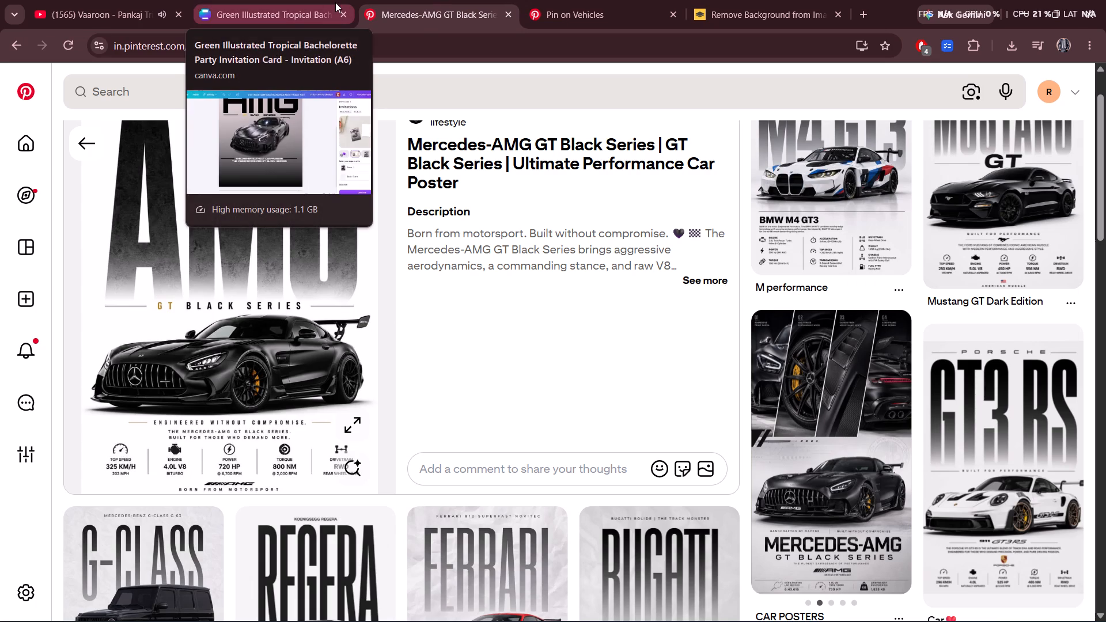
pyautogui.click(335, 1)
pyautogui.click(143, 4)
pyautogui.click(374, 180)
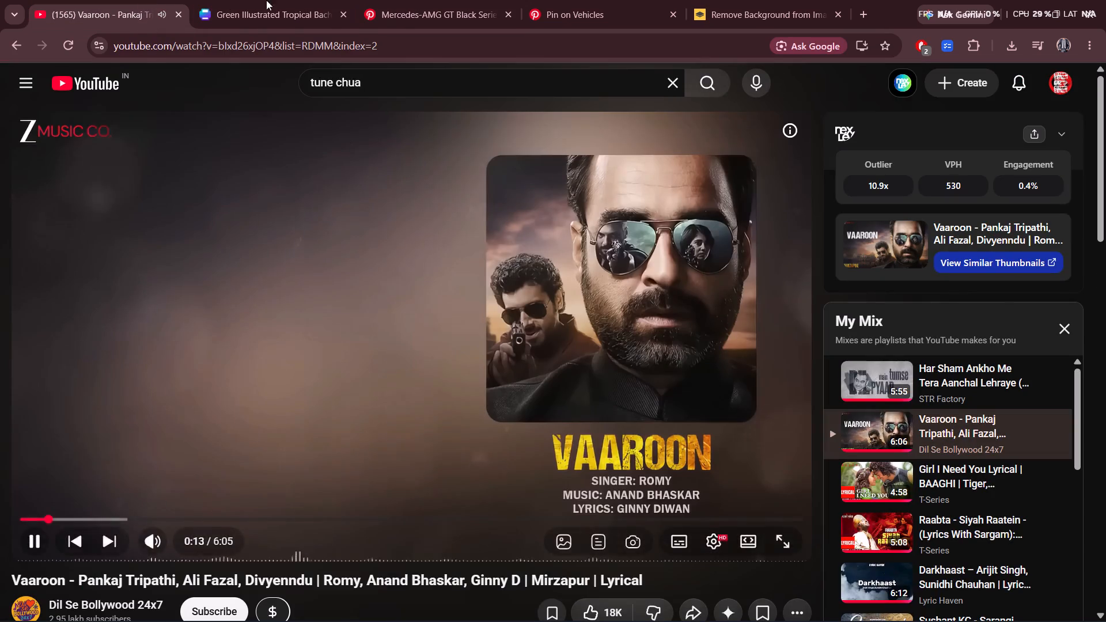
# Return to Canva and add a text box starting with "BUILD FOR", following the Pinterest reference poster's wording.
pyautogui.click(257, 0)
pyautogui.click(33, 214)
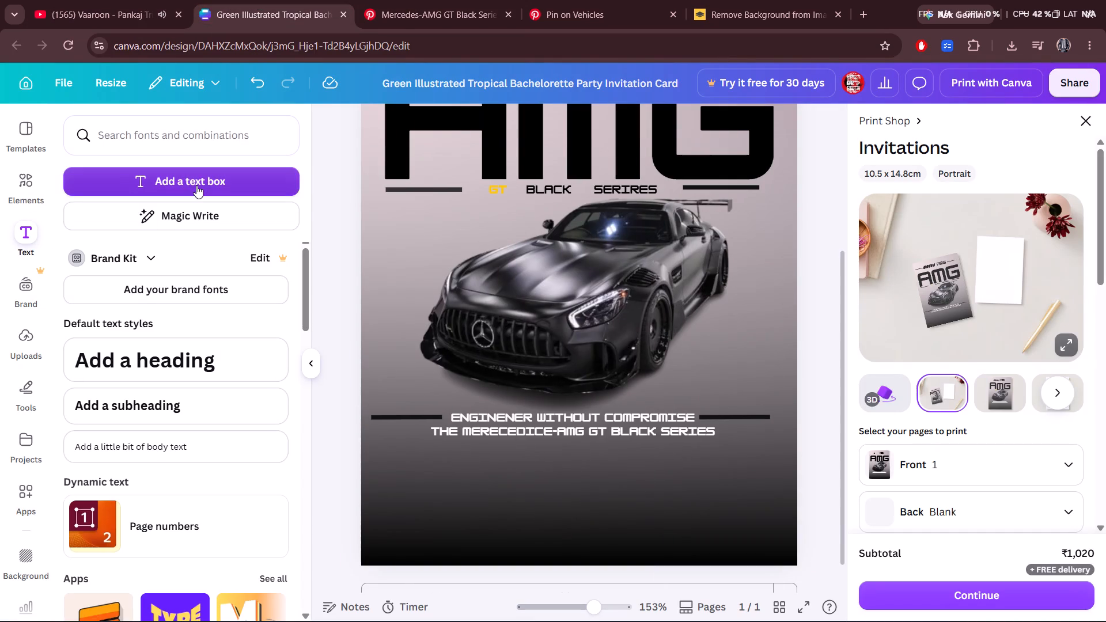
pyautogui.click(196, 185)
pyautogui.click(418, 0)
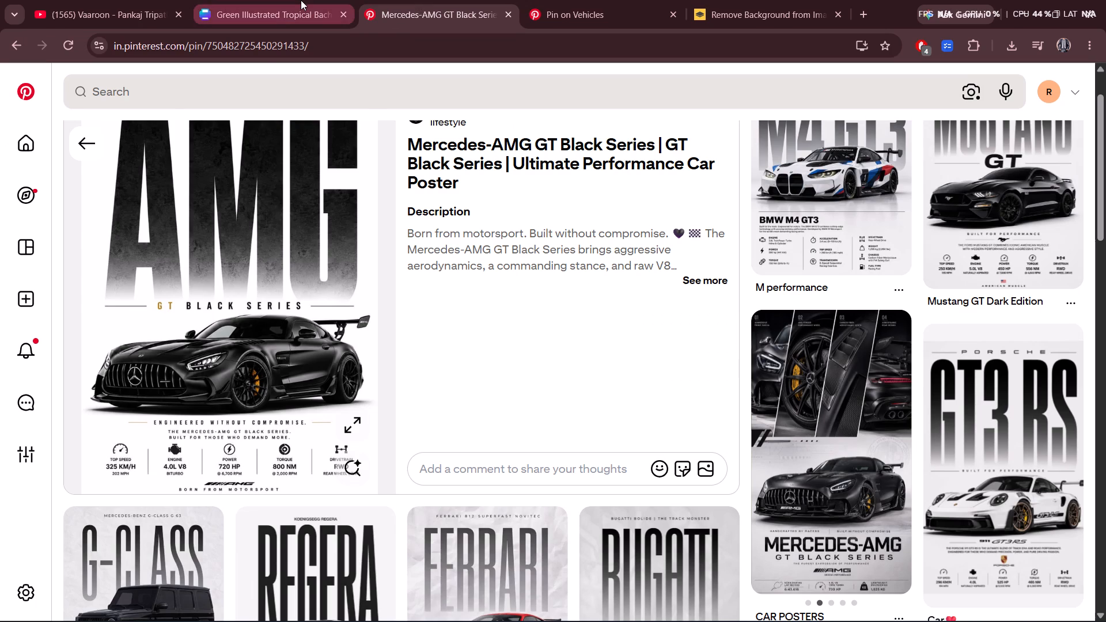
pyautogui.click(301, 0)
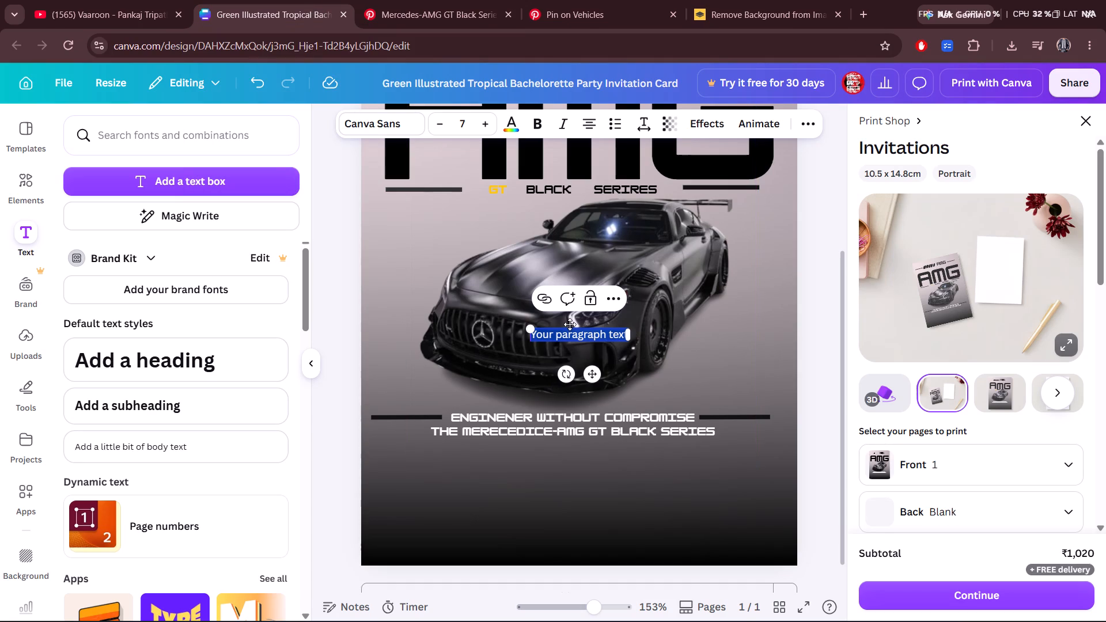
pyautogui.click(570, 324)
pyautogui.tripleClick(562, 336)
pyautogui.write('BUILD FOR')
pyautogui.press('space')
# Complete the new text with "THOSE WHO DEMAND MORE", checking the wording against the Pinterest reference poster.
pyautogui.click(445, 0)
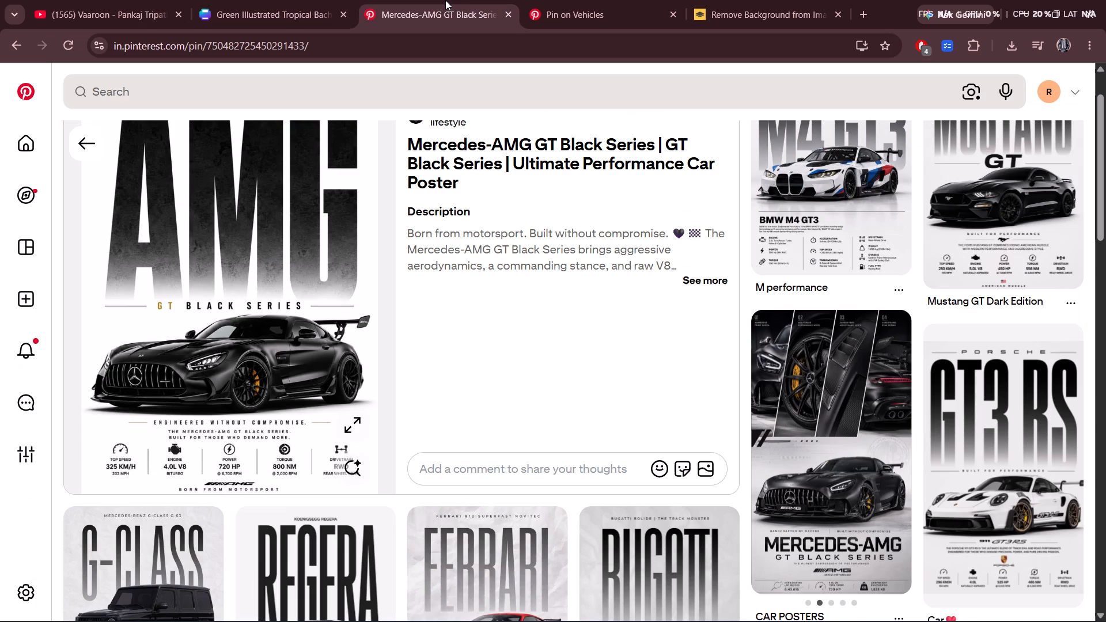
pyautogui.click(358, 0)
pyautogui.click(298, 0)
pyautogui.write('TGI')
pyautogui.press('BackSpace')
pyautogui.press('BackSpace')
pyautogui.write('HOSE WHO DEMAND MORE')
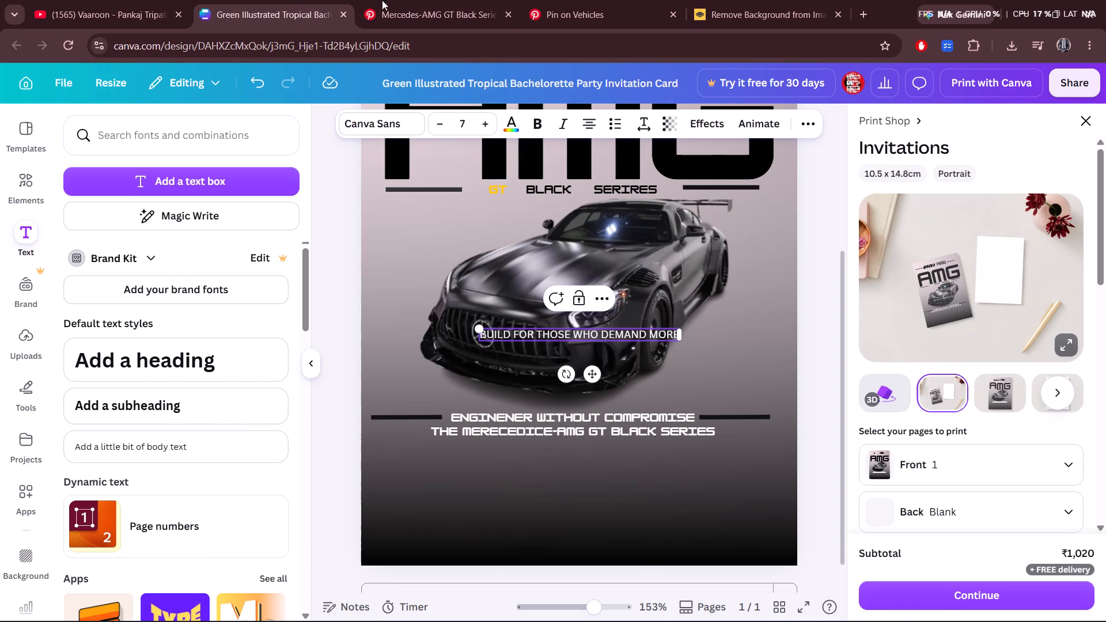
pyautogui.click(389, 0)
pyautogui.click(342, 0)
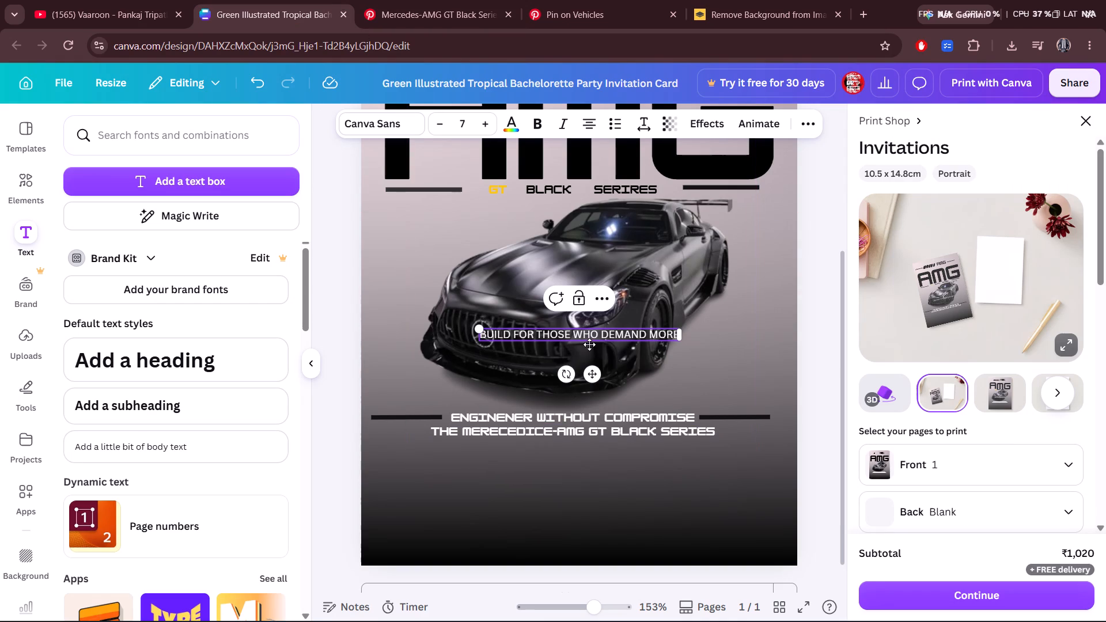
# Set the font of the "BUILD FOR THOSE WHO DEMAND MORE" text to HK Modular.
pyautogui.tripleClick(593, 334)
pyautogui.click(397, 122)
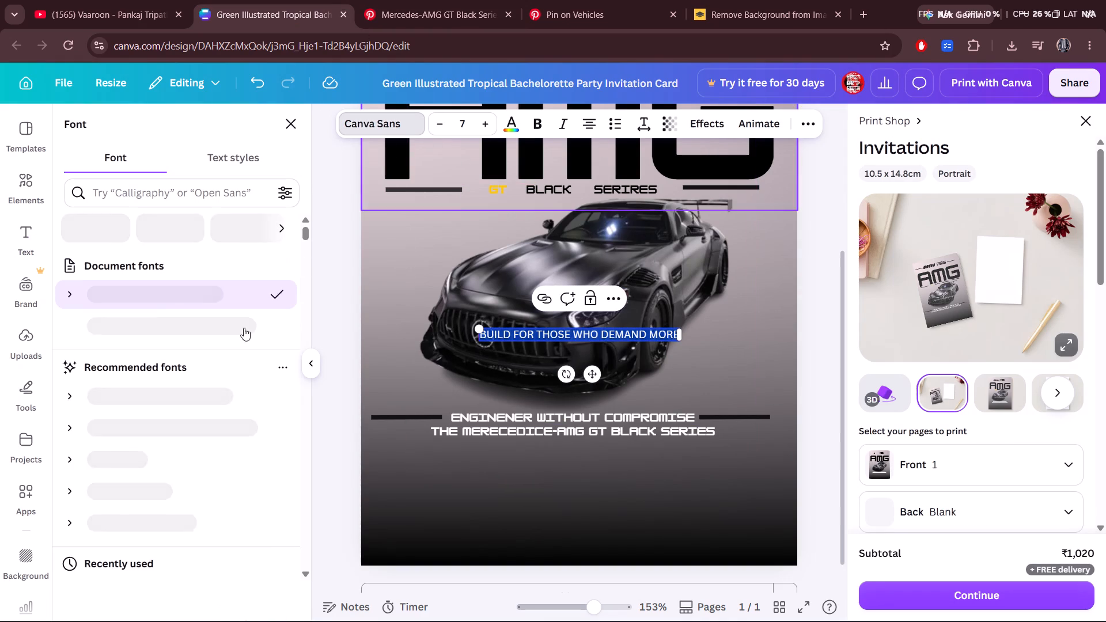
pyautogui.click(206, 325)
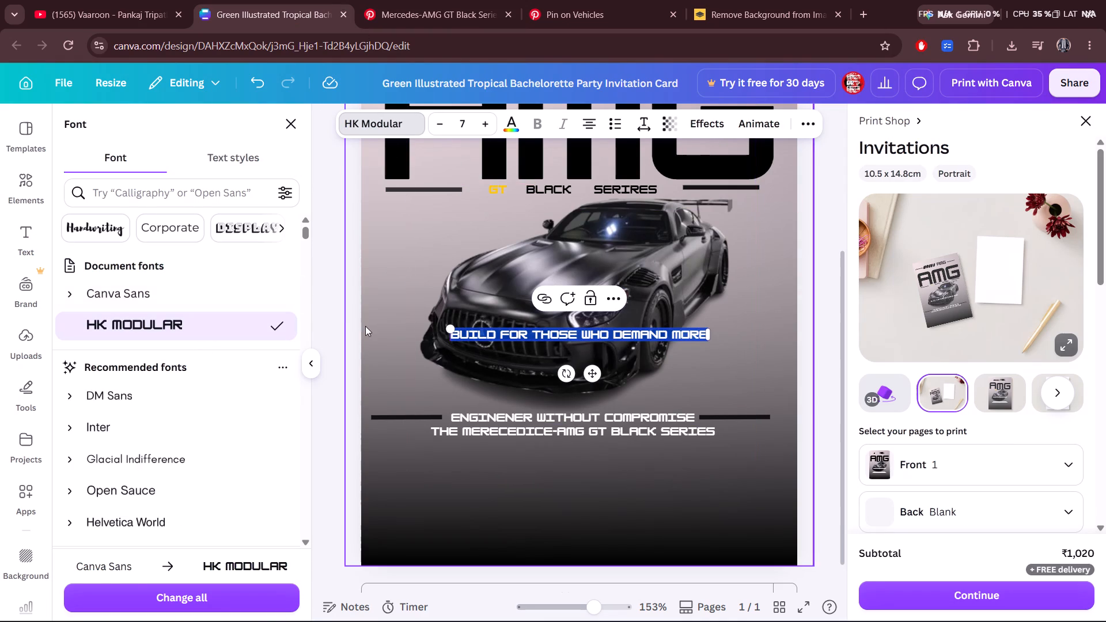
pyautogui.click(346, 326)
# Move the "BUILD FOR THOSE WHO DEMAND MORE" line below the "THE MERECEDICE-AMG GT BLACK SERIES" line.
pyautogui.click(807, 311)
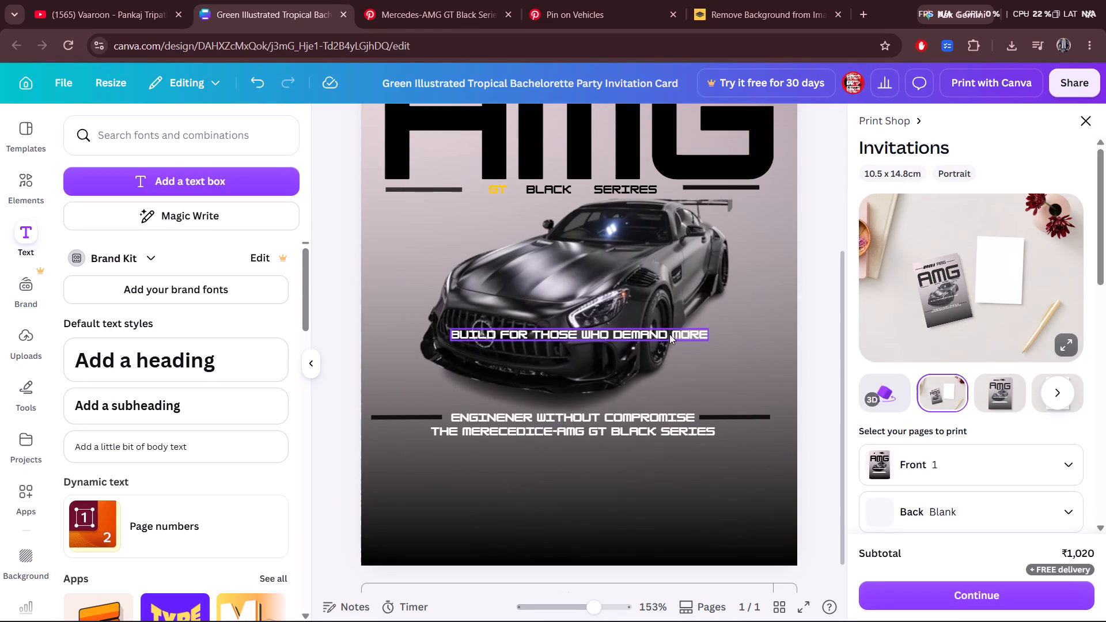
pyautogui.moveTo(669, 334); pyautogui.dragTo(659, 447)
pyautogui.click(821, 361)
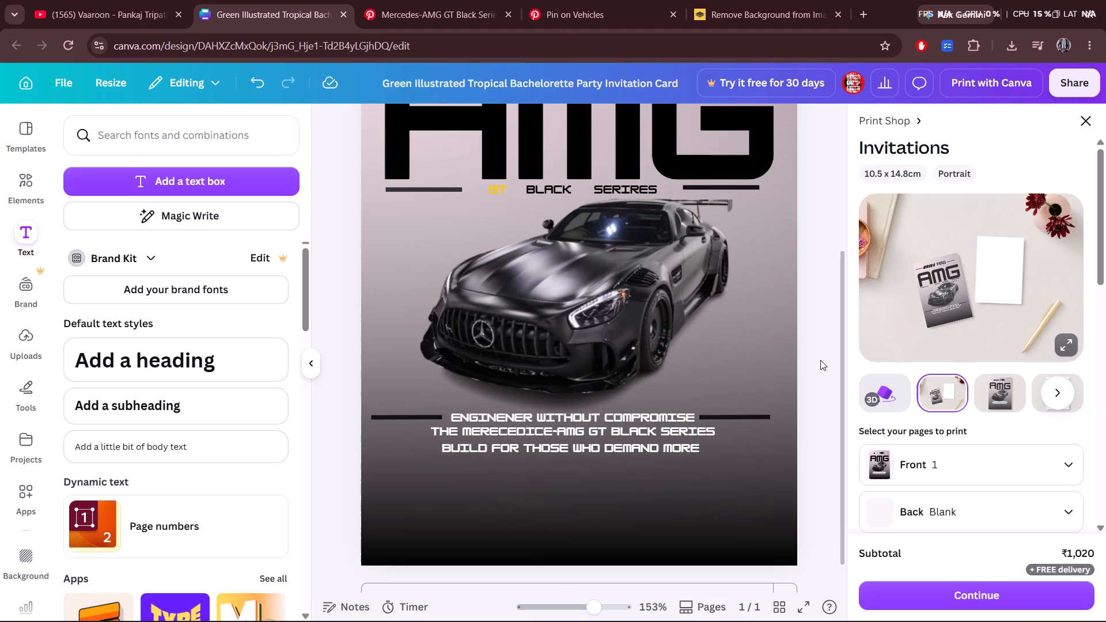
# Compare the poster's lower section with the Pinterest reference poster.
pyautogui.click(379, 0)
pyautogui.click(316, 0)
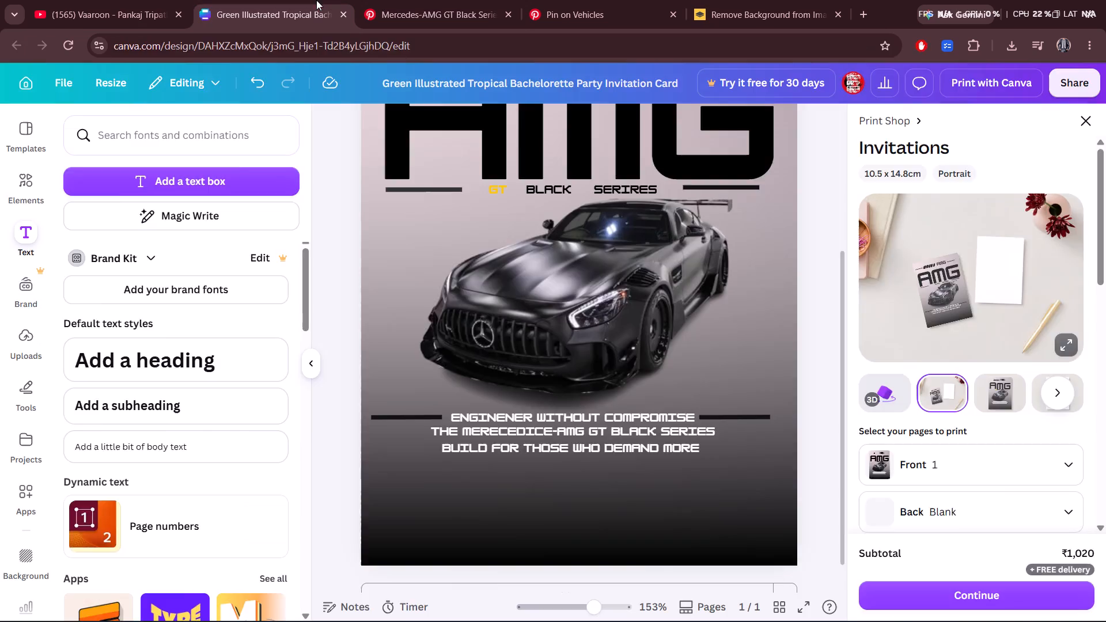
pyautogui.click(384, 0)
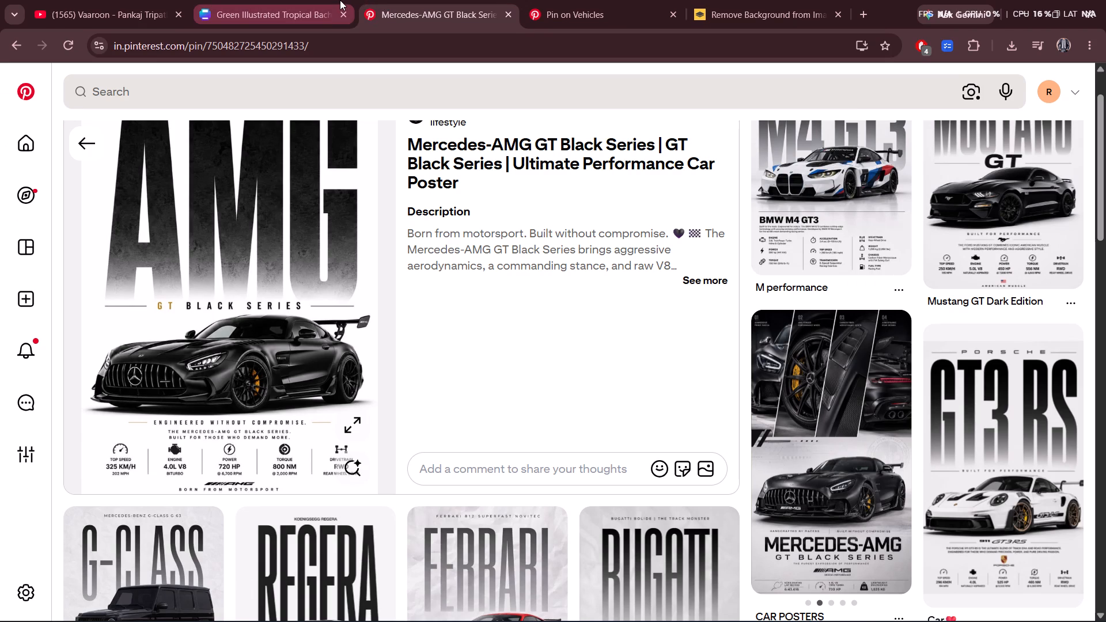
pyautogui.click(339, 0)
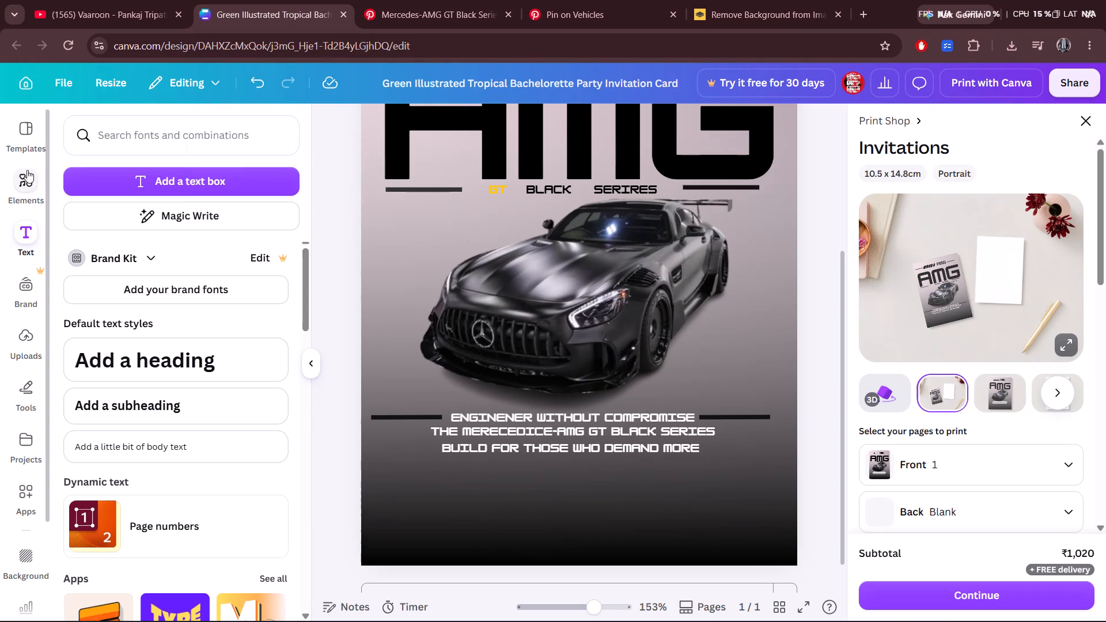
# Check the reference poster's specification icons on Pinterest, and search Canva's elements for "SPeed".
pyautogui.click(28, 192)
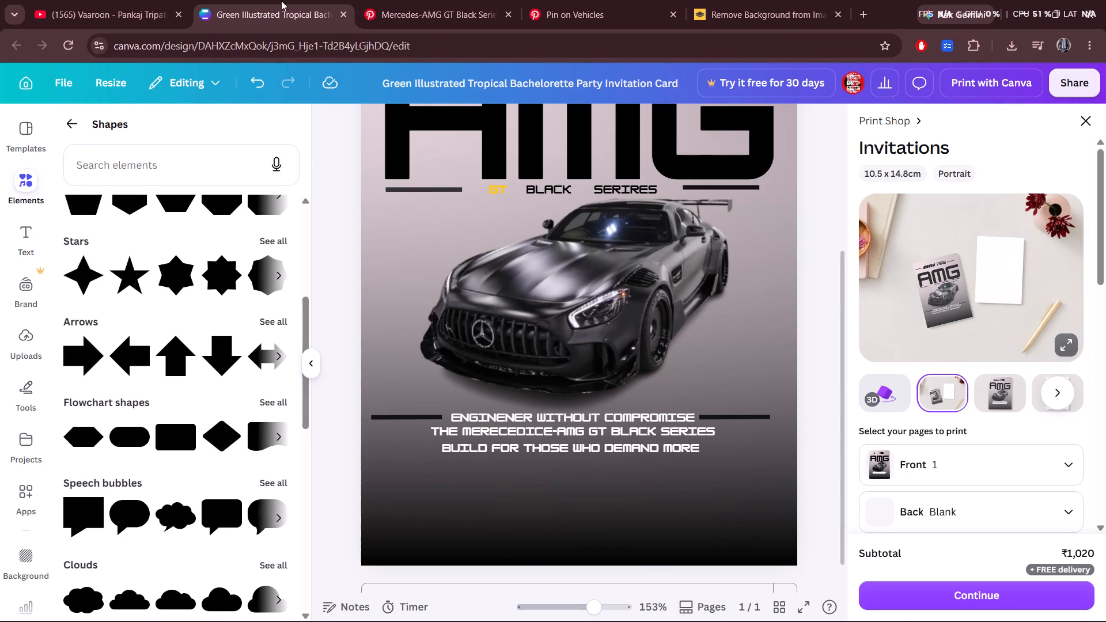
pyautogui.click(403, 0)
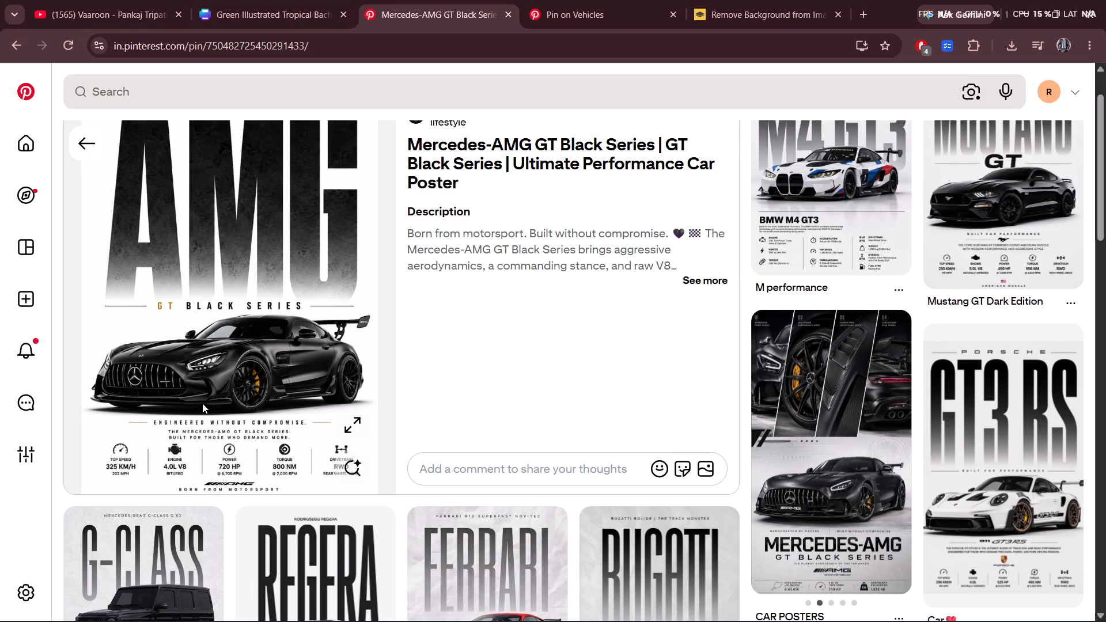
pyautogui.click(297, 27)
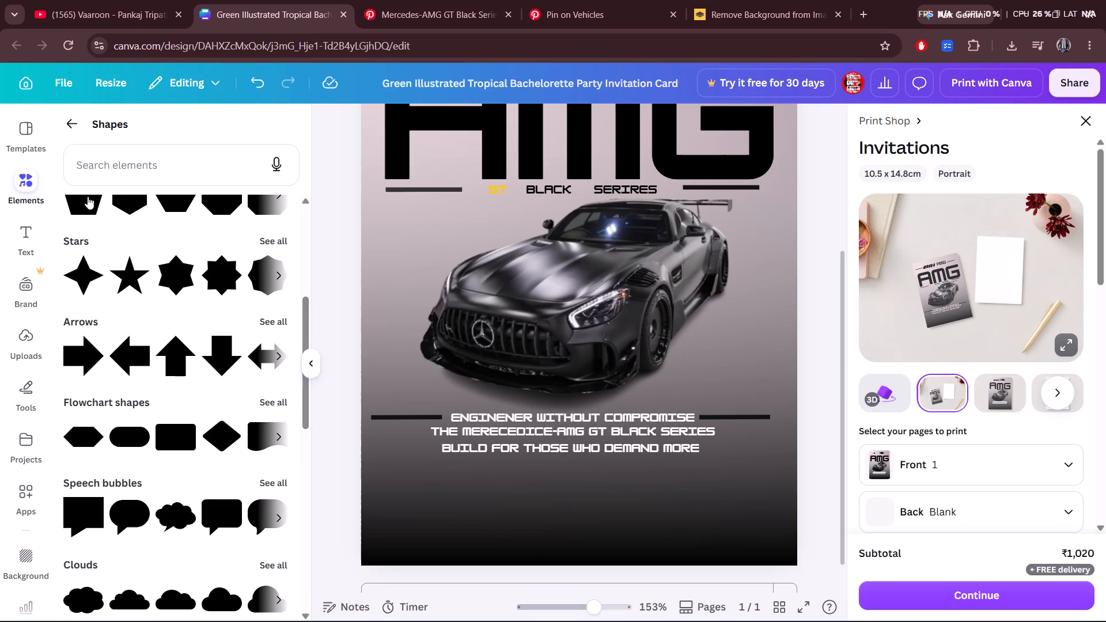
pyautogui.click(109, 144)
pyautogui.click(65, 133)
pyautogui.click(111, 131)
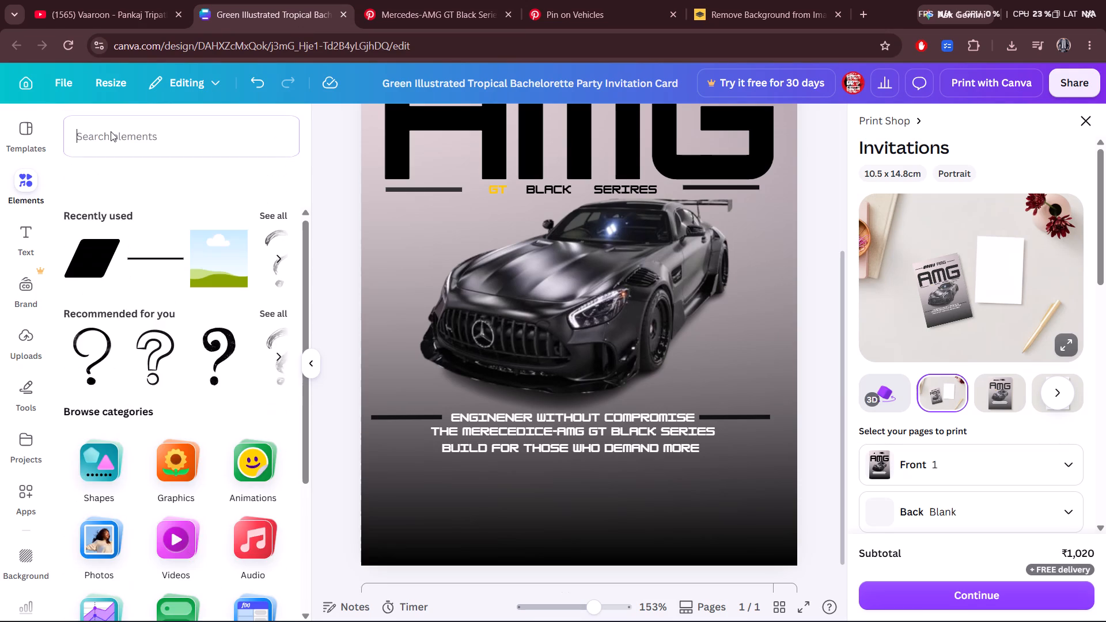
pyautogui.write('SPPED')
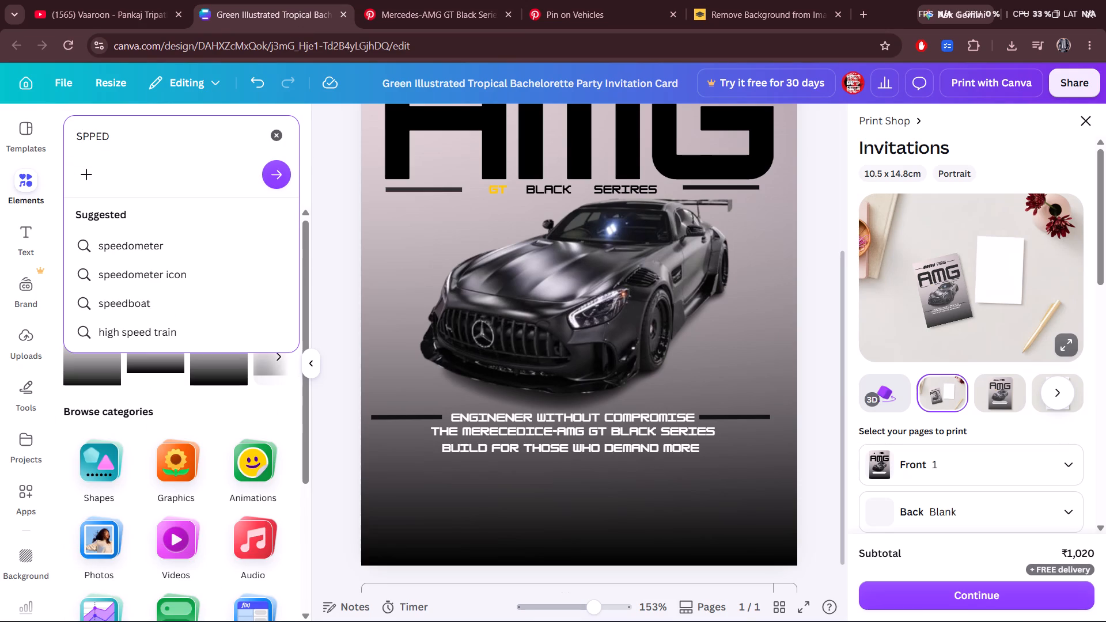
pyautogui.press('BackSpace')
pyautogui.press('BackSpace')
pyautogui.write('eed')
pyautogui.press('Return')
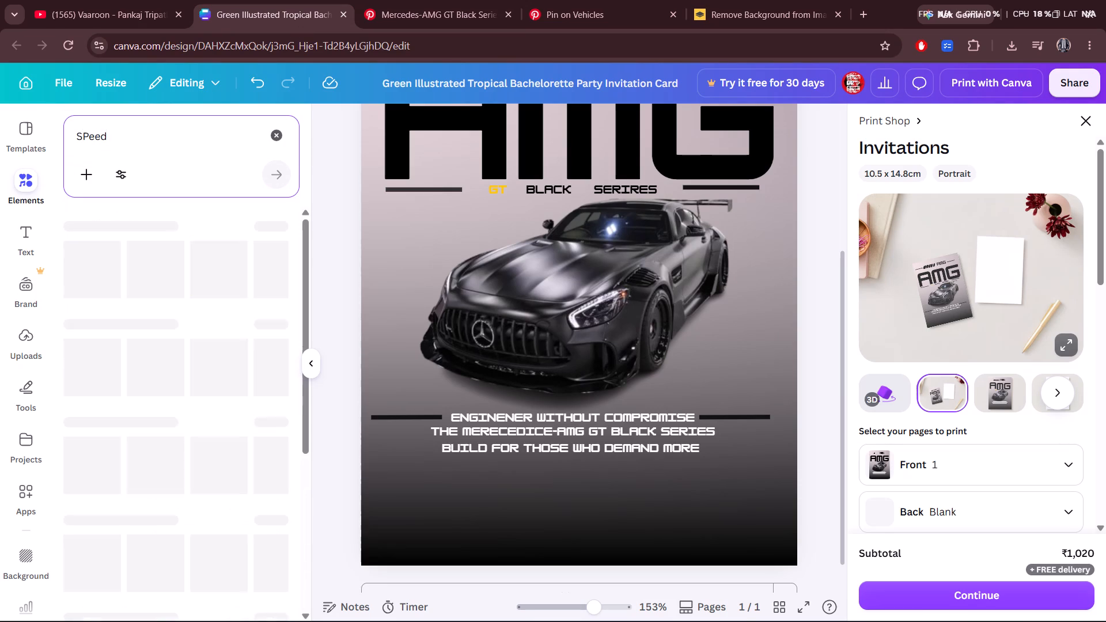
# Insert the black segmented speedometer graphic from the "SPeed" search results into the poster, after checking the Pinterest reference.
pyautogui.click(415, 0)
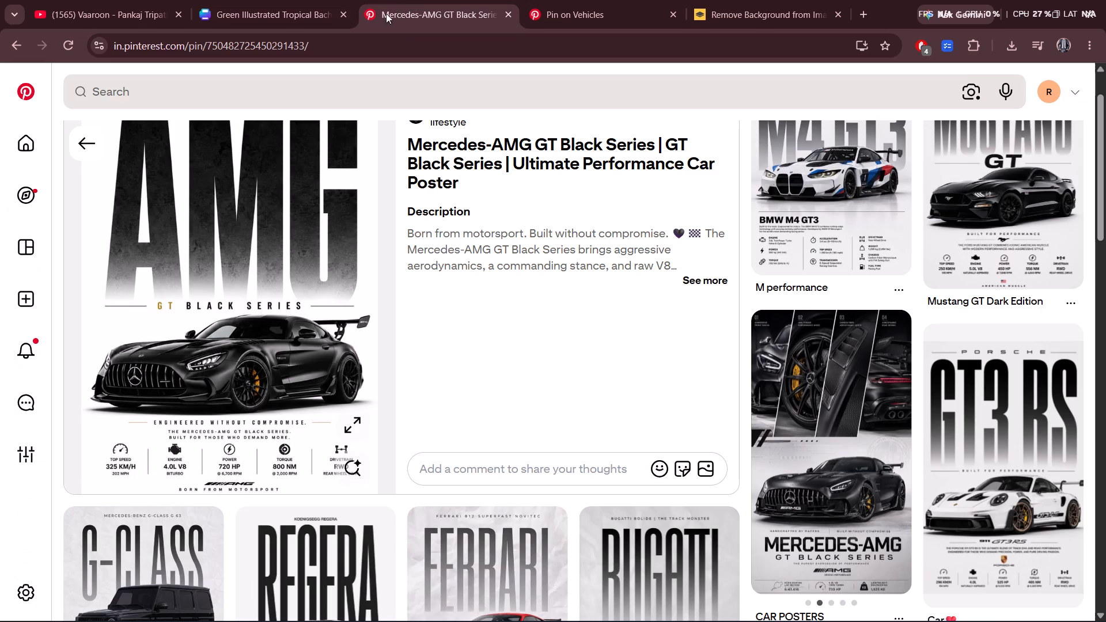
pyautogui.click(335, 0)
pyautogui.click(337, 191)
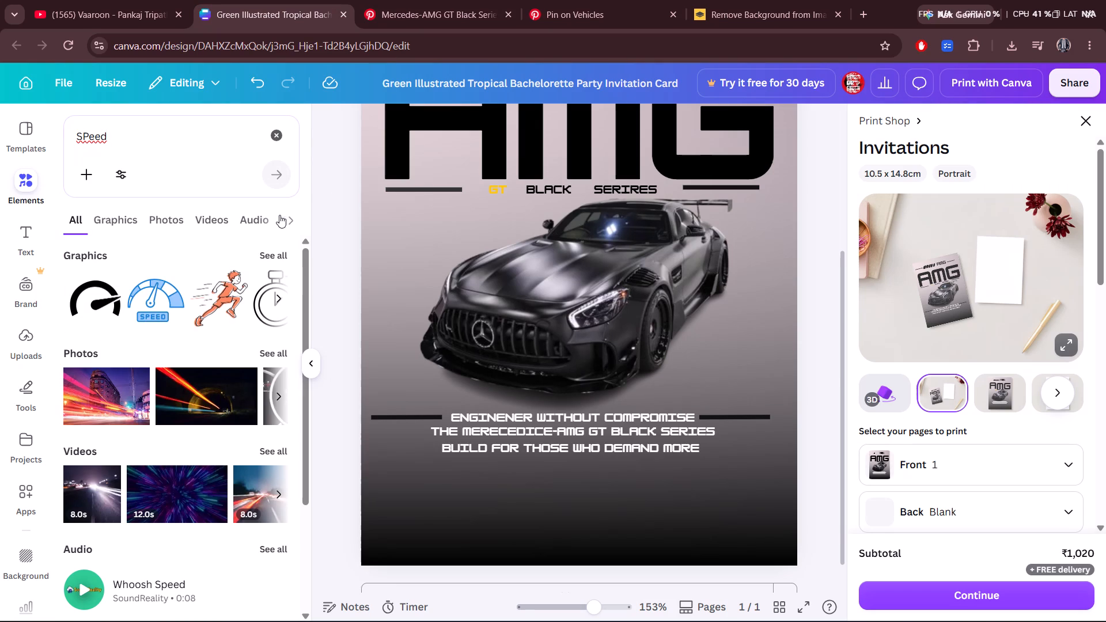
pyautogui.click(278, 297)
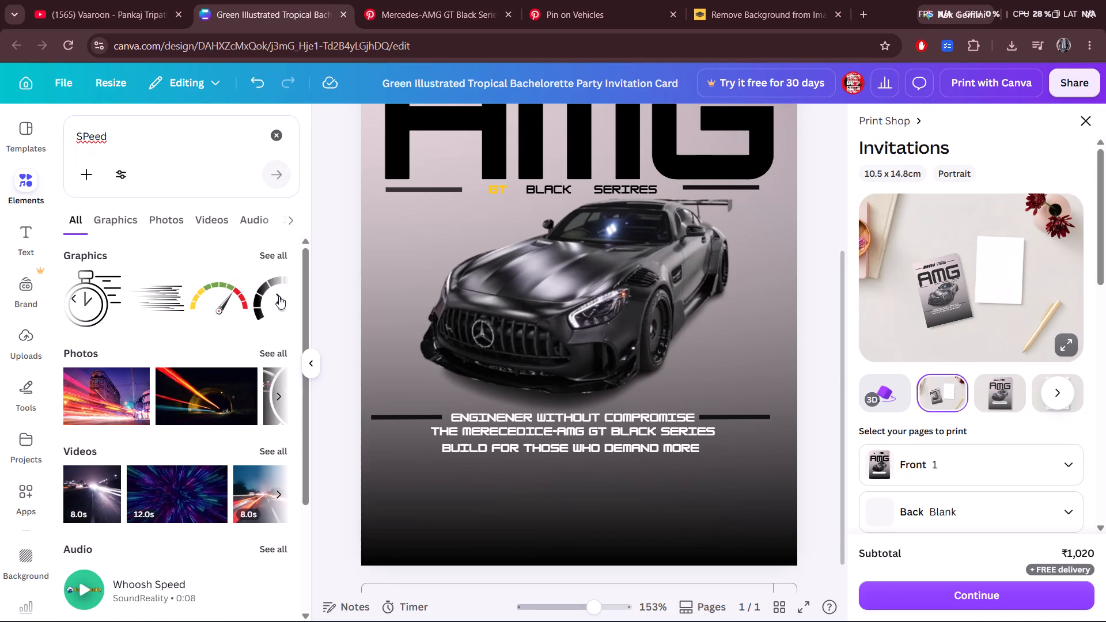
pyautogui.click(279, 296)
pyautogui.click(268, 304)
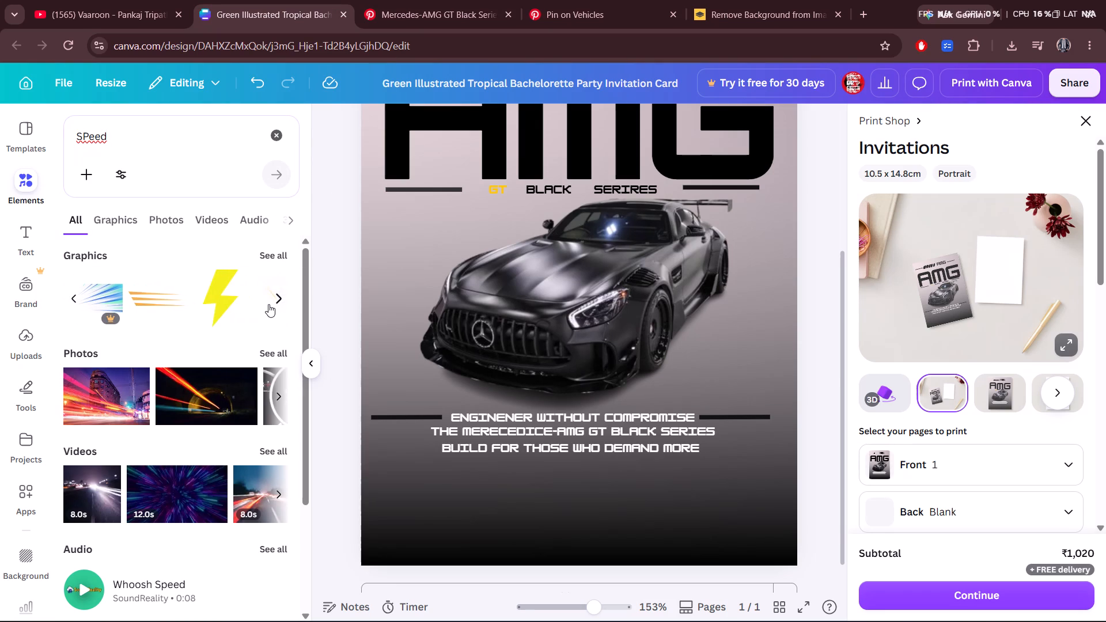
pyautogui.click(268, 304)
pyautogui.doubleClick(81, 309)
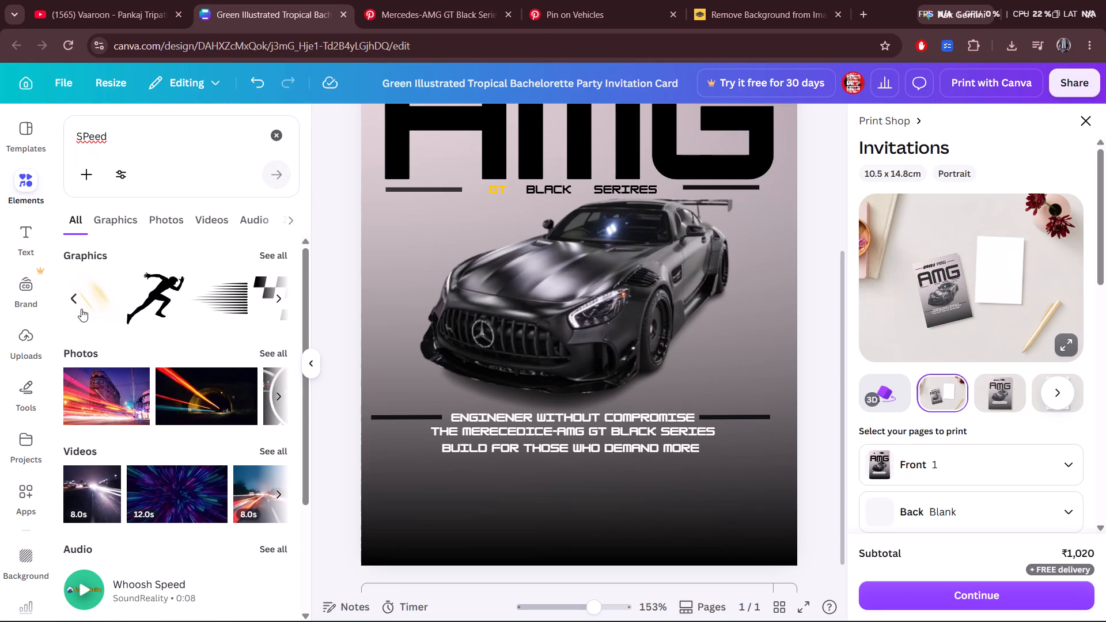
pyautogui.click(123, 298)
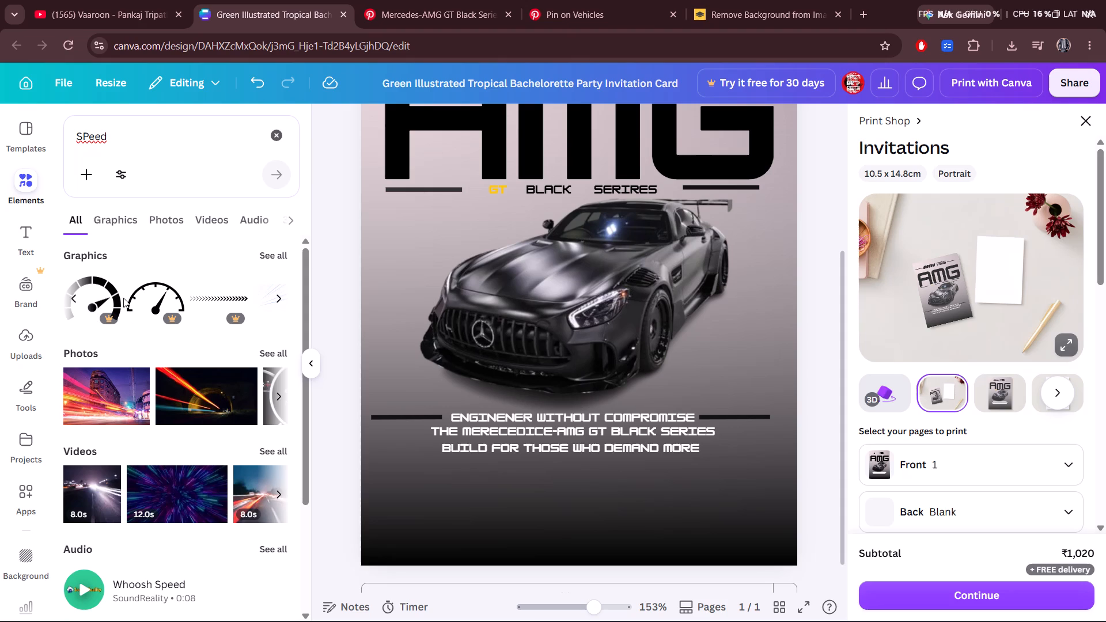
pyautogui.click(109, 299)
# Shrink the speedometer graphic to a small icon and place it below the text lines near the poster's left edge.
pyautogui.moveTo(594, 226); pyautogui.dragTo(459, 383)
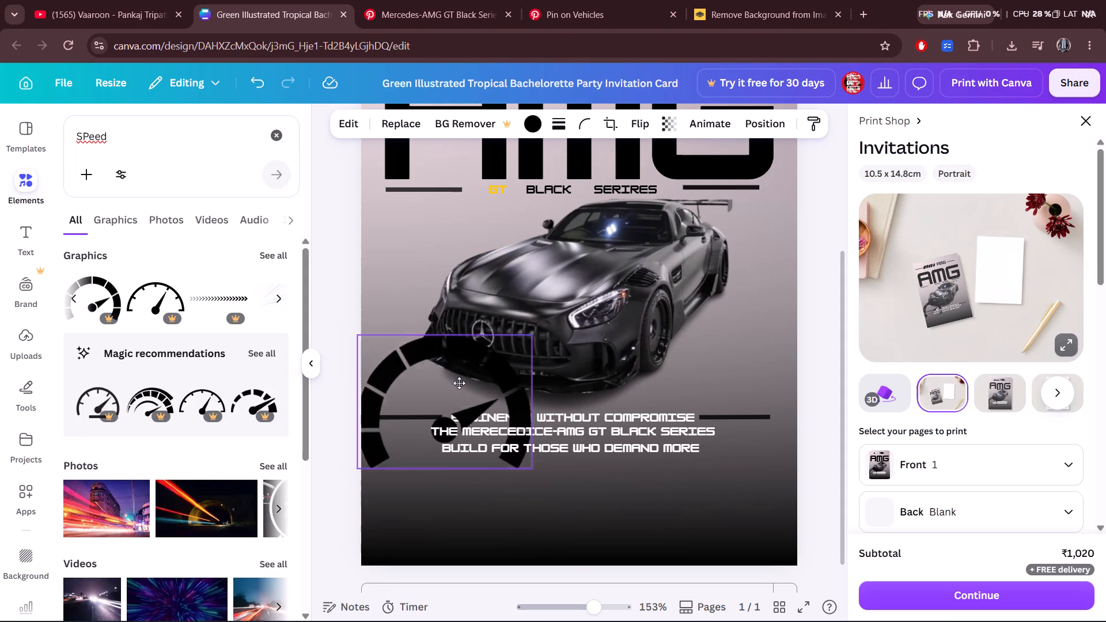
pyautogui.moveTo(459, 383); pyautogui.dragTo(467, 450)
pyautogui.moveTo(362, 551); pyautogui.dragTo(414, 507)
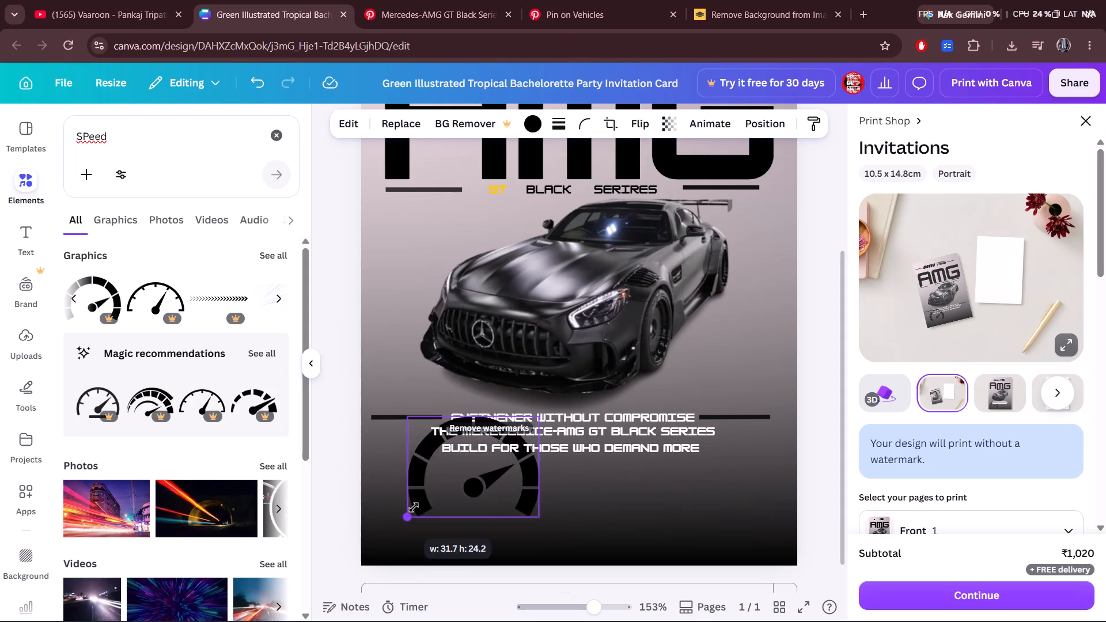
pyautogui.moveTo(414, 507); pyautogui.dragTo(429, 491)
pyautogui.moveTo(461, 472); pyautogui.dragTo(400, 500)
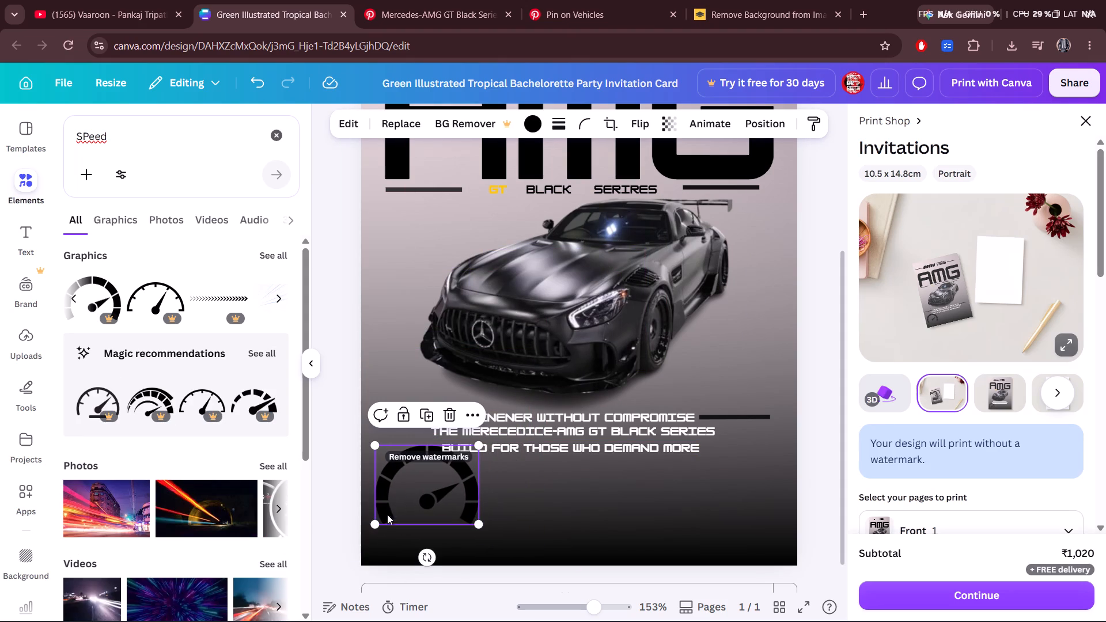
pyautogui.moveTo(376, 522); pyautogui.dragTo(426, 476)
pyautogui.moveTo(456, 466); pyautogui.dragTo(406, 486)
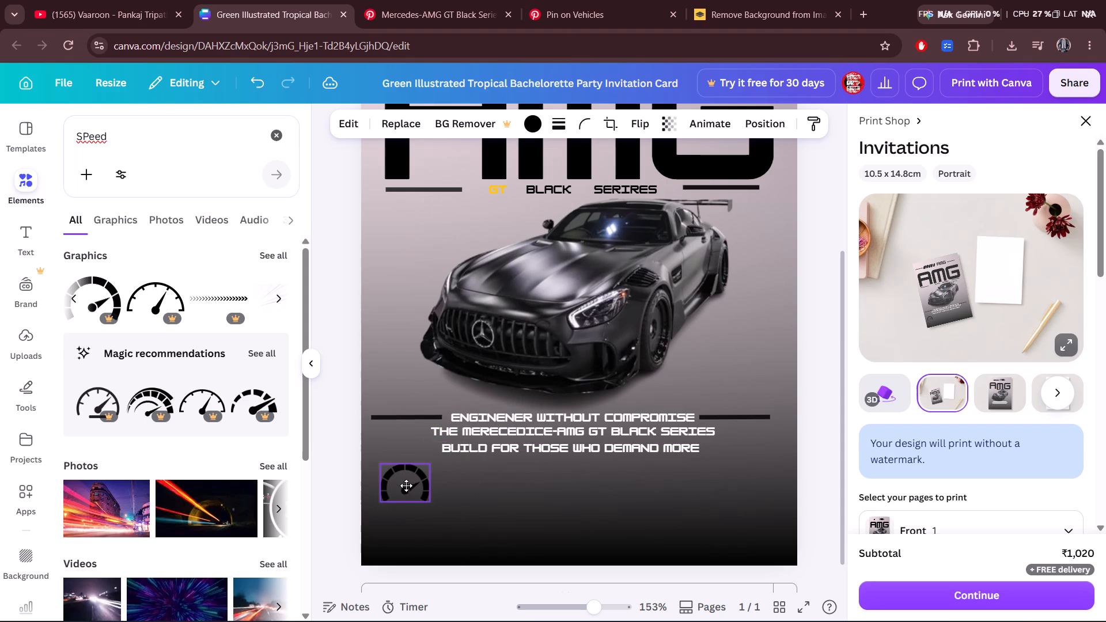
pyautogui.moveTo(406, 486); pyautogui.dragTo(405, 486)
pyautogui.moveTo(381, 501); pyautogui.dragTo(393, 491)
pyautogui.click(406, 479)
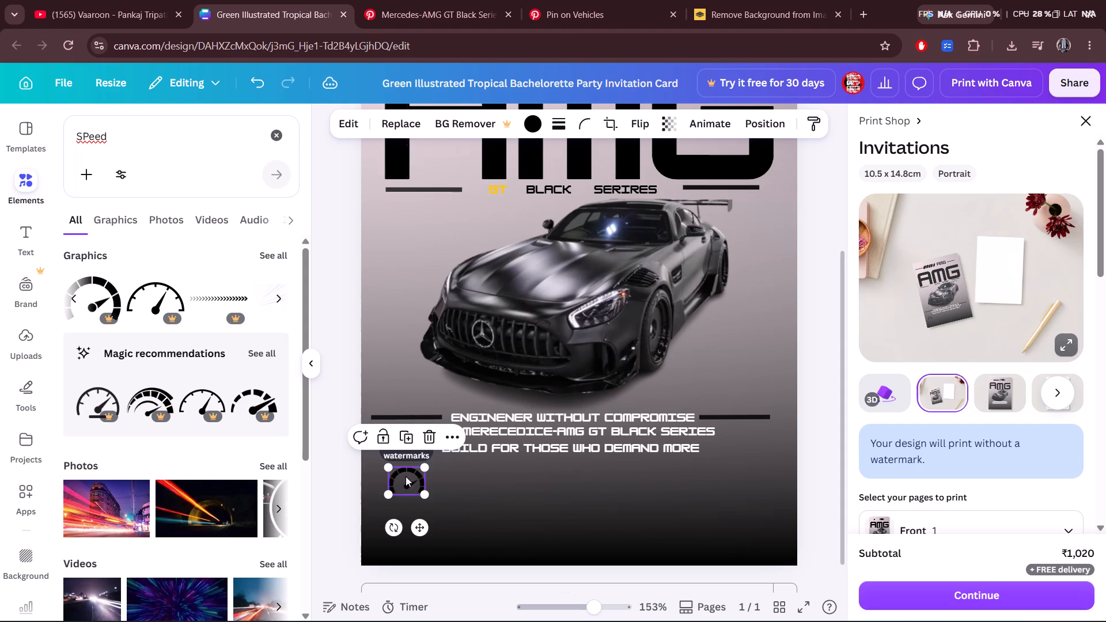
# Switch to YouTube and play the paused "Vaaroon" video.
pyautogui.click(379, 0)
pyautogui.click(141, 0)
pyautogui.click(370, 276)
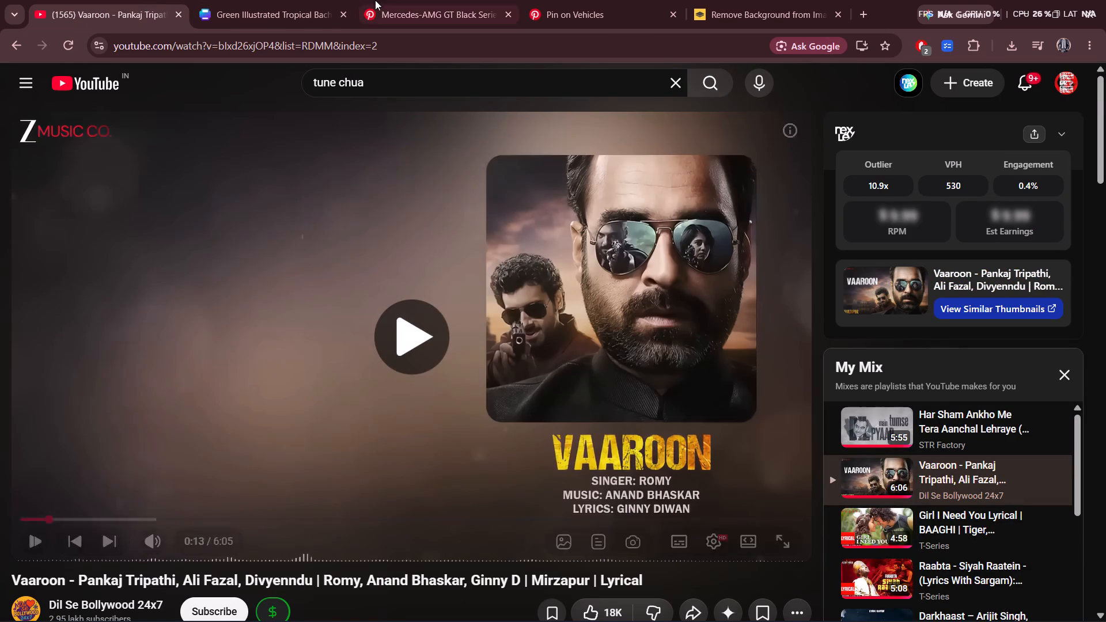
# Adjust the speedometer icon's position below the text lines, using the specification icon row of the Pinterest reference poster as a guide.
pyautogui.click(431, 0)
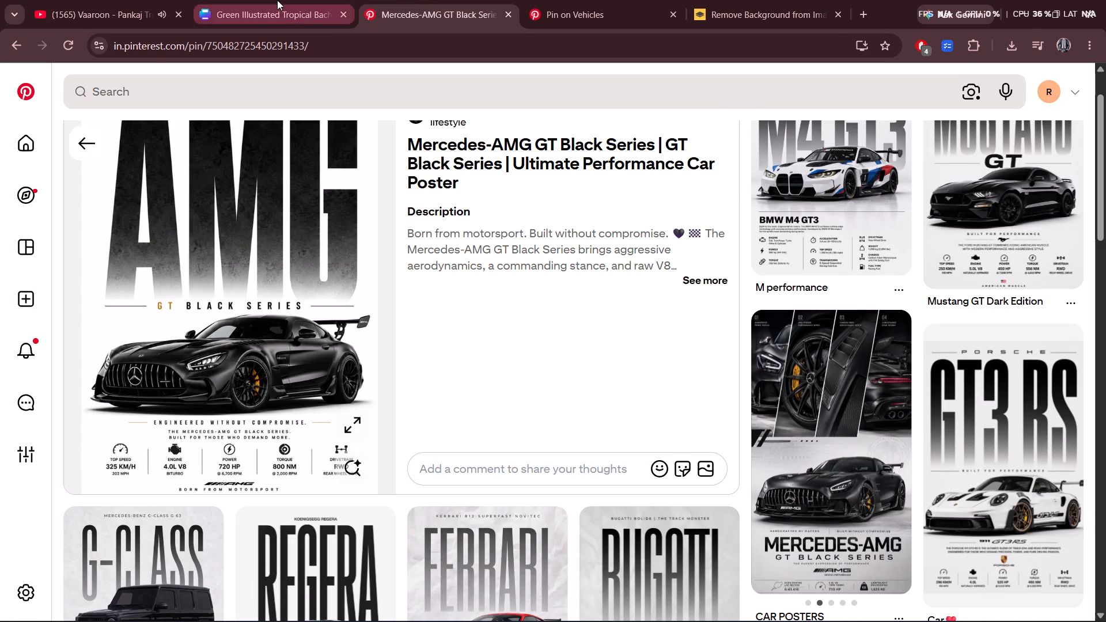
pyautogui.click(277, 0)
pyautogui.click(419, 0)
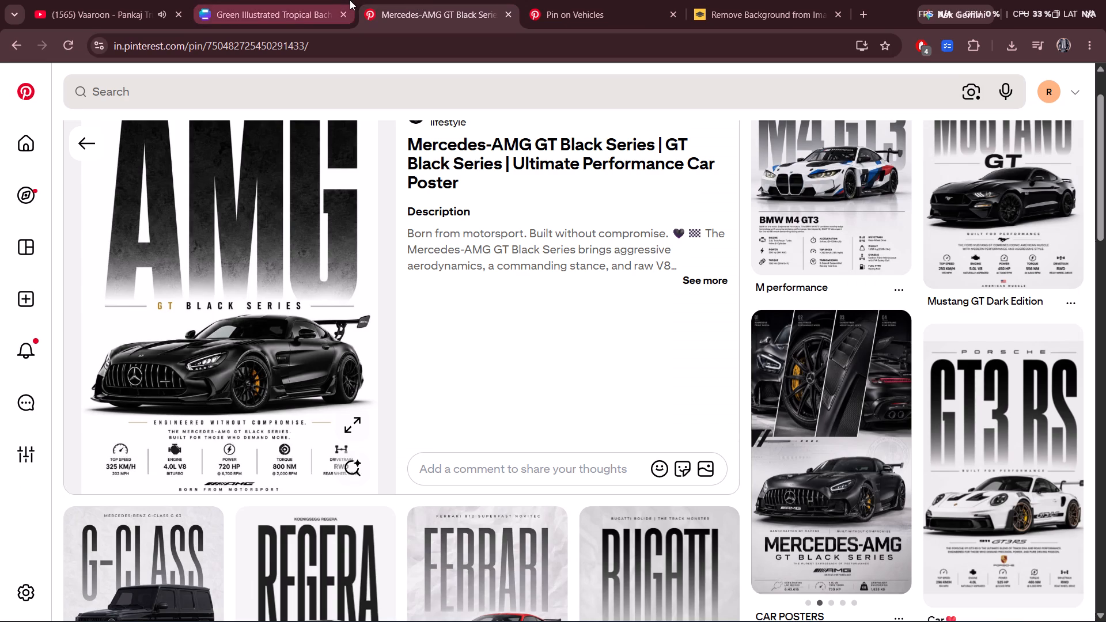
pyautogui.click(350, 0)
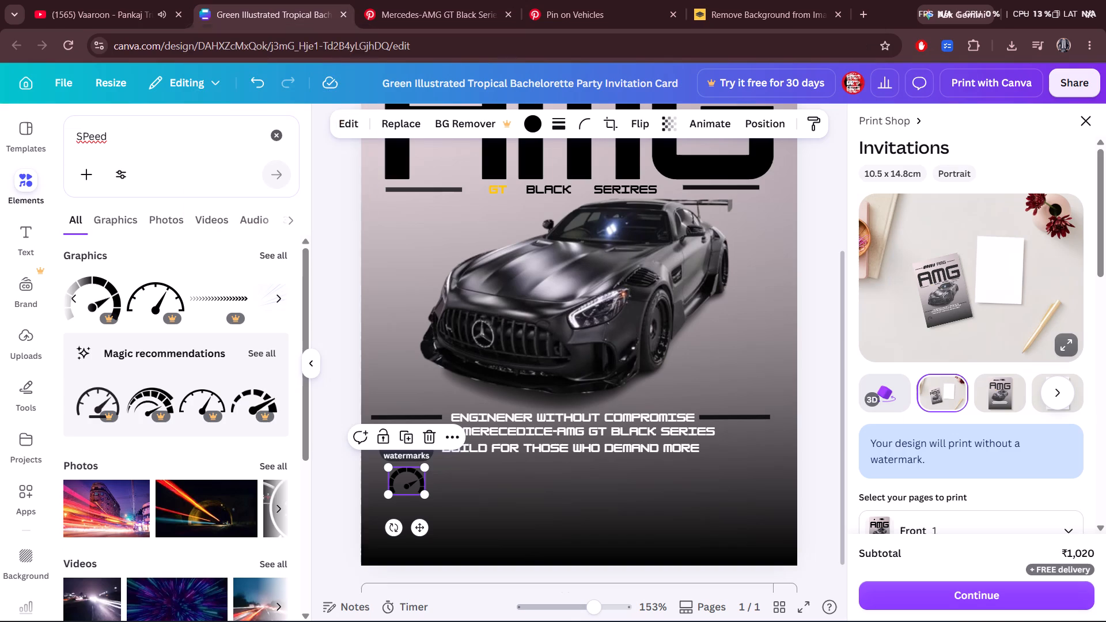
pyautogui.moveTo(400, 478); pyautogui.dragTo(416, 481)
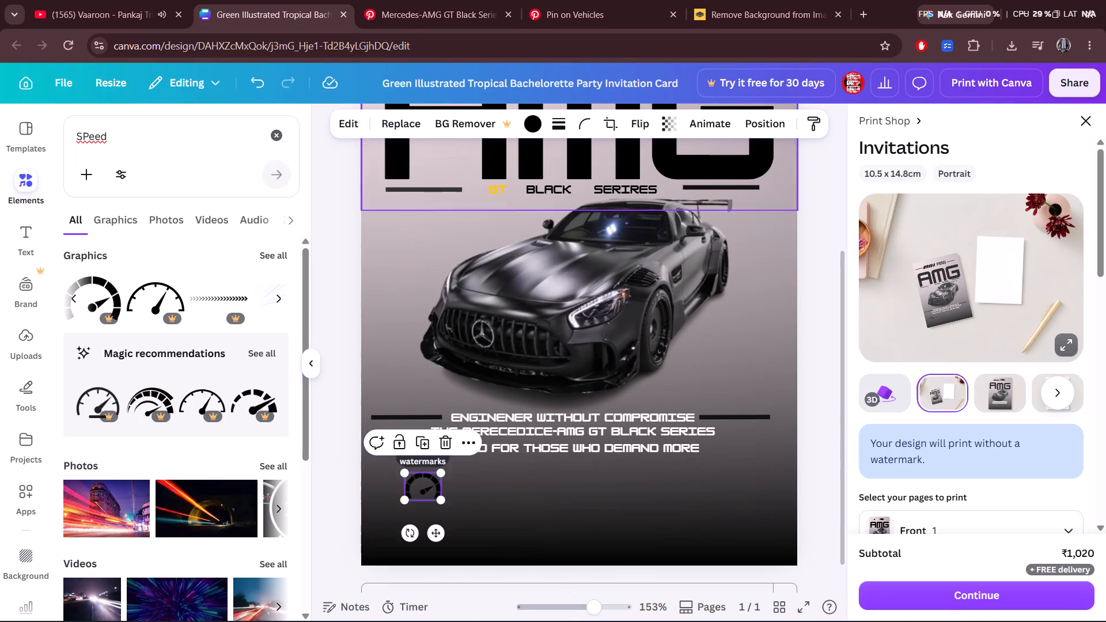
pyautogui.click(389, 0)
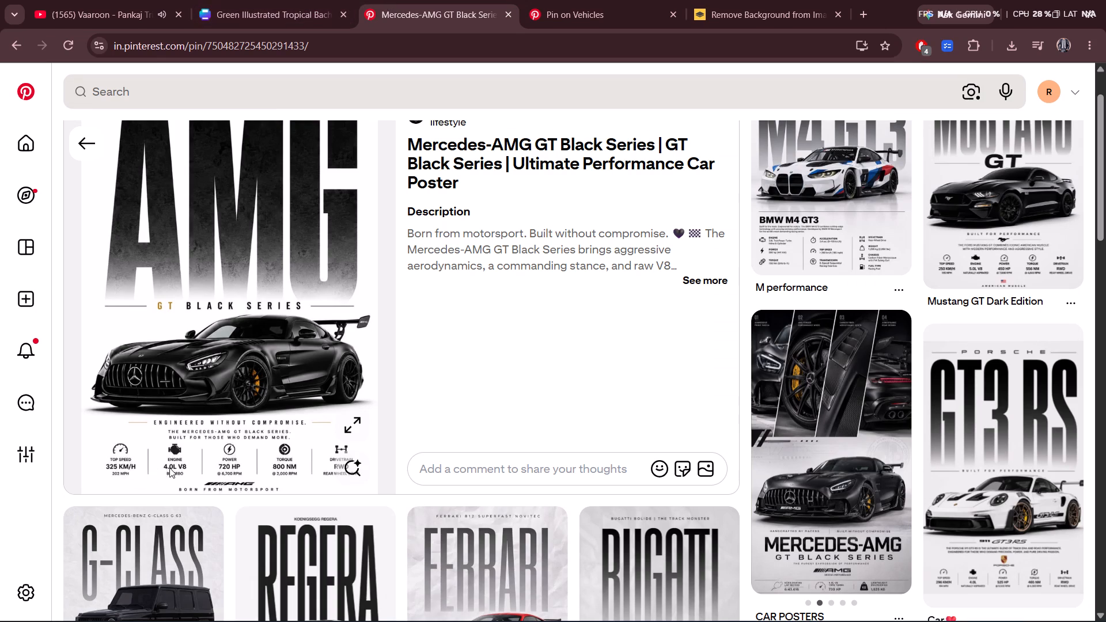
pyautogui.click(450, 0)
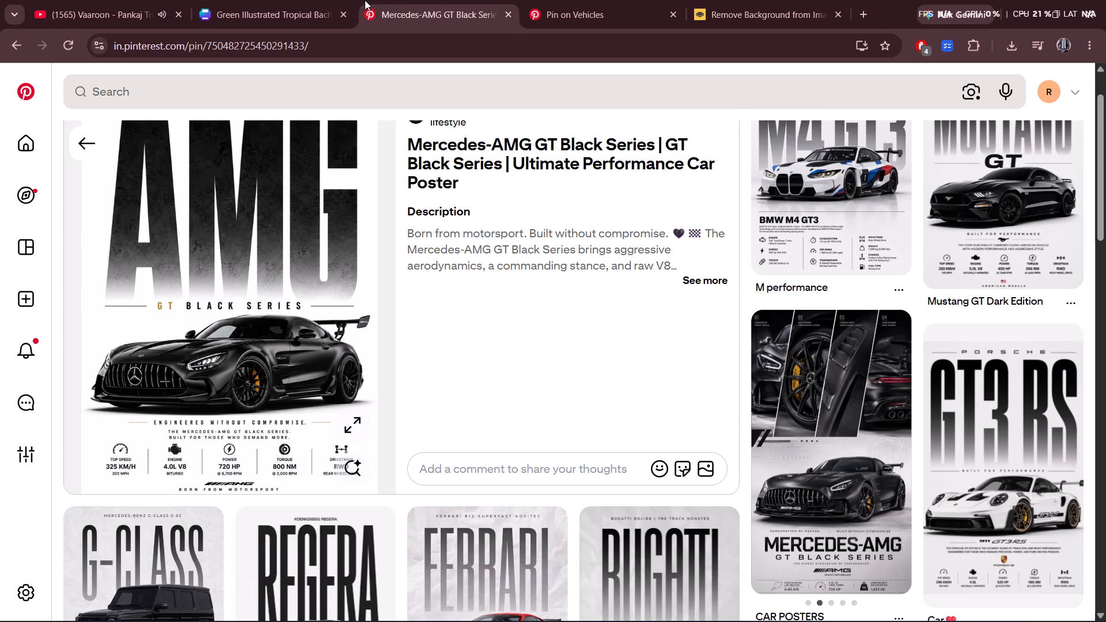
pyautogui.click(362, 0)
pyautogui.click(335, 0)
pyautogui.click(531, 511)
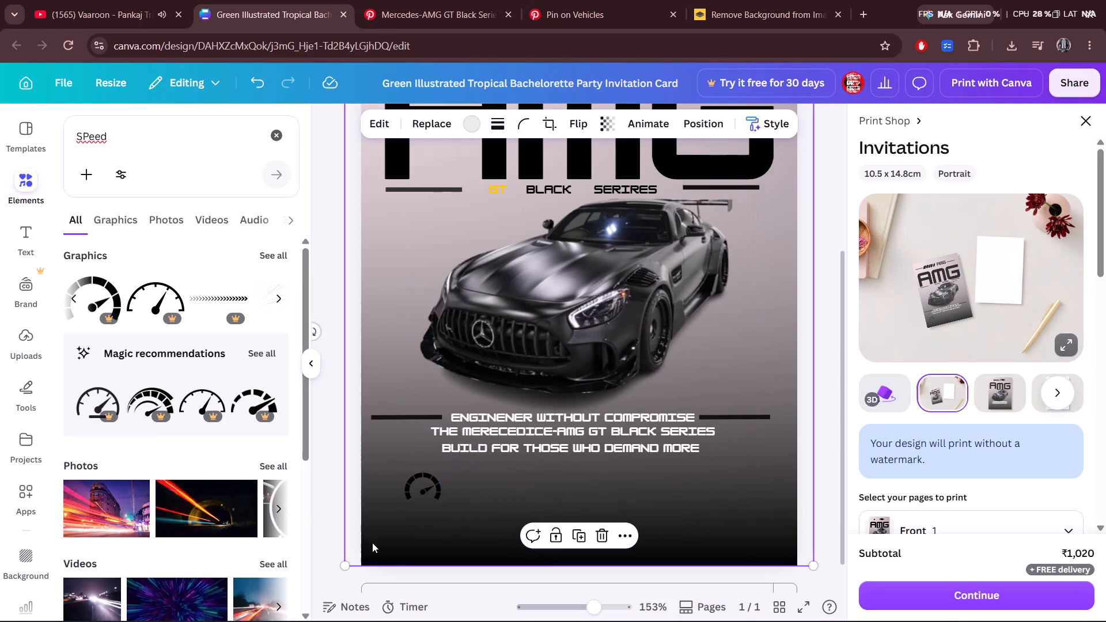
pyautogui.click(422, 495)
pyautogui.moveTo(420, 492); pyautogui.dragTo(410, 487)
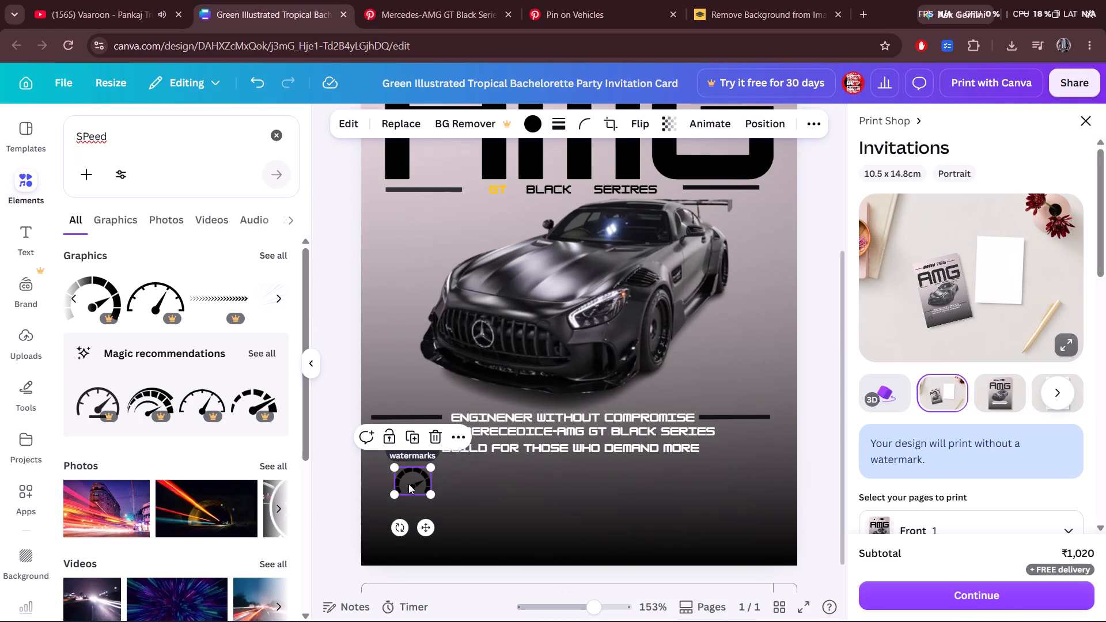
# Duplicate the line beside "ENGINENER WITHOUT COMPROMISE", rotate the copy upright and place it just right of the speedometer icon.
pyautogui.click(396, 412)
pyautogui.click(445, 385)
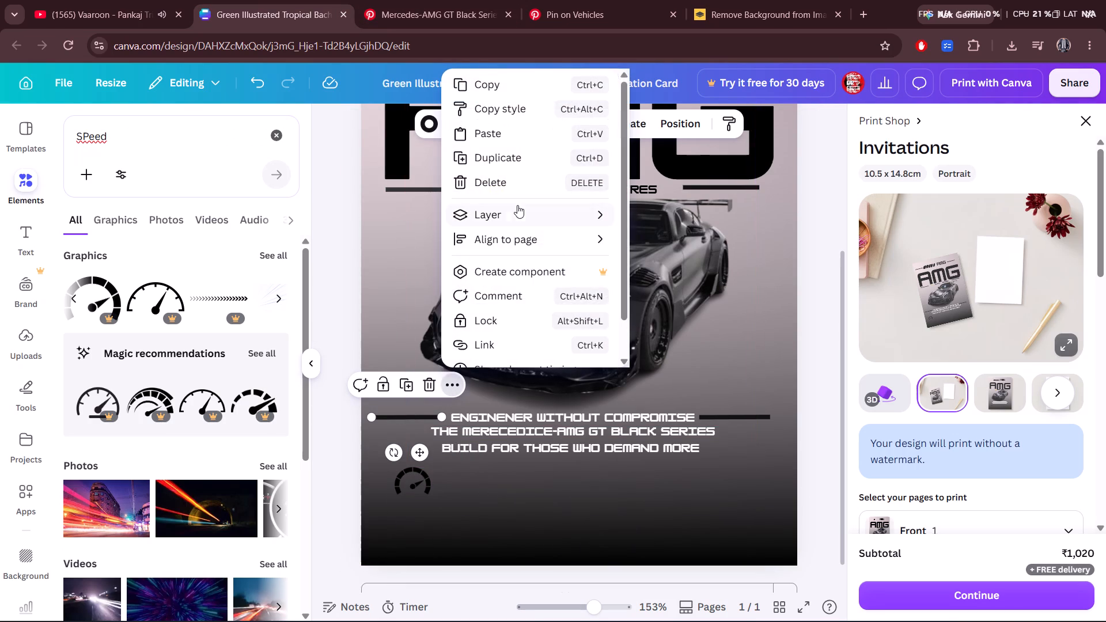
pyautogui.click(517, 165)
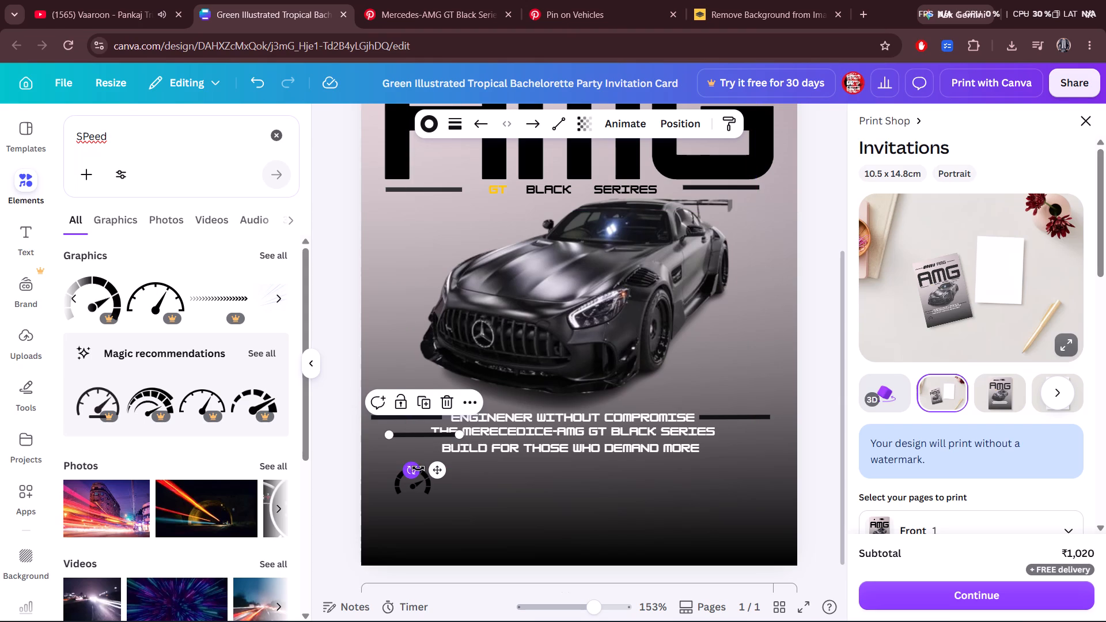
pyautogui.moveTo(418, 468); pyautogui.dragTo(478, 443)
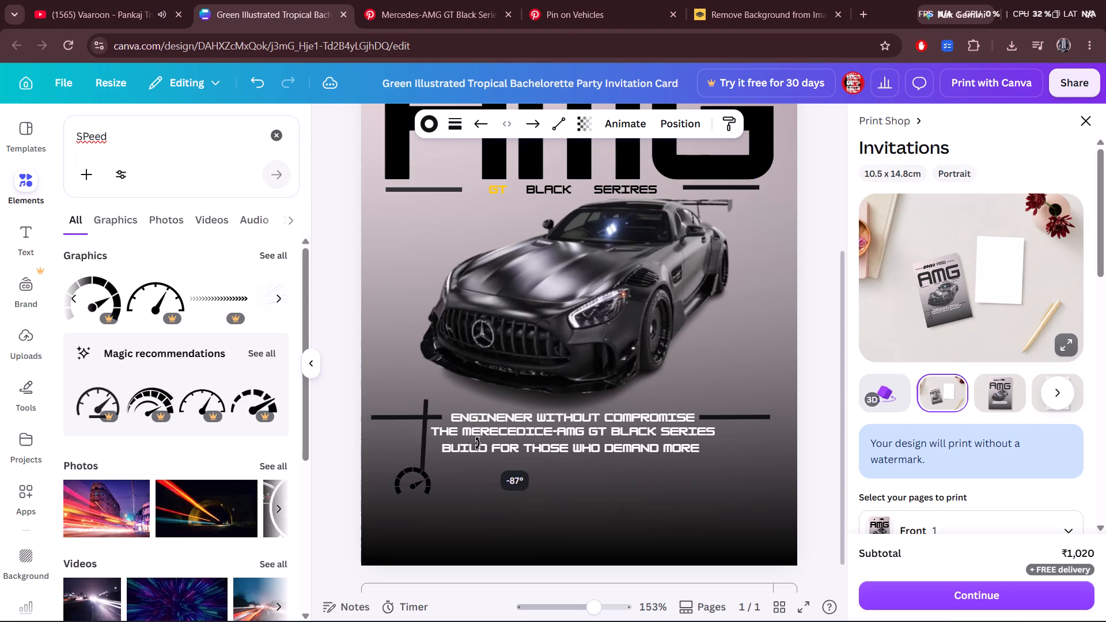
pyautogui.moveTo(478, 443); pyautogui.dragTo(478, 442)
pyautogui.click(428, 443)
pyautogui.moveTo(422, 446); pyautogui.dragTo(450, 472)
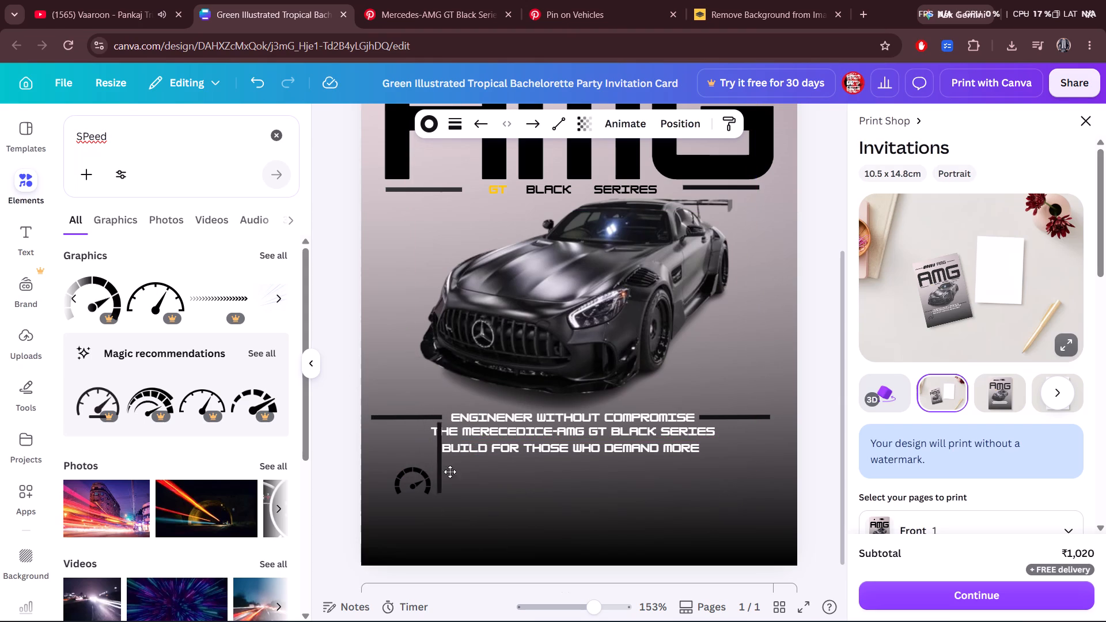
pyautogui.moveTo(450, 472); pyautogui.dragTo(451, 511)
# Shorten the vertical line beside the speedometer icon to roughly the icon's height.
pyautogui.moveTo(447, 536); pyautogui.dragTo(446, 536)
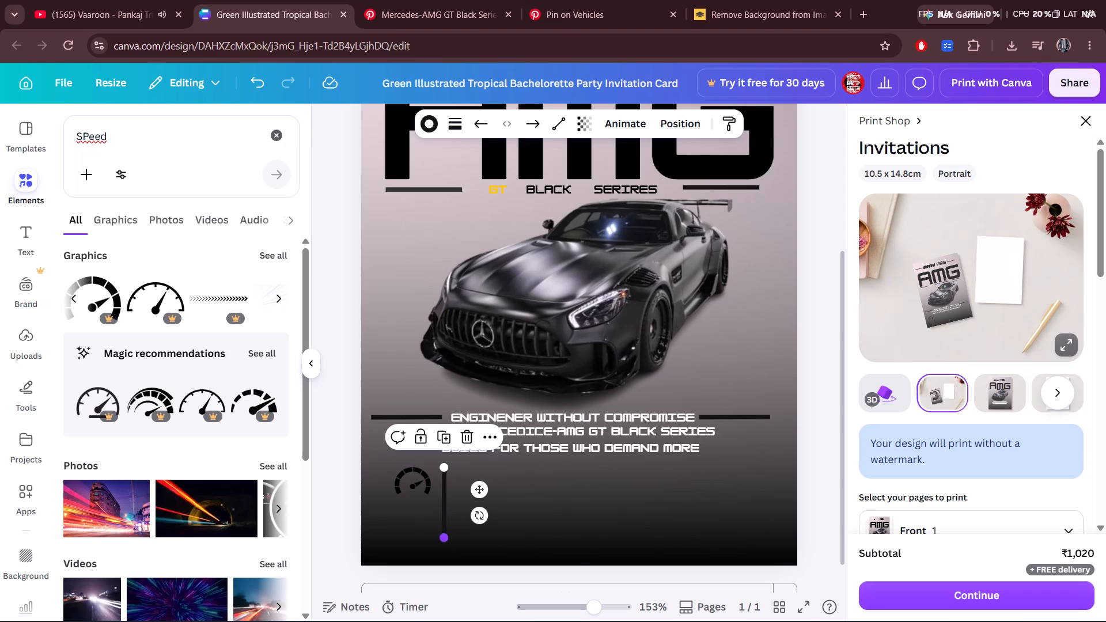
pyautogui.moveTo(446, 536); pyautogui.dragTo(448, 498)
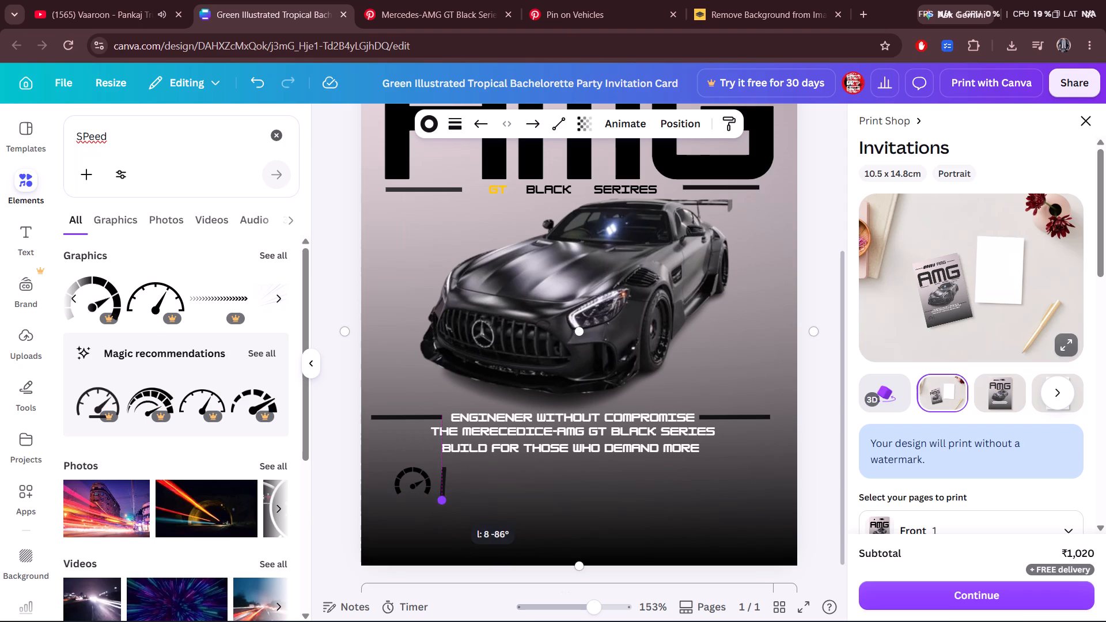
pyautogui.moveTo(448, 498); pyautogui.dragTo(446, 504)
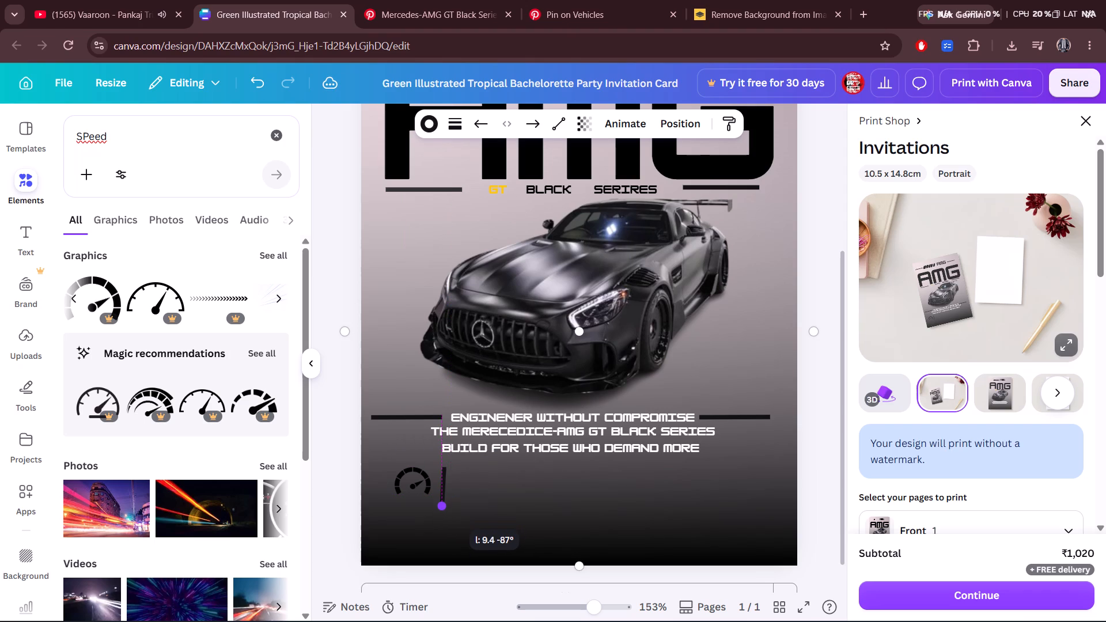
pyautogui.moveTo(446, 504); pyautogui.dragTo(446, 499)
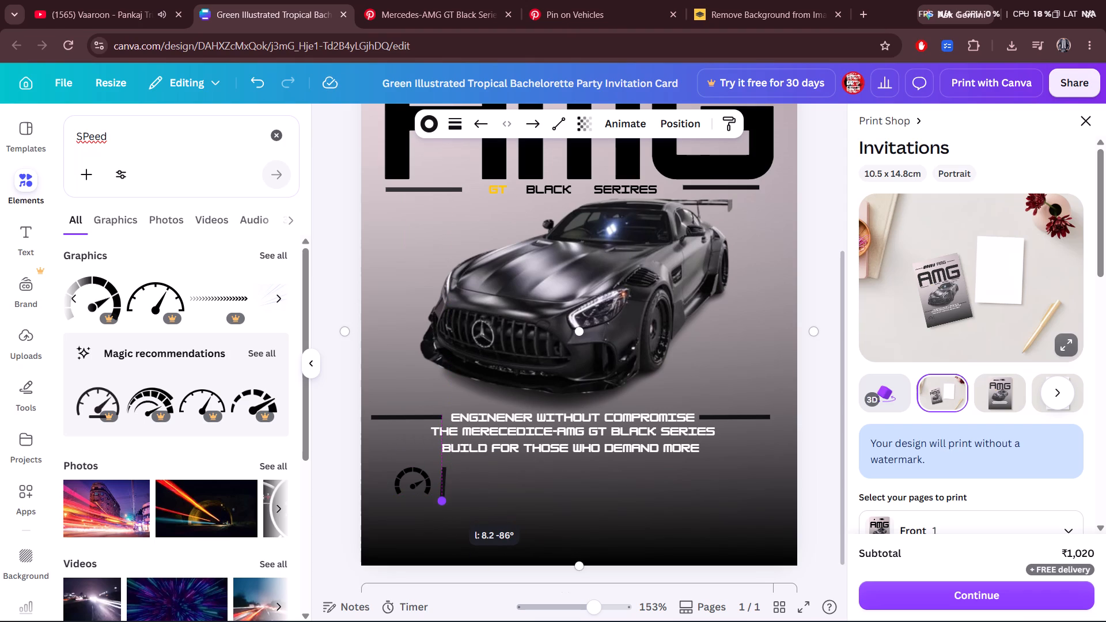
pyautogui.moveTo(446, 499); pyautogui.dragTo(448, 501)
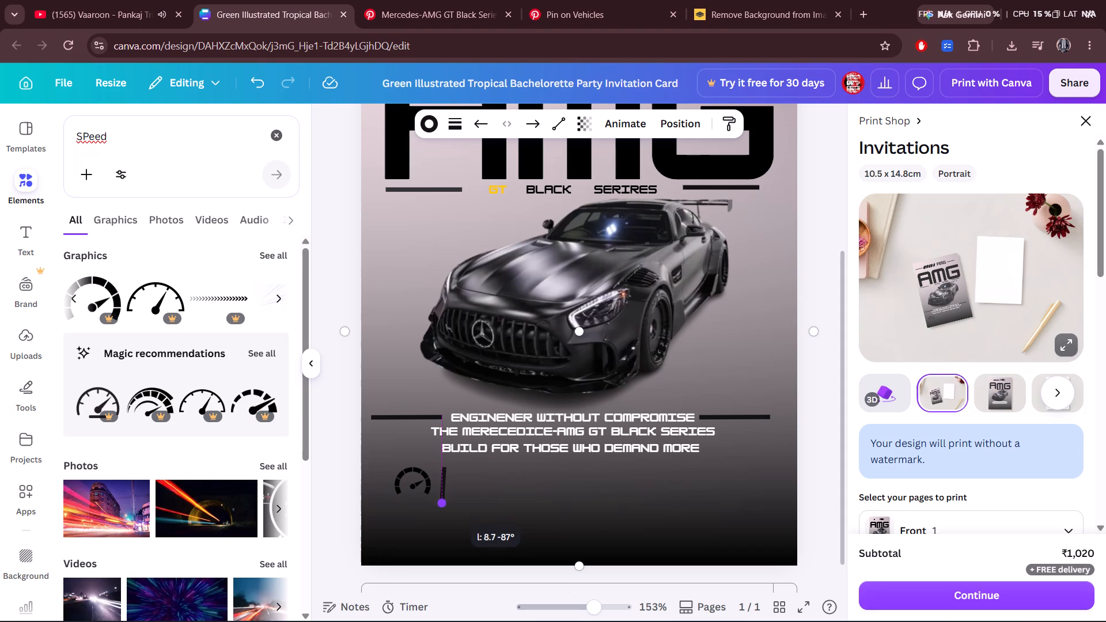
pyautogui.moveTo(448, 501); pyautogui.dragTo(449, 496)
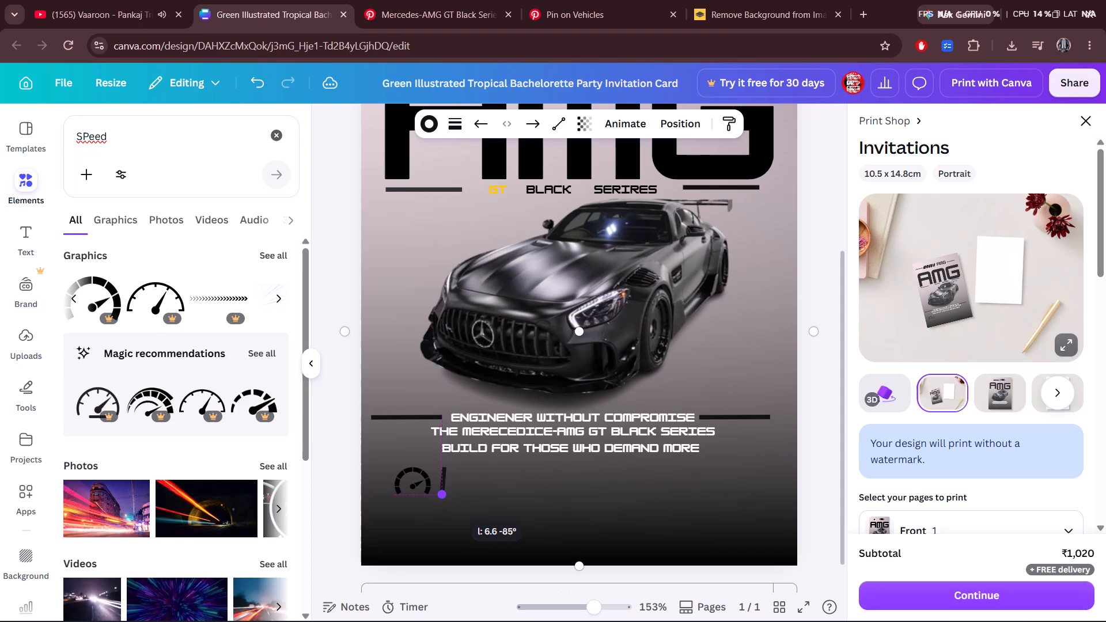
pyautogui.moveTo(449, 496); pyautogui.dragTo(449, 499)
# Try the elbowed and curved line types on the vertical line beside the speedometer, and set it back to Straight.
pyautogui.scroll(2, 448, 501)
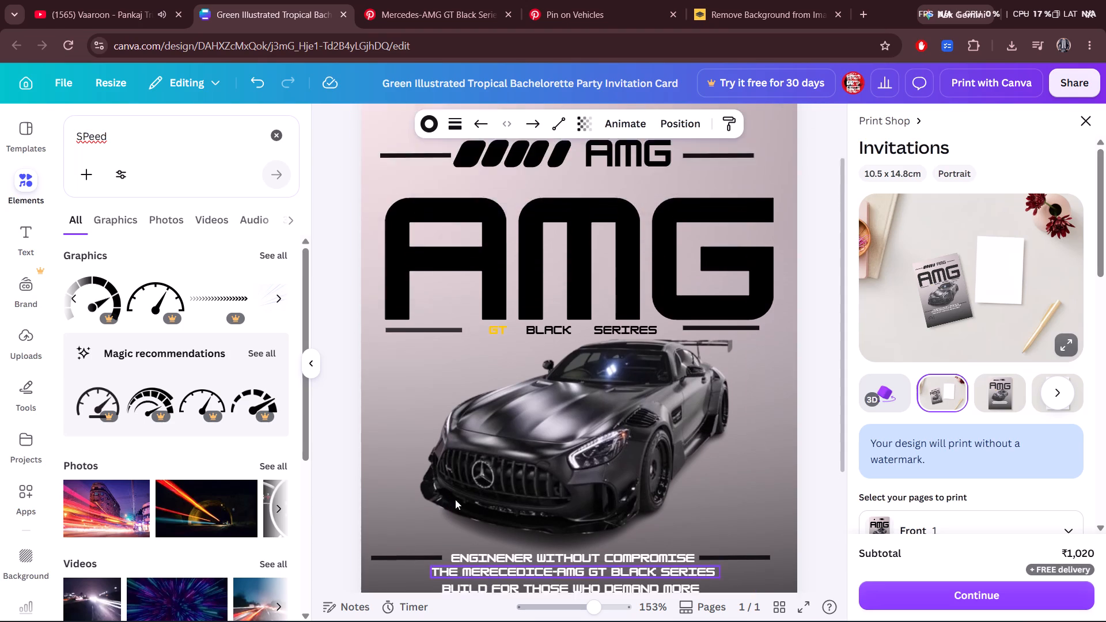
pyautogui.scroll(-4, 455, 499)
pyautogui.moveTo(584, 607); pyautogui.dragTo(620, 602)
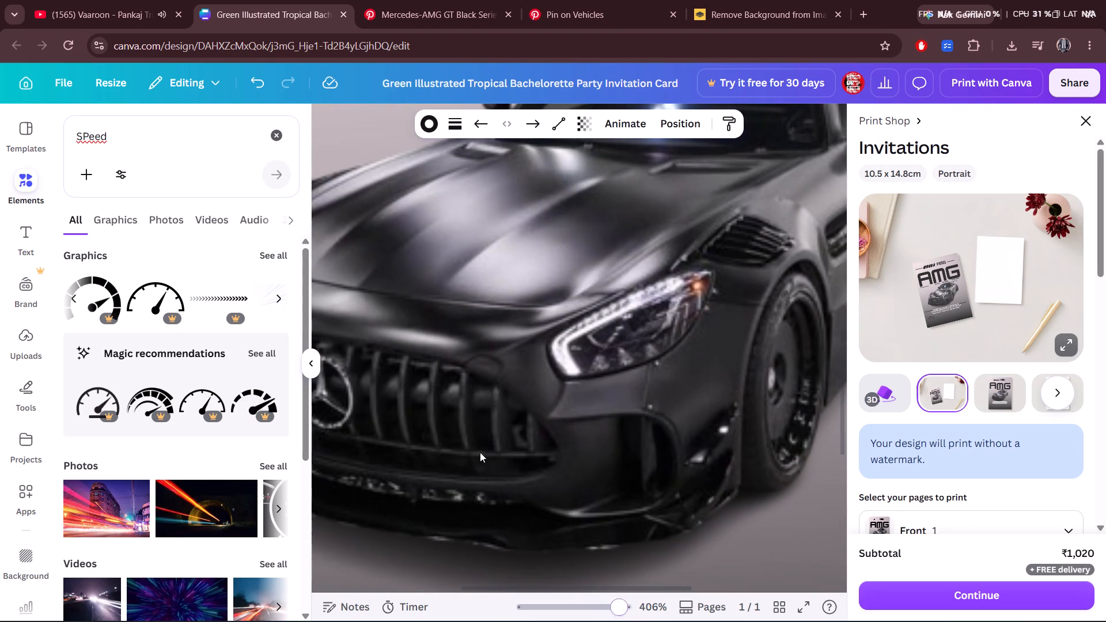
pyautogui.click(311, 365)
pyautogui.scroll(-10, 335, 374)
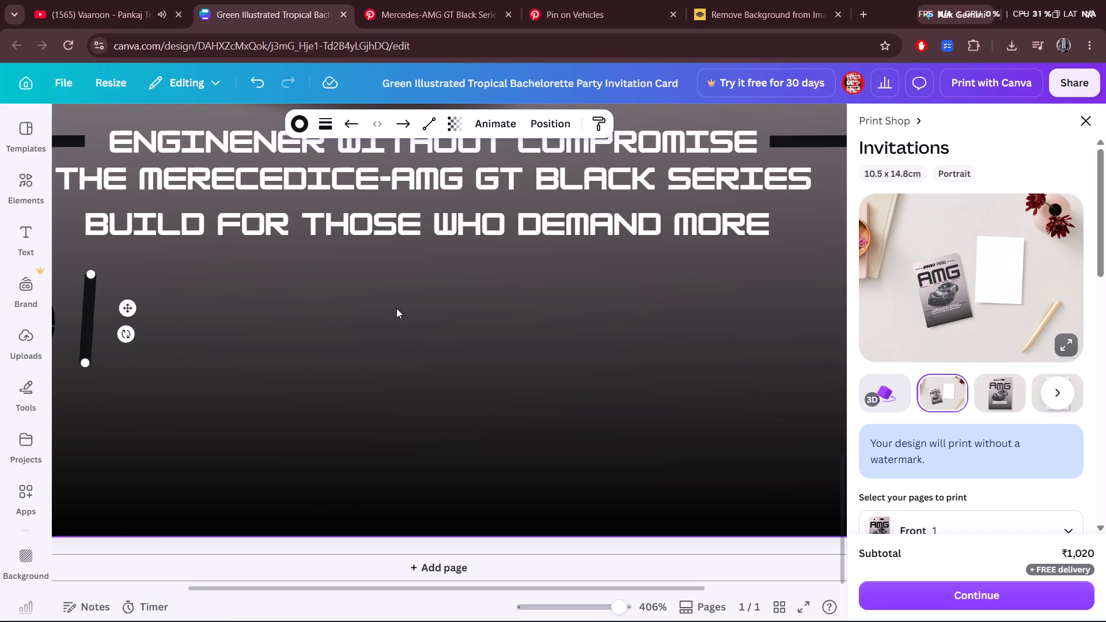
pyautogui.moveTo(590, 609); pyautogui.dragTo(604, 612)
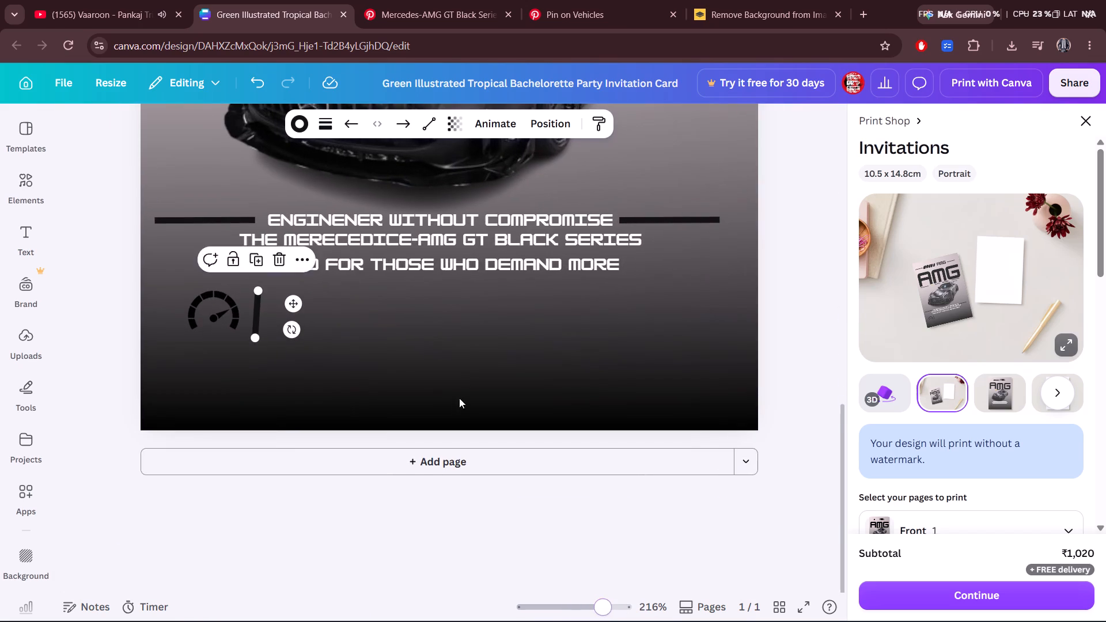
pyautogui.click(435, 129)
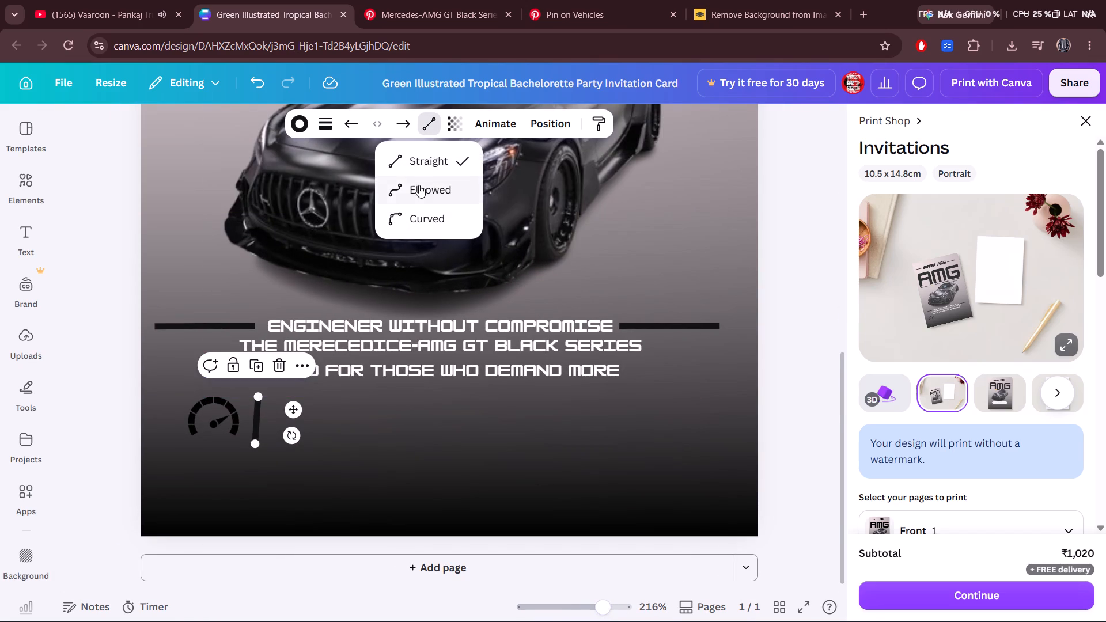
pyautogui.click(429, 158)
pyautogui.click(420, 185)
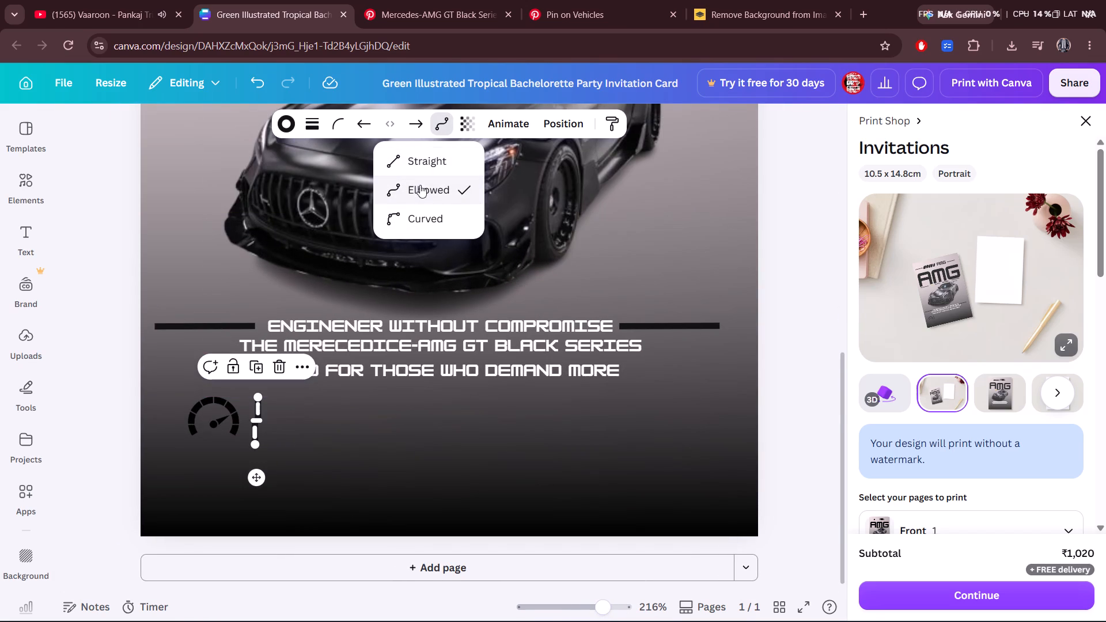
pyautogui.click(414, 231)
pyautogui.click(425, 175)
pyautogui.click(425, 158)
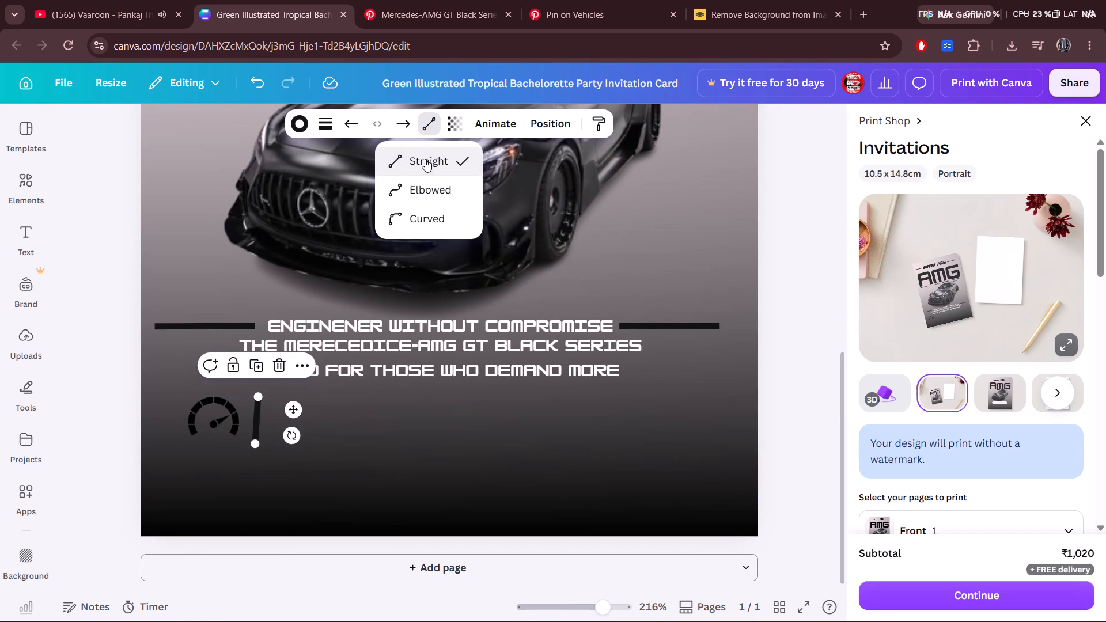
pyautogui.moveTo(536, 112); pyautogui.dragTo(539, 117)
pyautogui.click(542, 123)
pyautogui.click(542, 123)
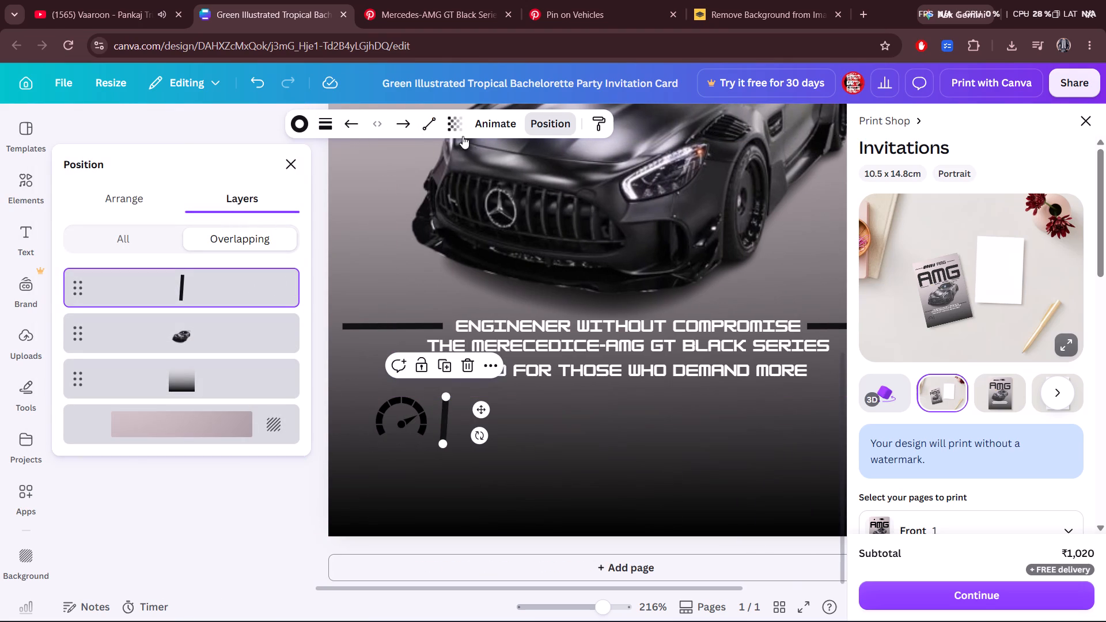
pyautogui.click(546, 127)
# Change the stroke color of the vertical line beside the speedometer to white.
pyautogui.click(301, 122)
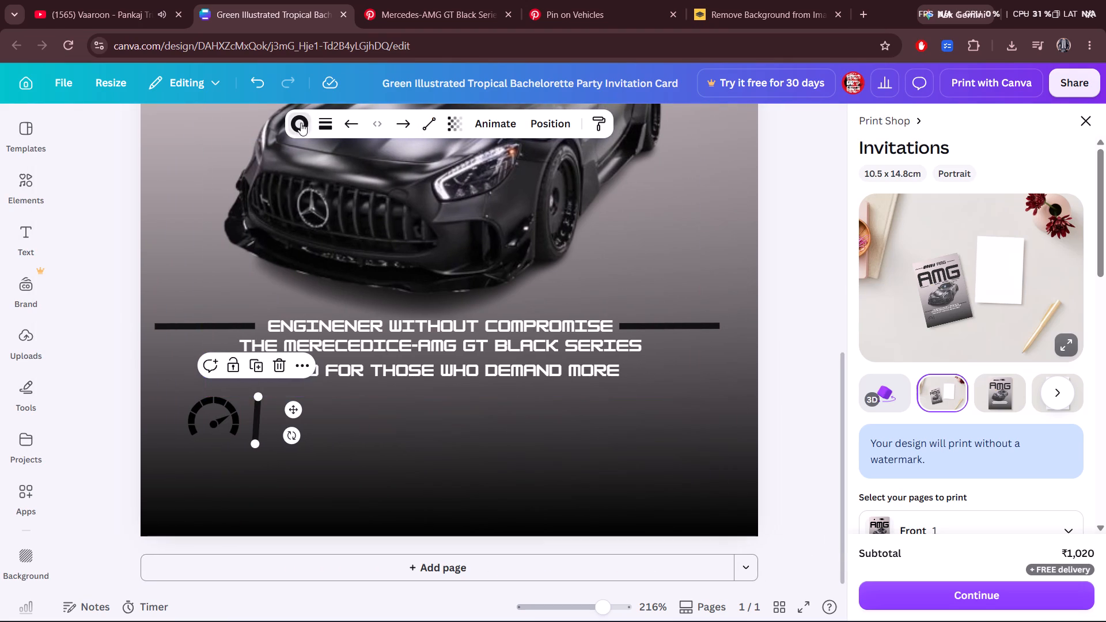
pyautogui.click(112, 337)
pyautogui.click(111, 318)
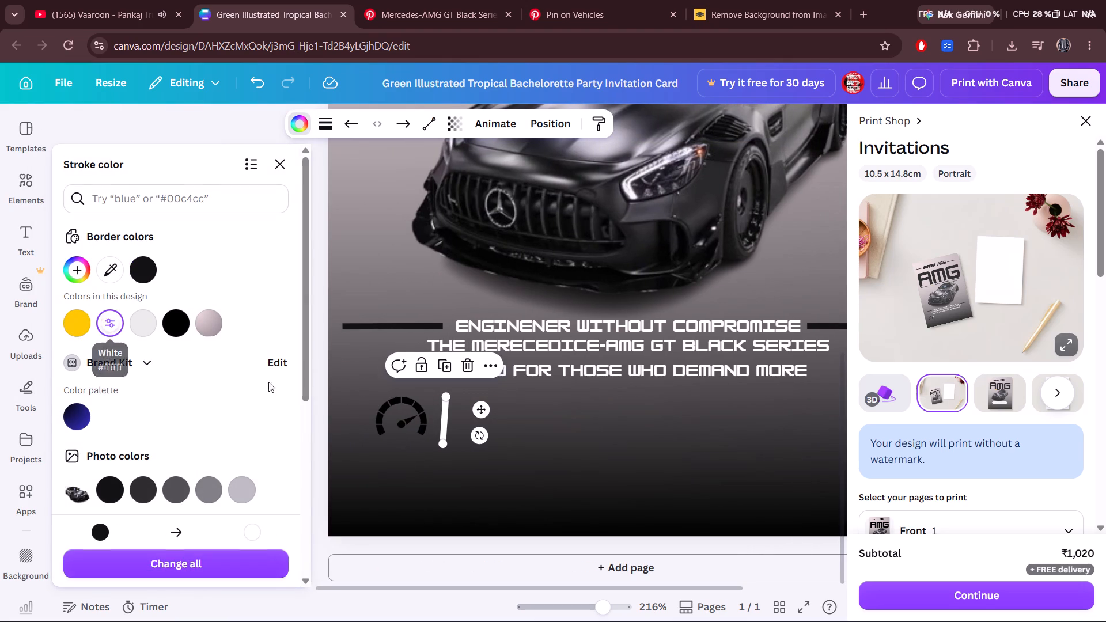
pyautogui.click(346, 416)
# Straighten the white line to fully upright and extend its upper end to just below the "BUILD FOR THOSE WHO DEMAND MORE" text.
pyautogui.click(194, 414)
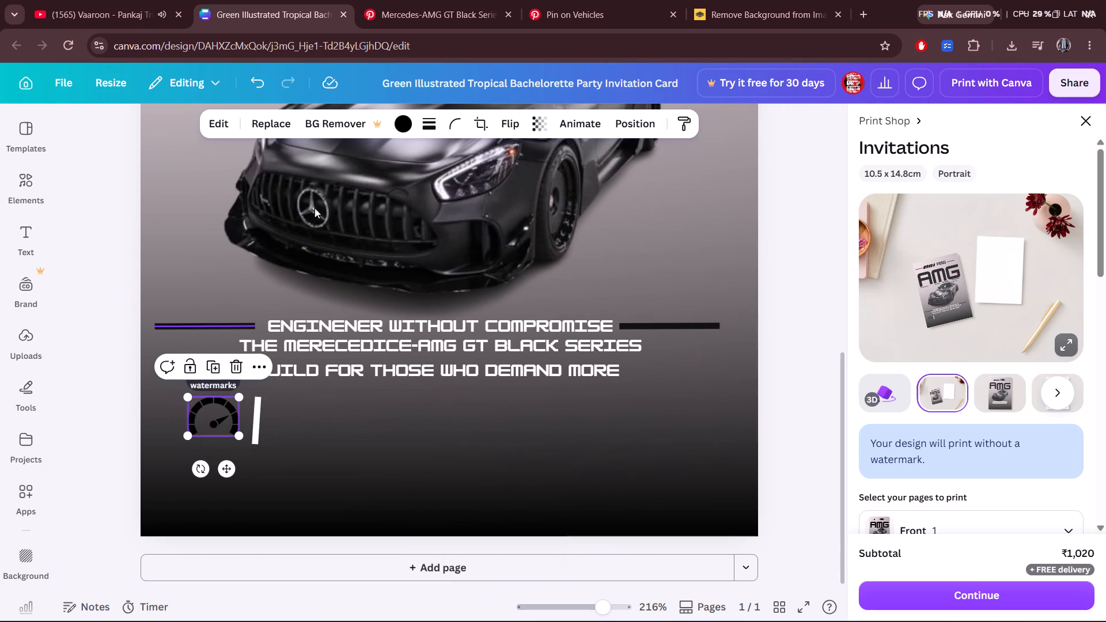
pyautogui.click(252, 415)
pyautogui.moveTo(260, 396); pyautogui.dragTo(256, 376)
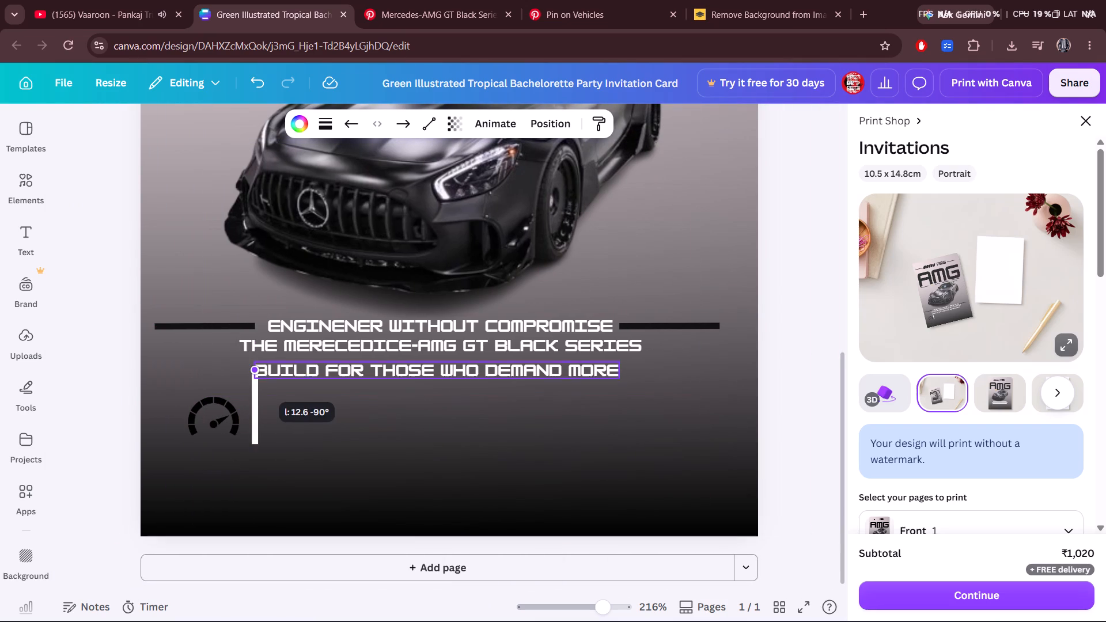
pyautogui.moveTo(256, 376); pyautogui.dragTo(260, 384)
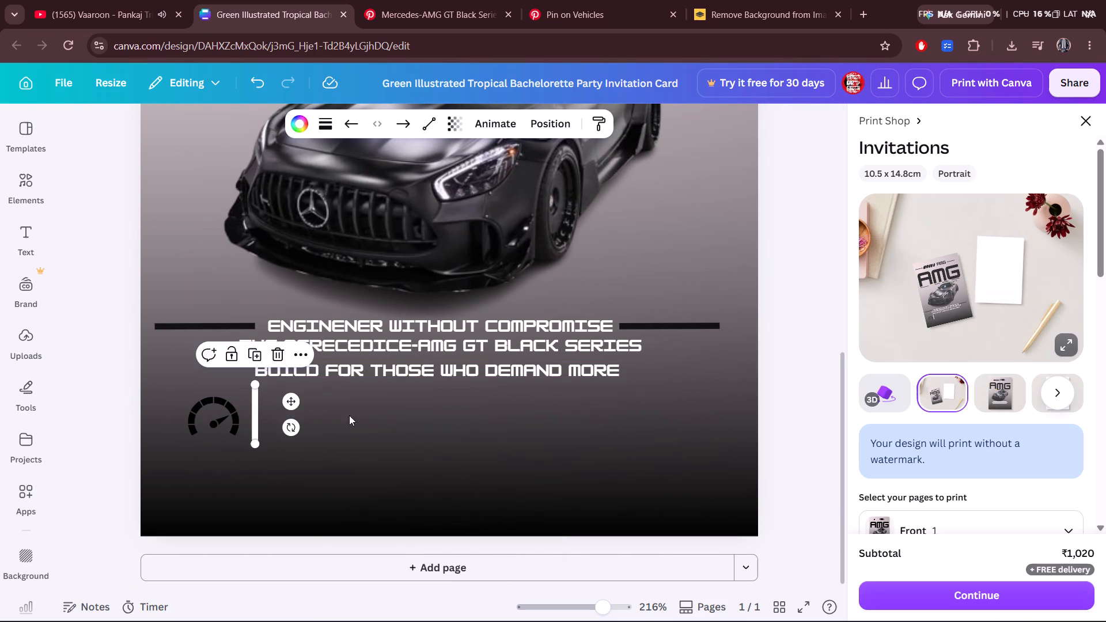
pyautogui.click(365, 415)
# Check the specification icons on the Pinterest reference poster, and search Canva's elements for "engine" graphics.
pyautogui.click(425, 9)
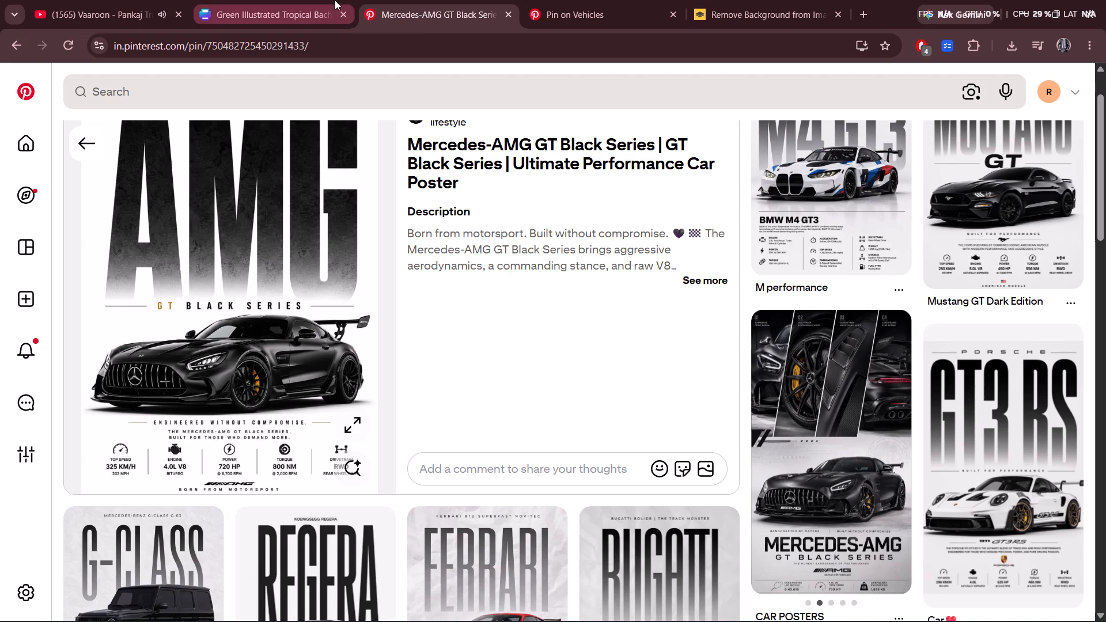
pyautogui.click(335, 0)
pyautogui.click(27, 182)
pyautogui.doubleClick(237, 130)
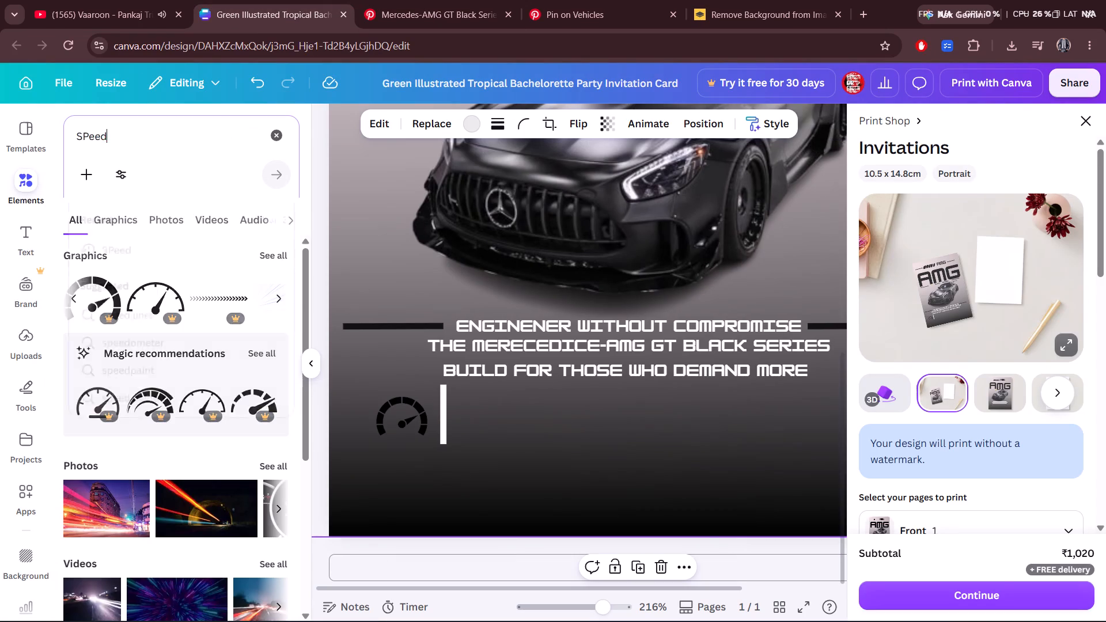
pyautogui.write('engine')
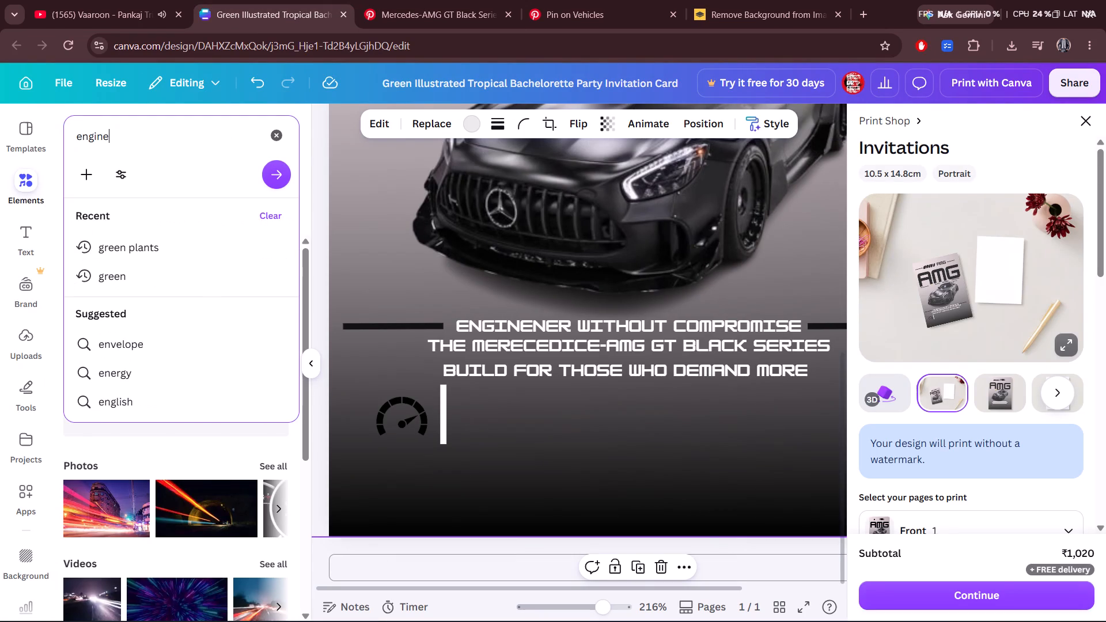
pyautogui.press('Return')
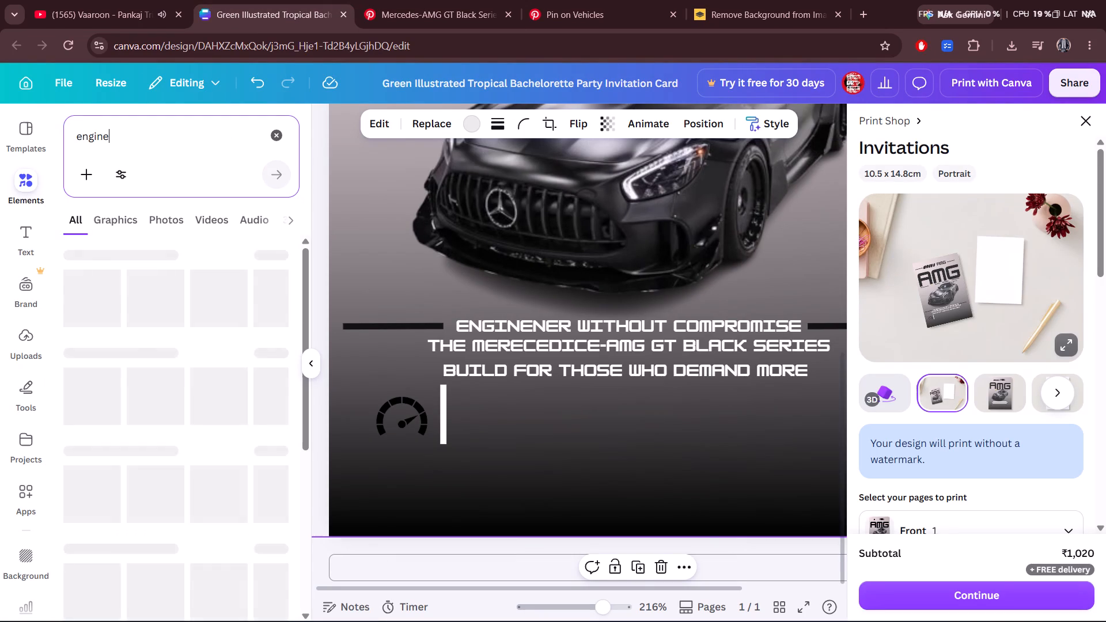
pyautogui.click(272, 266)
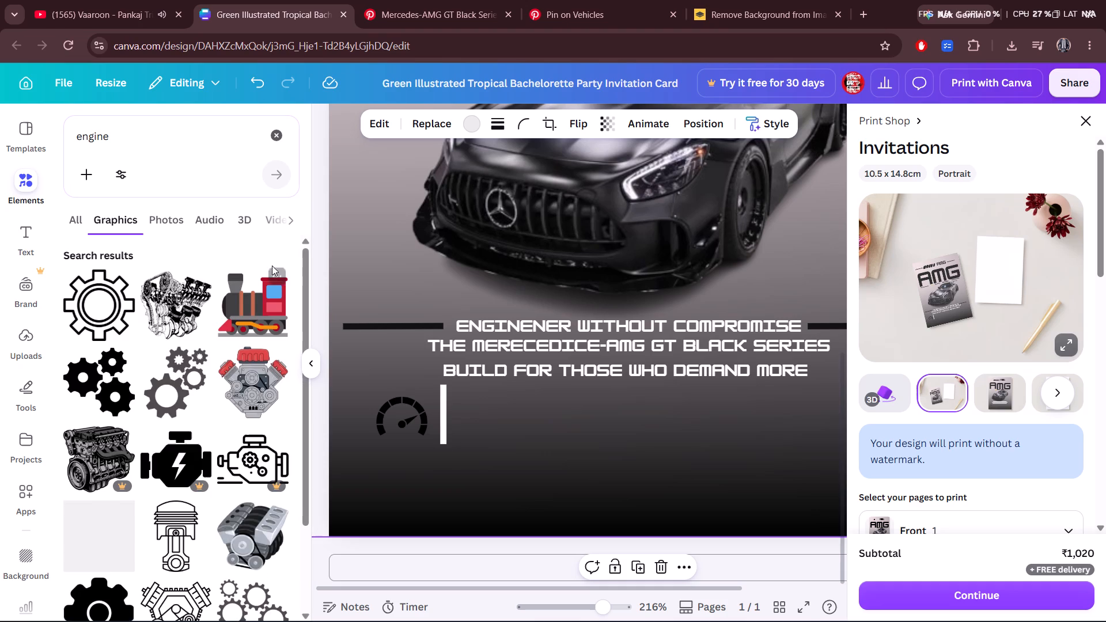
# Add the black engine graphic with a lightning bolt, matching the reference, and shrink it into place just right of the white divider.
pyautogui.click(396, 0)
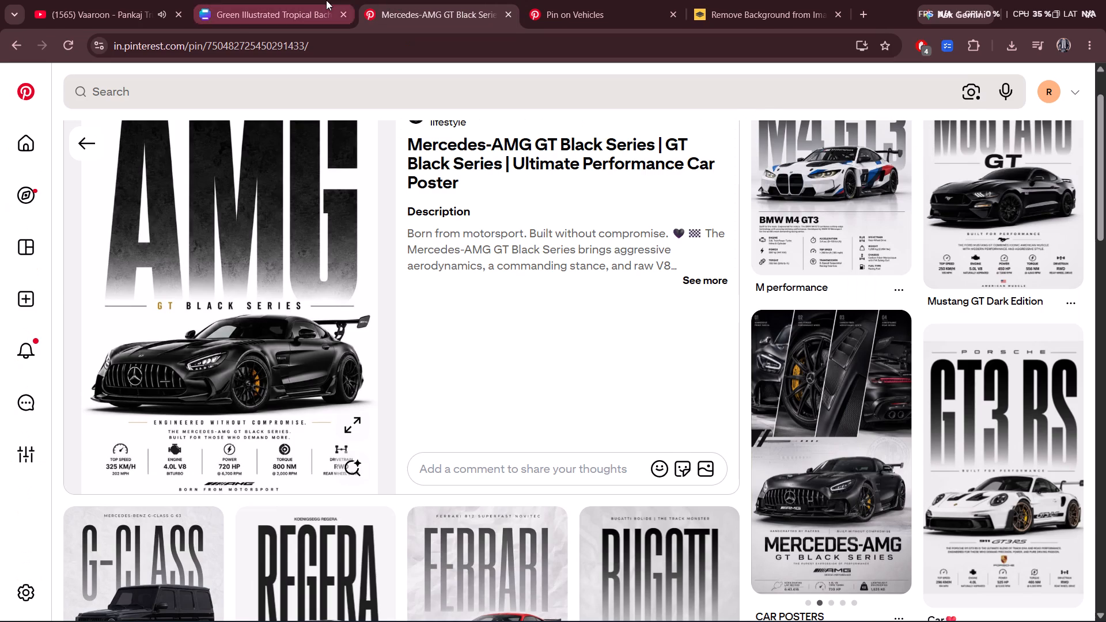
pyautogui.click(326, 0)
pyautogui.scroll(-3, 221, 430)
pyautogui.click(157, 333)
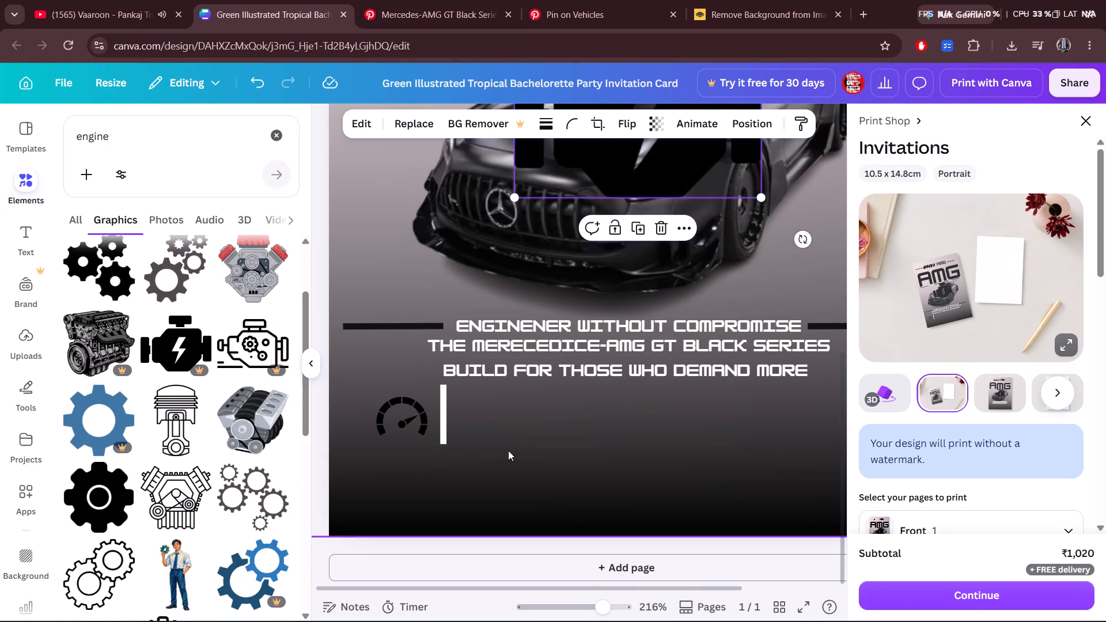
pyautogui.moveTo(602, 179); pyautogui.dragTo(543, 500)
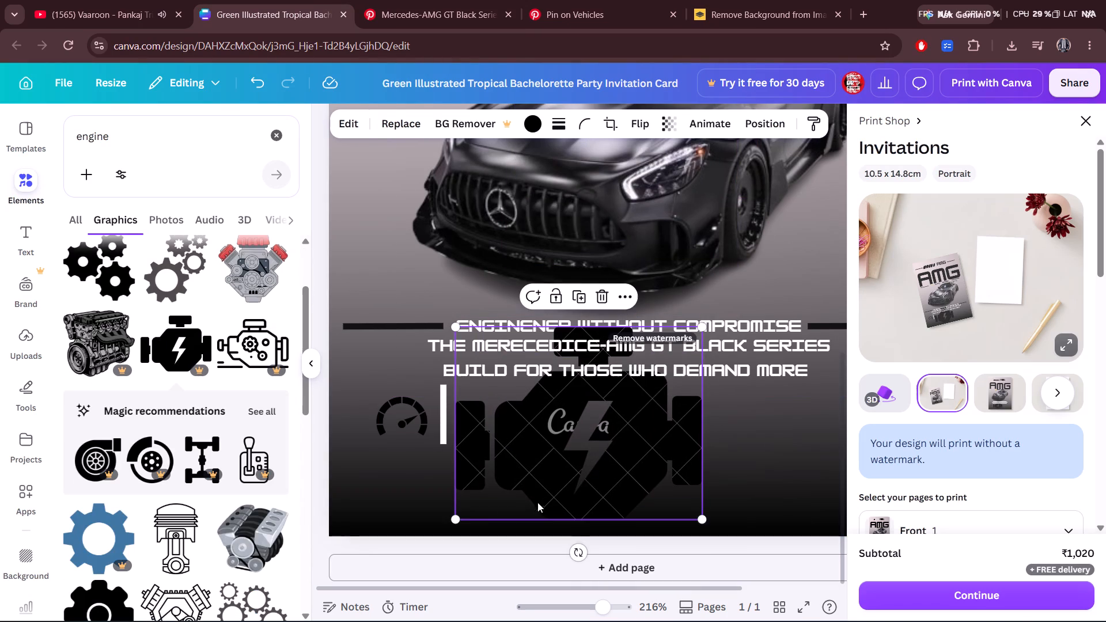
pyautogui.moveTo(456, 519); pyautogui.dragTo(637, 386)
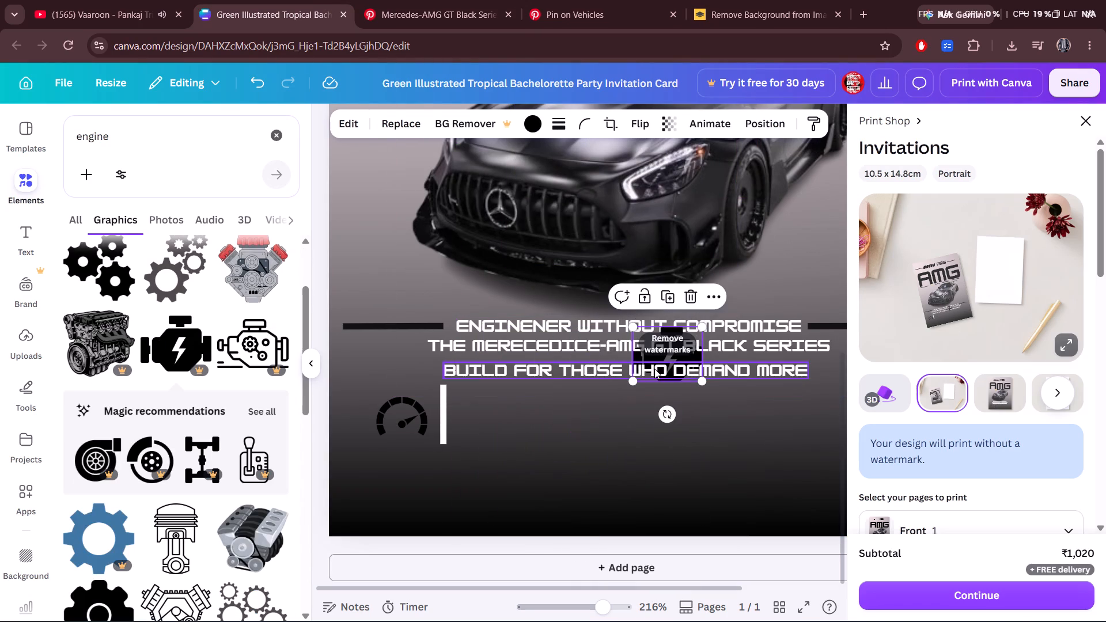
pyautogui.moveTo(671, 356); pyautogui.dragTo(492, 416)
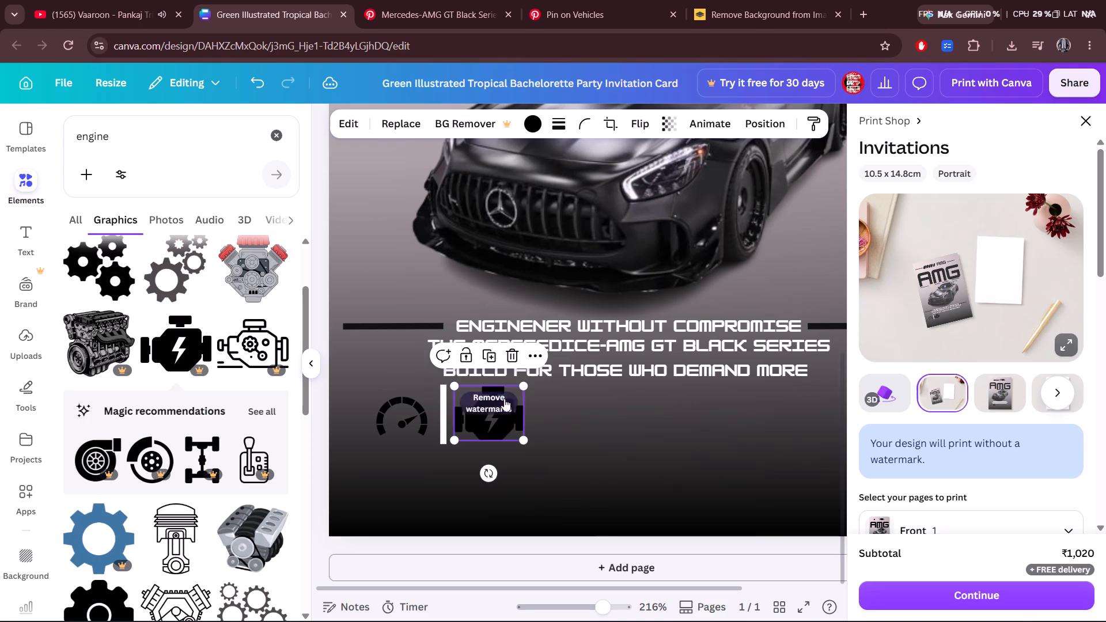
pyautogui.moveTo(525, 390); pyautogui.dragTo(501, 427)
pyautogui.moveTo(473, 426); pyautogui.dragTo(480, 404)
# Shrink the speedometer icon slightly and raise it level with the engine icon.
pyautogui.click(399, 420)
pyautogui.moveTo(398, 420); pyautogui.dragTo(398, 412)
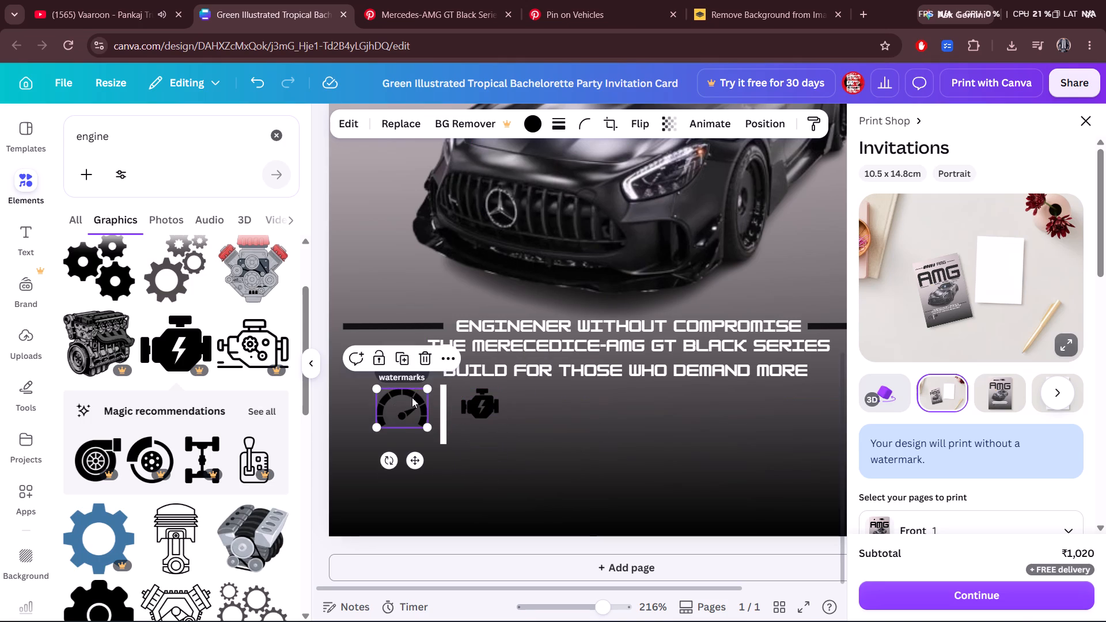
pyautogui.moveTo(423, 389); pyautogui.dragTo(416, 401)
pyautogui.moveTo(400, 411); pyautogui.dragTo(401, 409)
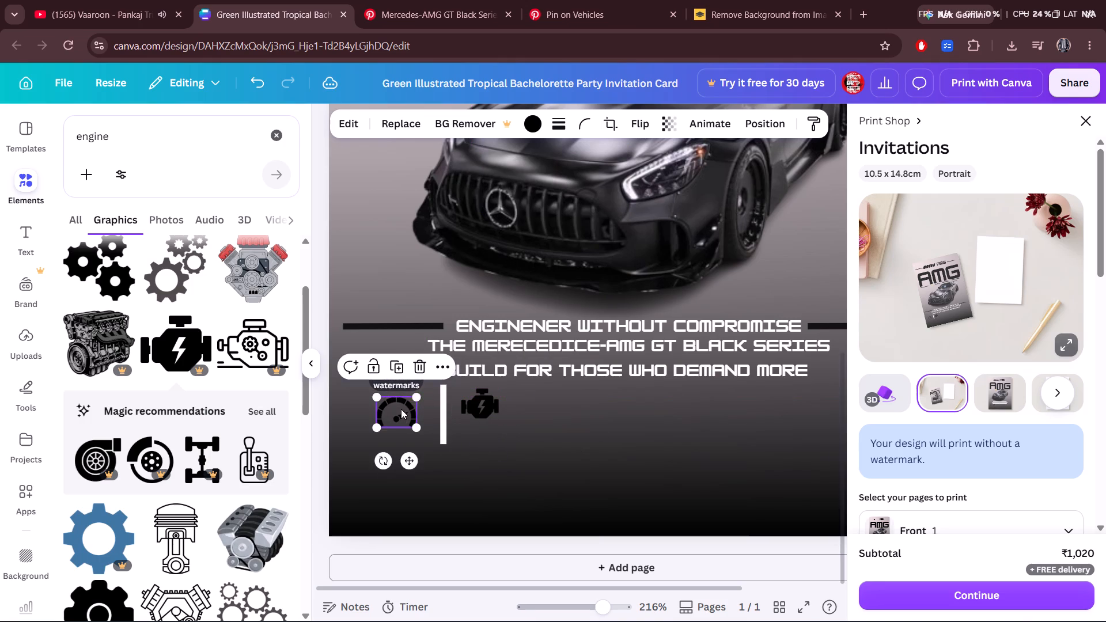
pyautogui.moveTo(401, 409); pyautogui.dragTo(403, 405)
# Adjust the lower end of the white divider line while keeping it upright, and compare with the Pinterest reference's dividers.
pyautogui.click(434, 429)
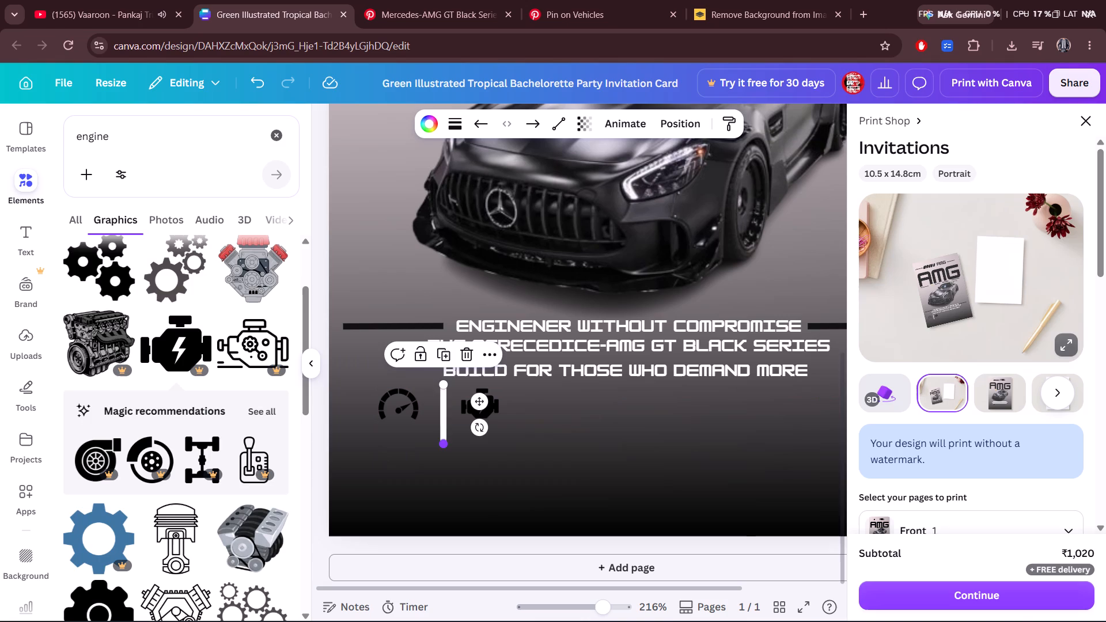
pyautogui.moveTo(444, 445); pyautogui.dragTo(443, 442)
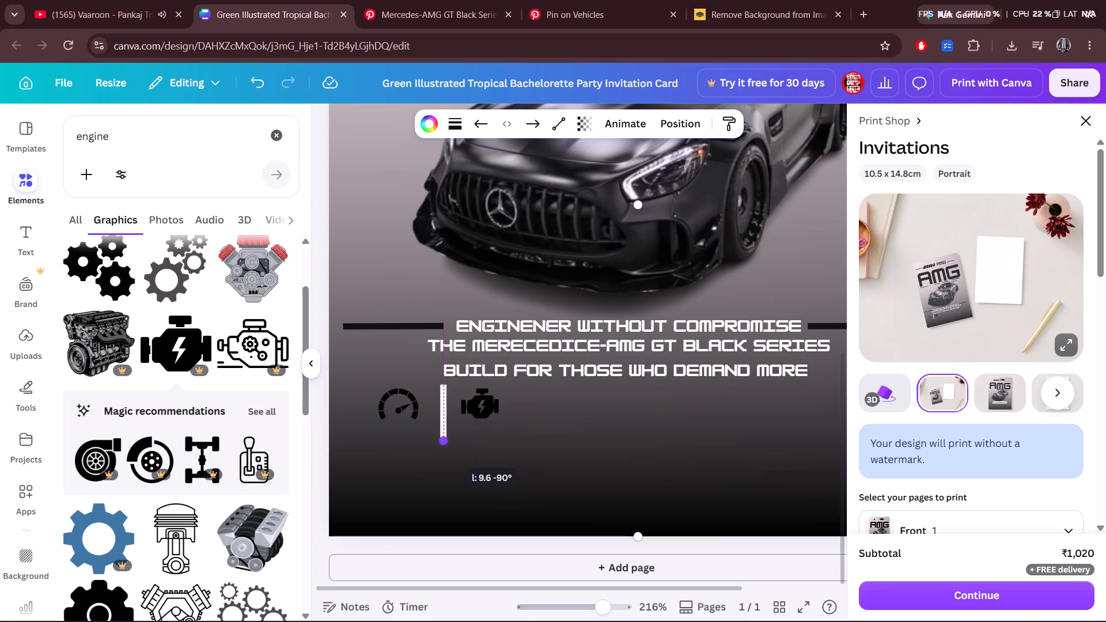
pyautogui.moveTo(443, 442); pyautogui.dragTo(438, 446)
pyautogui.click(412, 67)
pyautogui.click(407, 0)
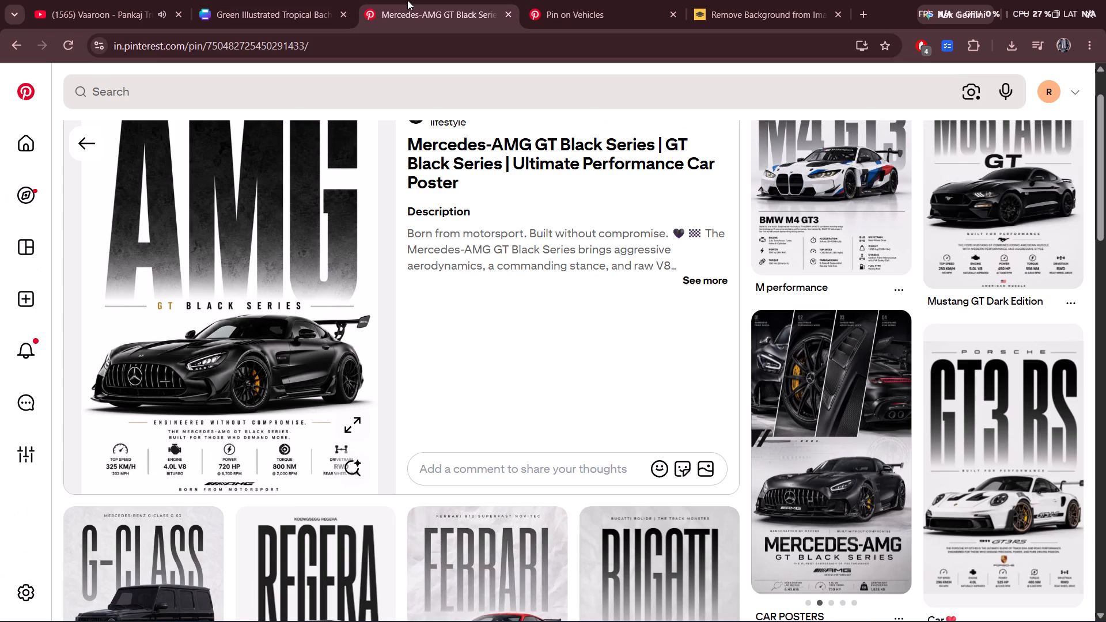
pyautogui.click(277, 1)
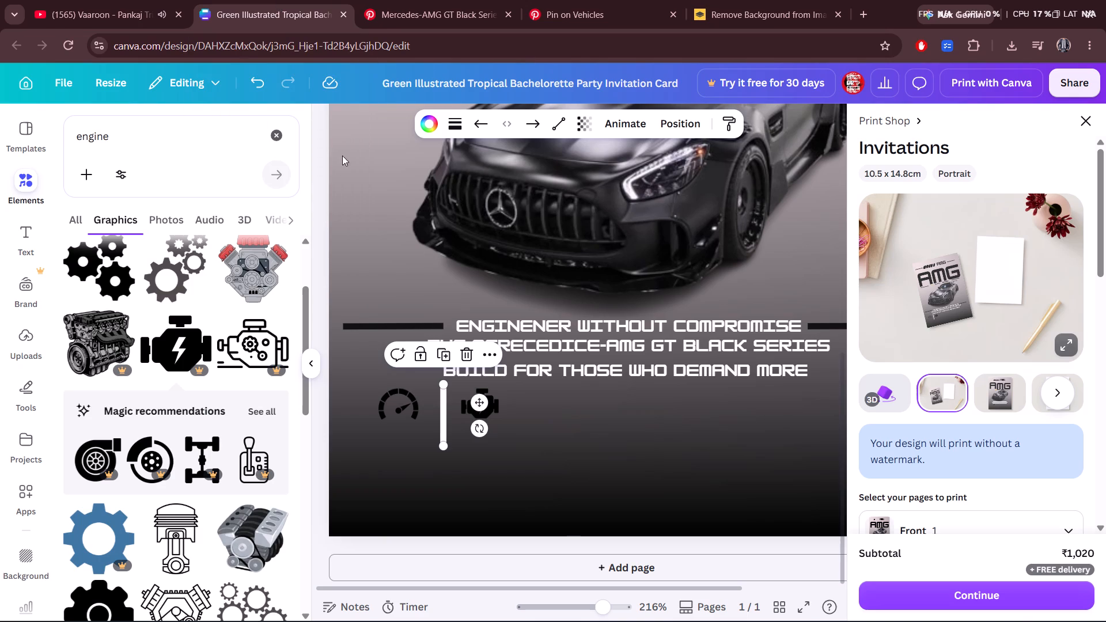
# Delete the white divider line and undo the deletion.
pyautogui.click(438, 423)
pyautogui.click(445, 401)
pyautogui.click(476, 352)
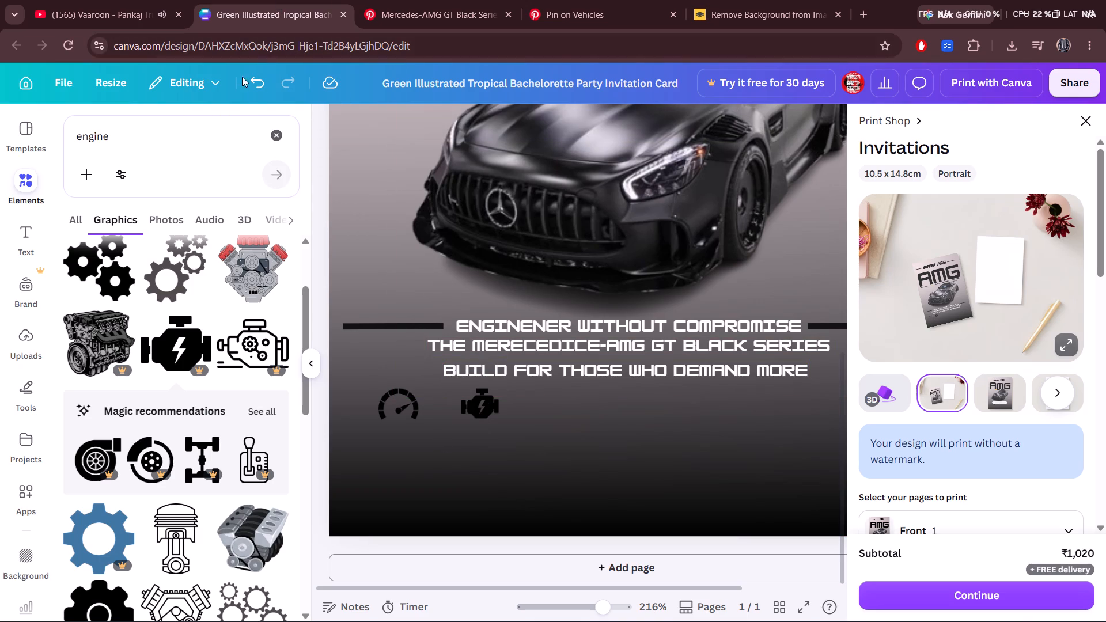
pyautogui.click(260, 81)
# Duplicate the white divider line three times, placing one copy right of the engine icon and spacing the others evenly across the row.
pyautogui.click(450, 405)
pyautogui.click(491, 355)
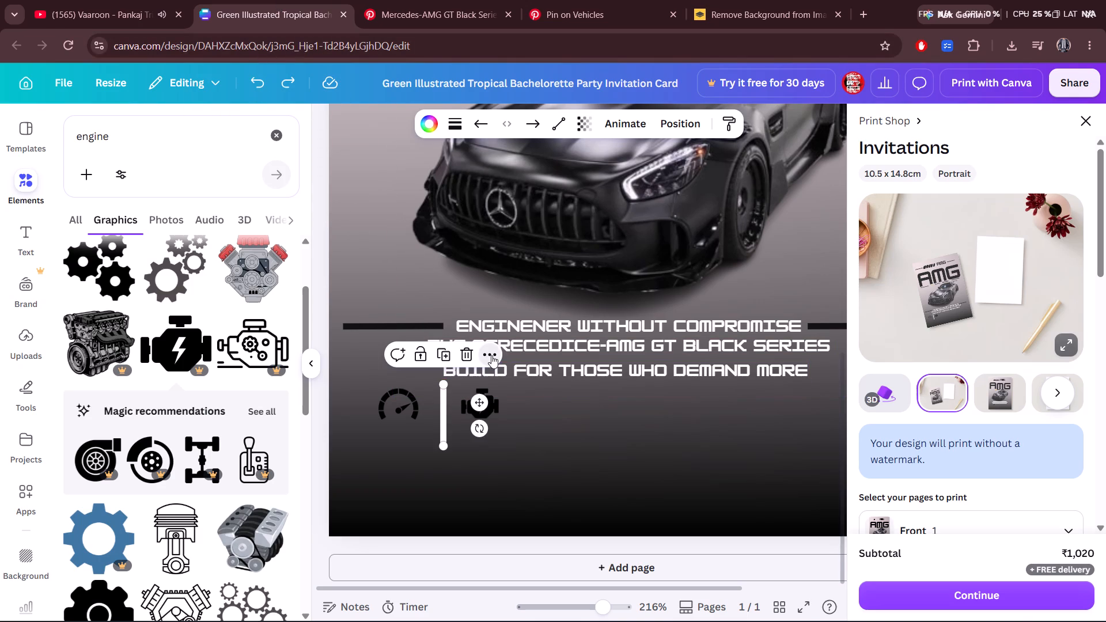
pyautogui.click(551, 159)
pyautogui.moveTo(471, 441); pyautogui.dragTo(522, 414)
pyautogui.click(558, 357)
pyautogui.click(636, 156)
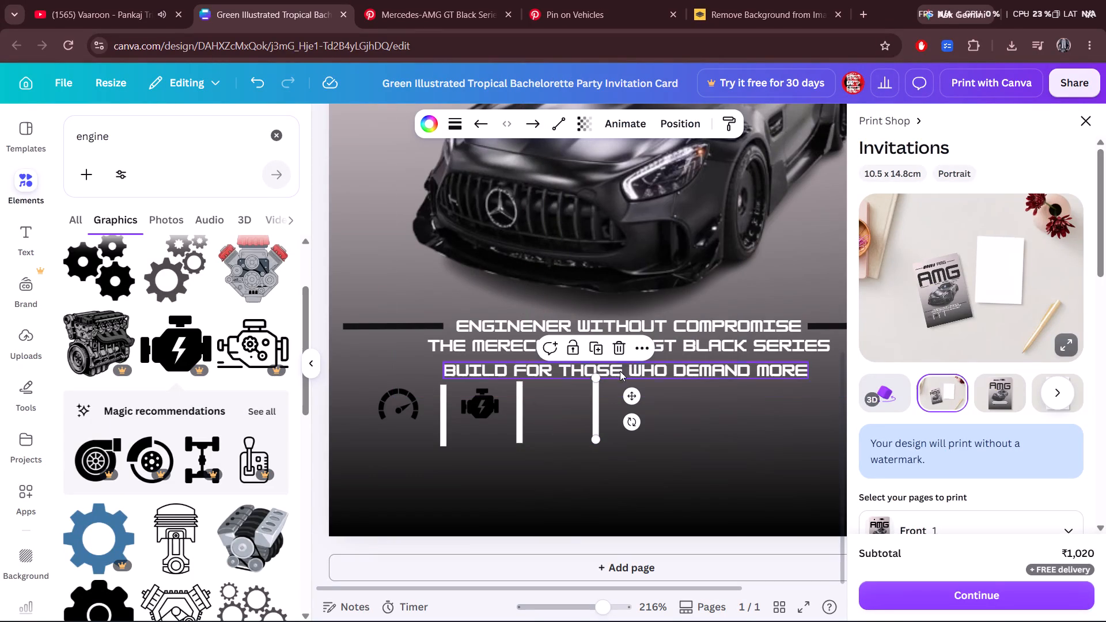
pyautogui.click(634, 352)
pyautogui.click(704, 161)
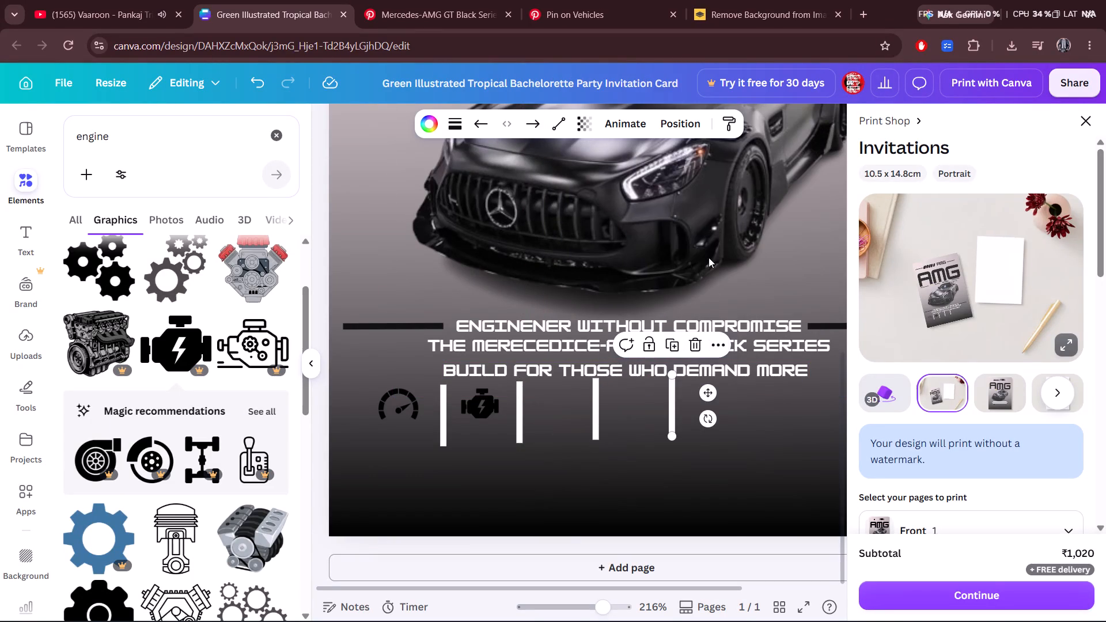
pyautogui.click(674, 420)
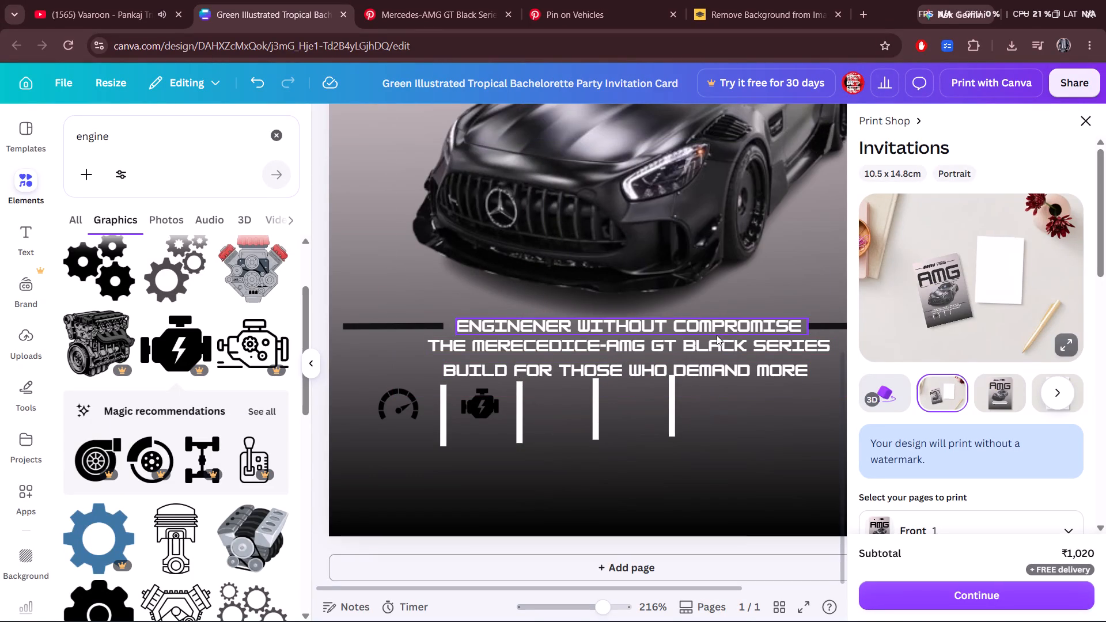
# Lower the second, third and fourth white divider lines until they are level with the first one.
pyautogui.moveTo(674, 409); pyautogui.dragTo(673, 418)
pyautogui.click(593, 403)
pyautogui.moveTo(594, 403); pyautogui.dragTo(596, 404)
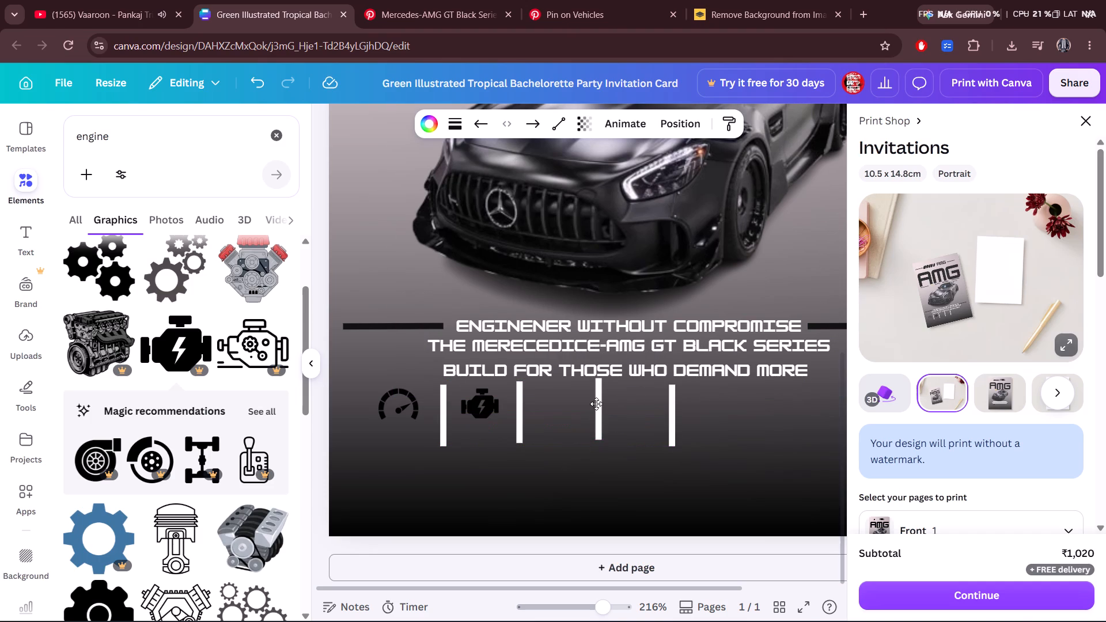
pyautogui.moveTo(596, 404); pyautogui.dragTo(594, 408)
pyautogui.click(522, 409)
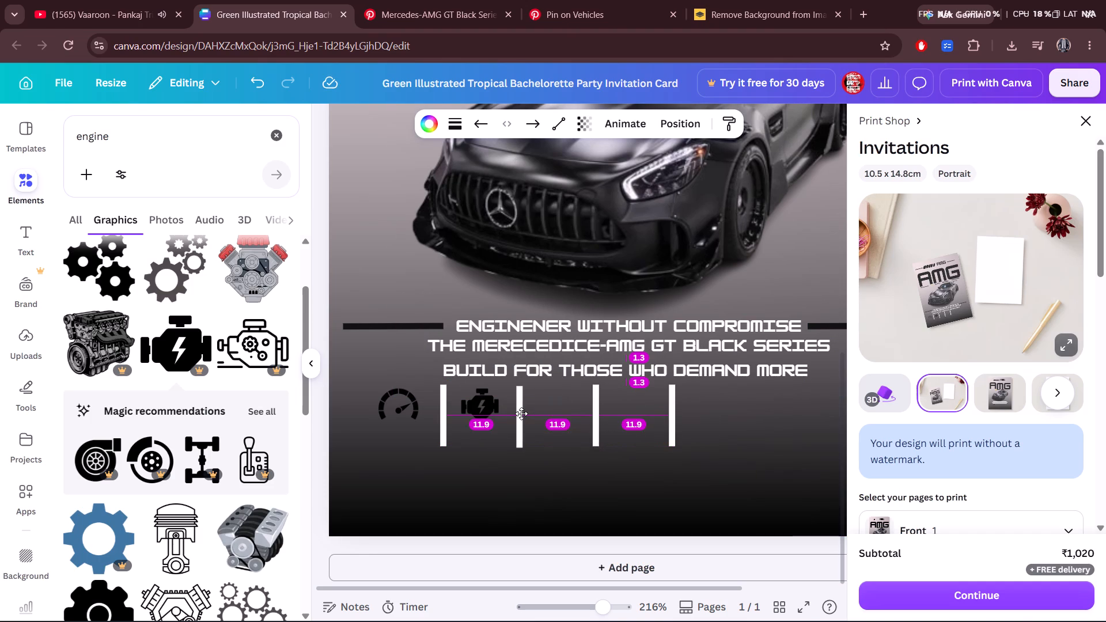
# Duplicate the last white divider line, with the copy to its right at the same spacing as the others.
pyautogui.click(721, 412)
pyautogui.click(679, 421)
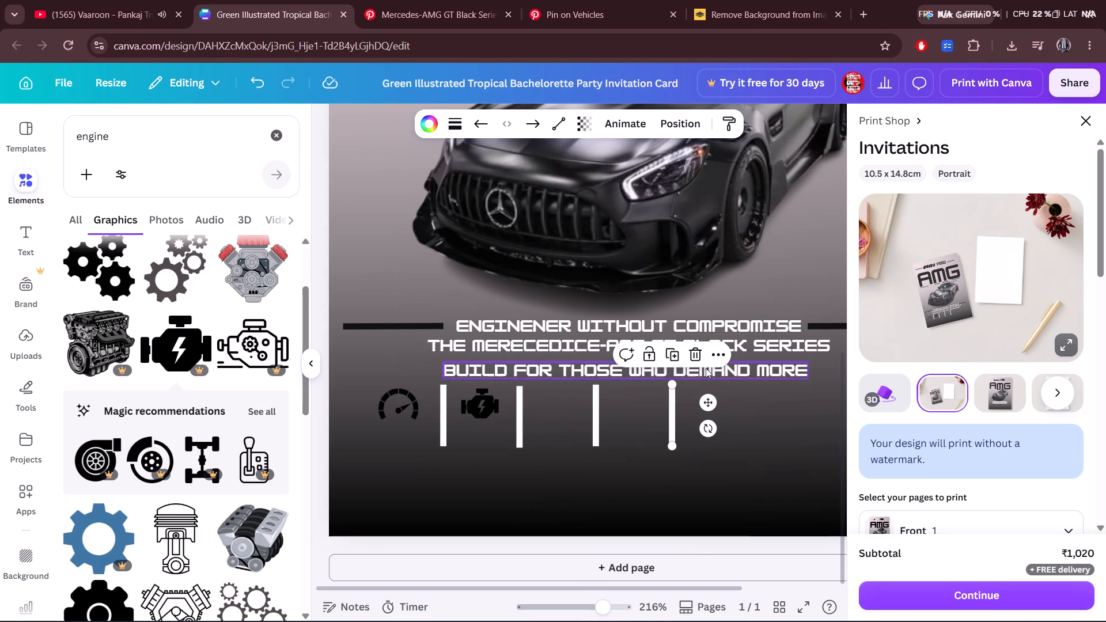
pyautogui.click(711, 356)
pyautogui.click(753, 158)
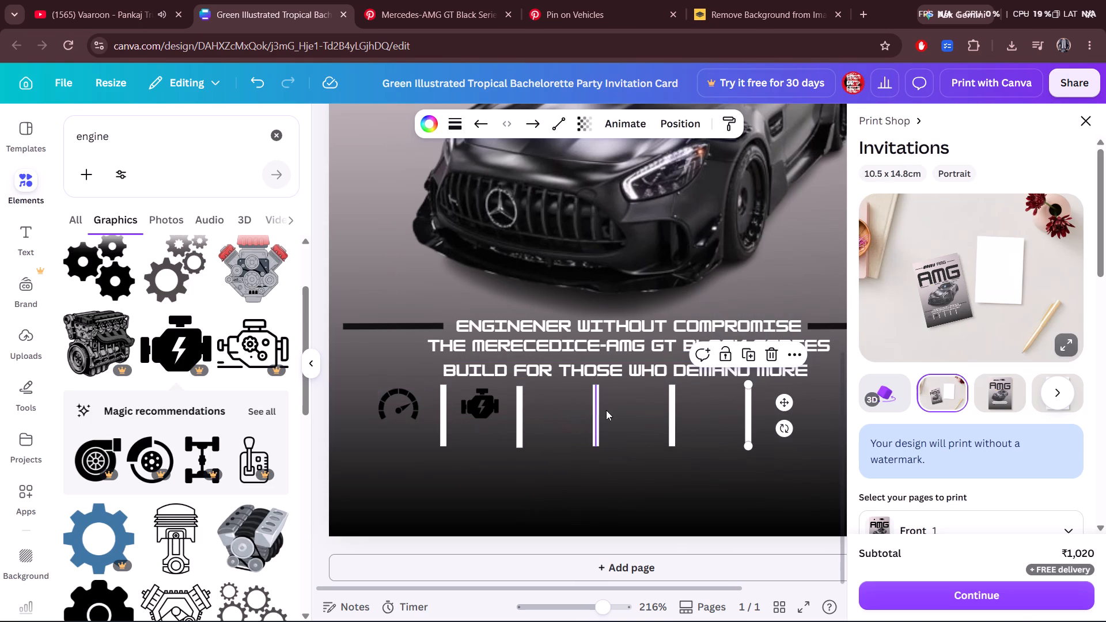
# Check the Pinterest reference's next icon, search Canva's graphics for "power" and add the outlined lightning bolt.
pyautogui.click(408, 0)
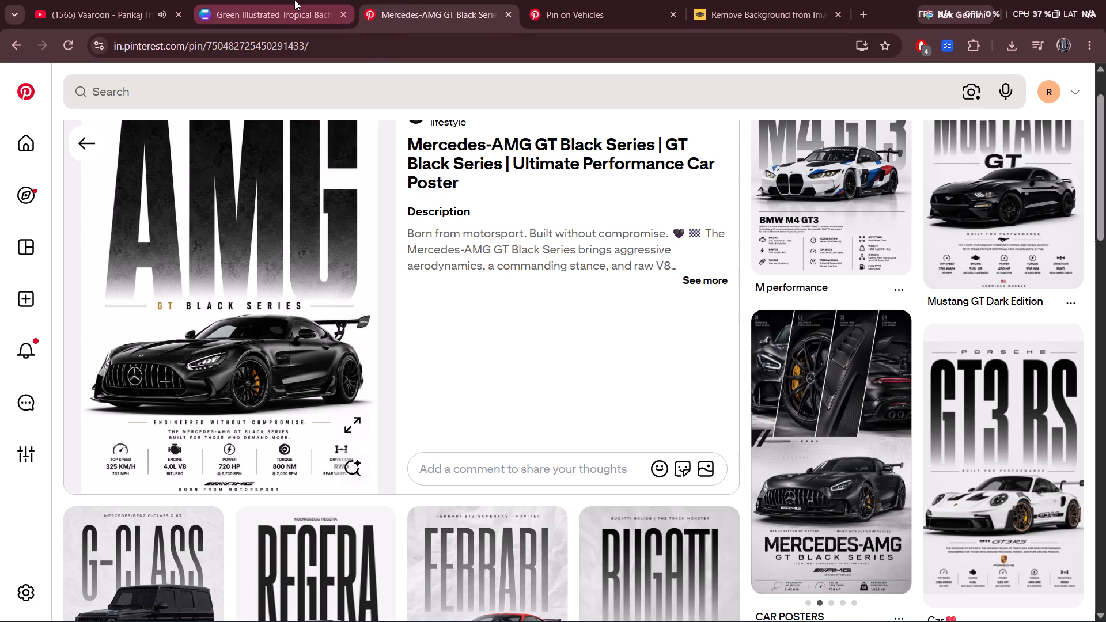
pyautogui.click(310, 0)
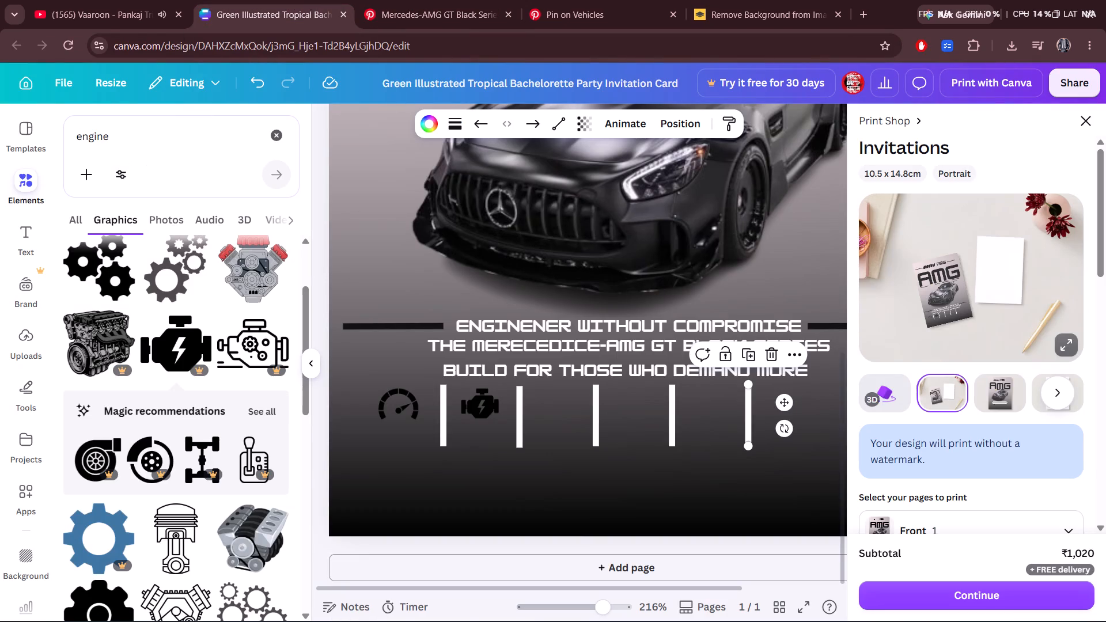
pyautogui.doubleClick(176, 134)
pyautogui.click(486, 0)
pyautogui.click(302, 0)
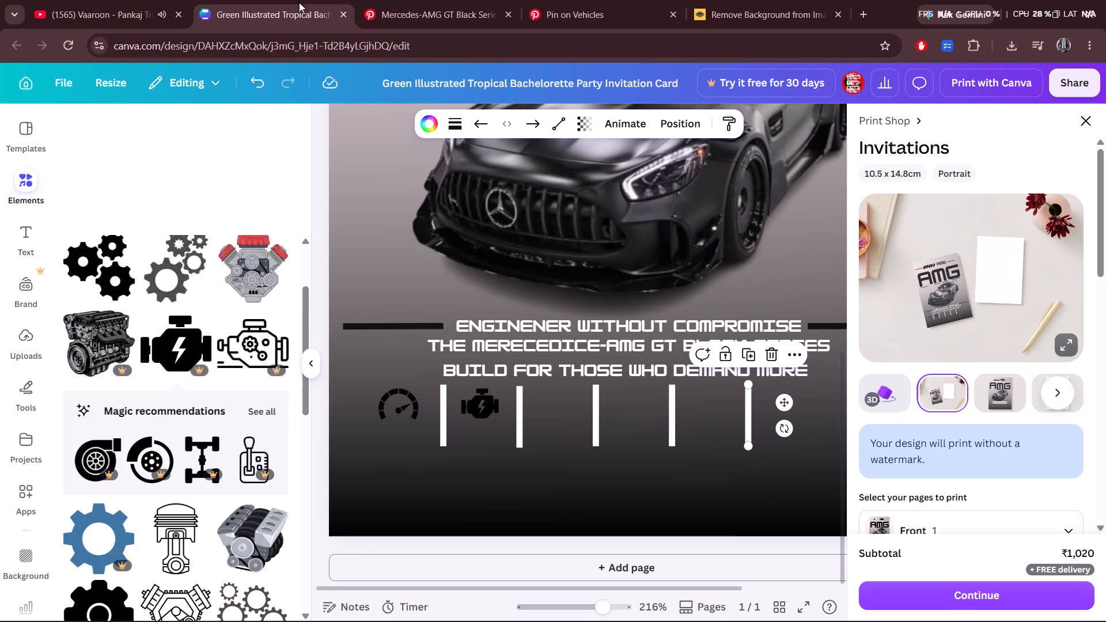
pyautogui.write('power')
pyautogui.press('space')
pyautogui.press('Return')
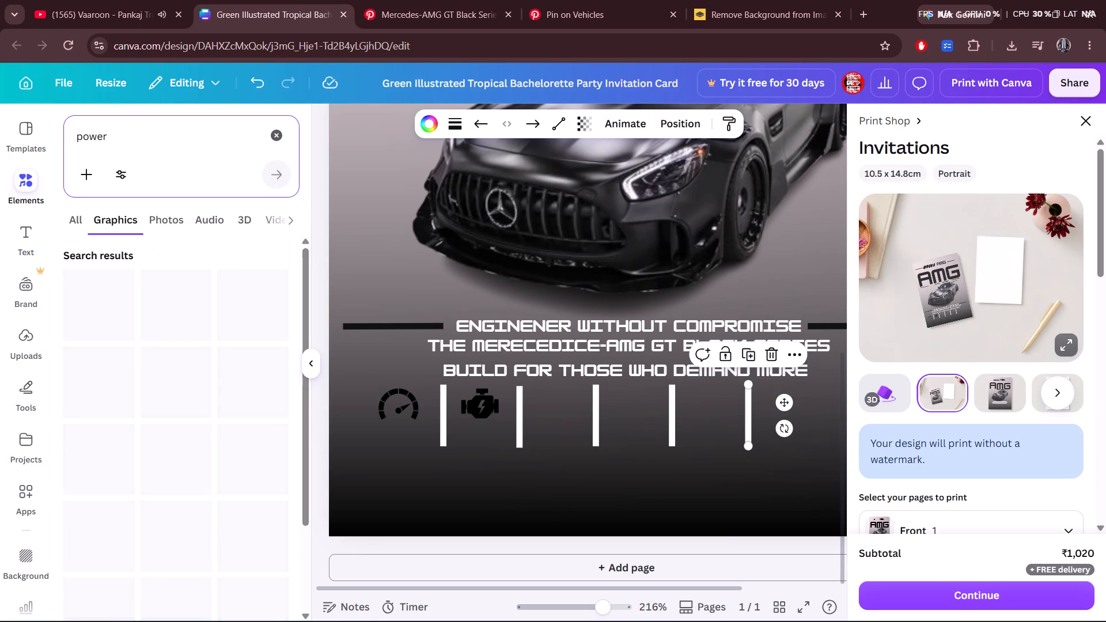
pyautogui.click(255, 287)
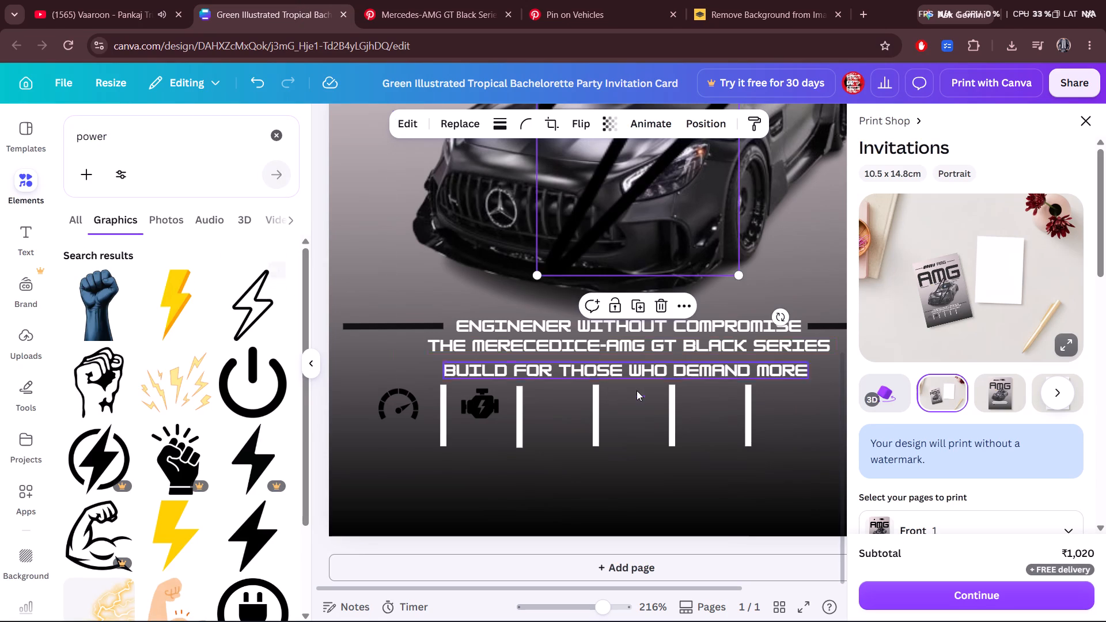
# Shrink the lightning bolt to icon size and centre it between the second and third dividers, level with the engine icon.
pyautogui.moveTo(646, 198); pyautogui.dragTo(600, 320)
pyautogui.click(434, 0)
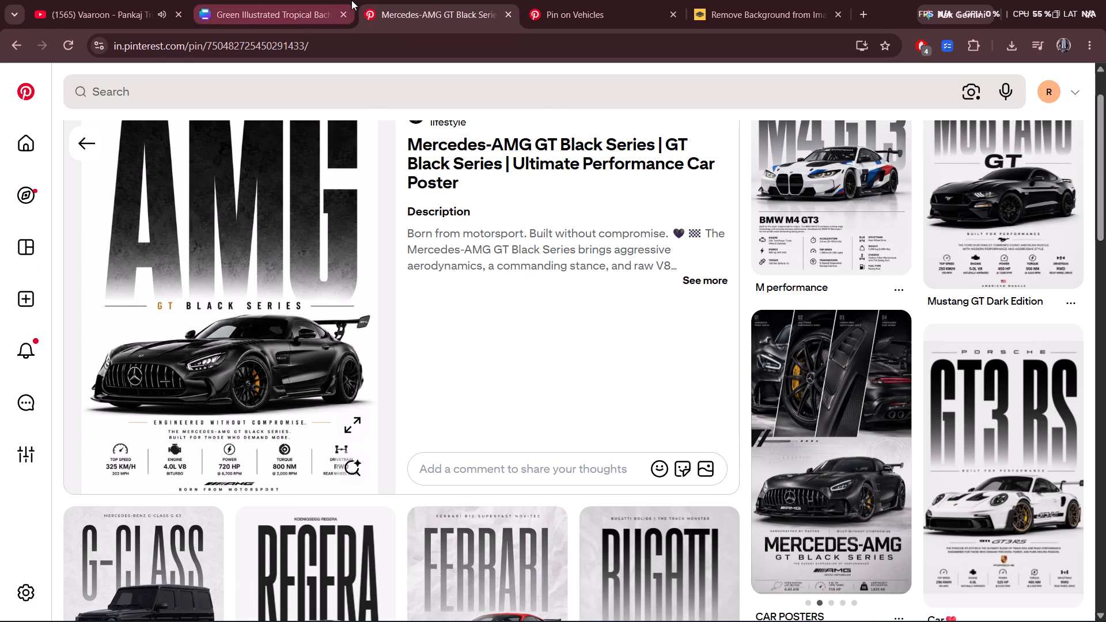
pyautogui.click(351, 0)
pyautogui.moveTo(604, 208); pyautogui.dragTo(574, 337)
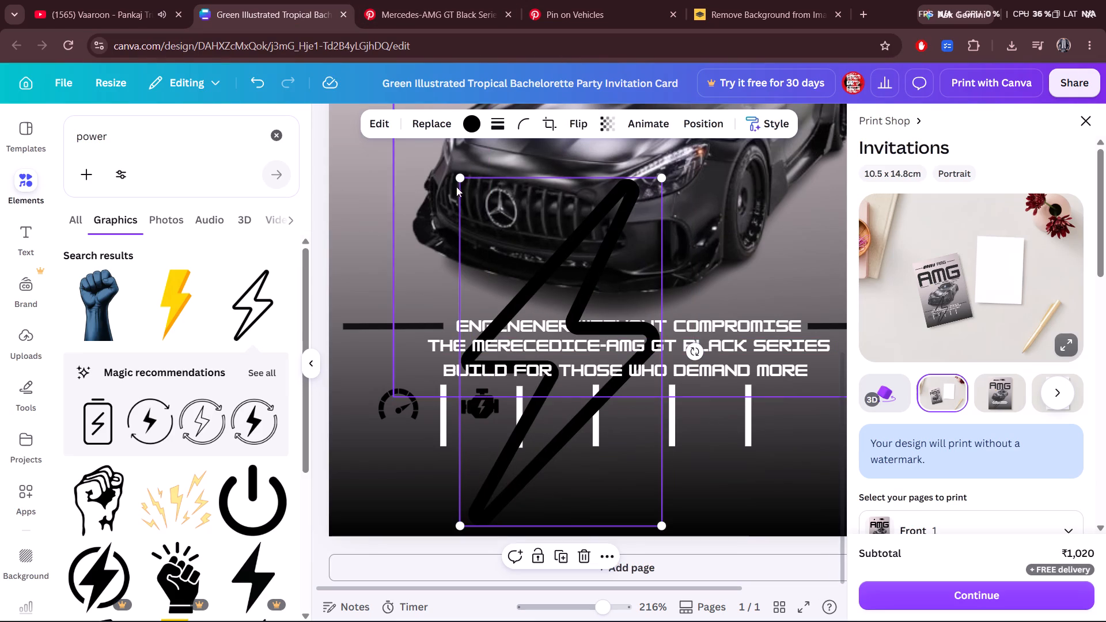
pyautogui.moveTo(459, 177); pyautogui.dragTo(661, 456)
pyautogui.moveTo(646, 504); pyautogui.dragTo(592, 444)
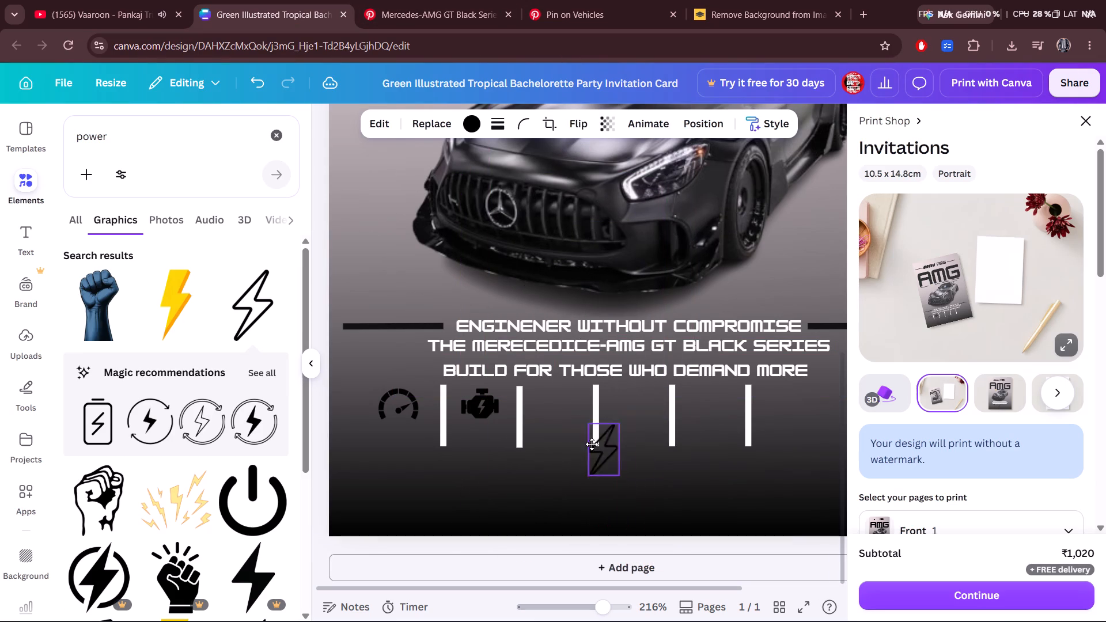
pyautogui.moveTo(592, 444); pyautogui.dragTo(543, 411)
pyautogui.moveTo(559, 434); pyautogui.dragTo(583, 437)
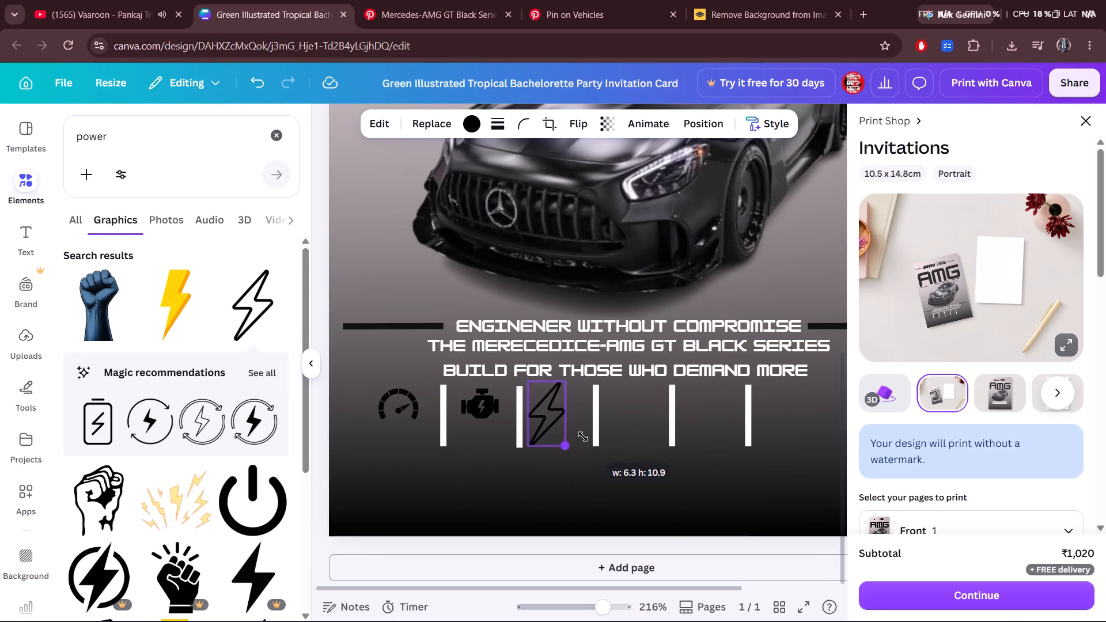
pyautogui.moveTo(583, 437); pyautogui.dragTo(548, 414)
pyautogui.moveTo(536, 397); pyautogui.dragTo(556, 406)
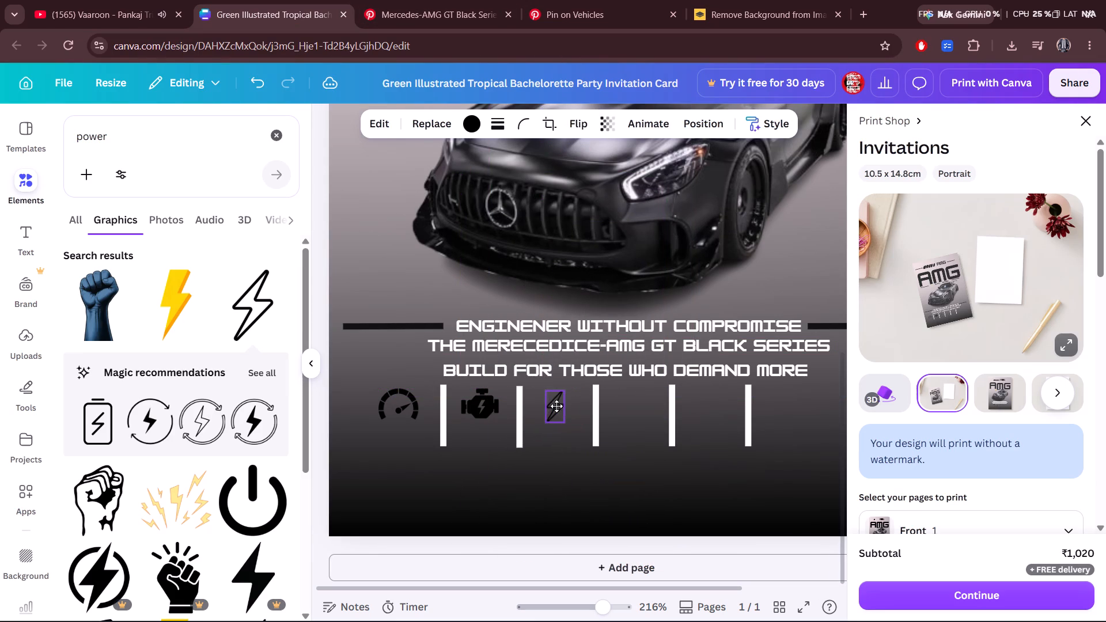
pyautogui.moveTo(556, 406); pyautogui.dragTo(555, 405)
# Check the Pinterest reference, search Canva's graphics for "torqe", add the gear ringed by two black arrows and move it down toward the divider row.
pyautogui.click(393, 0)
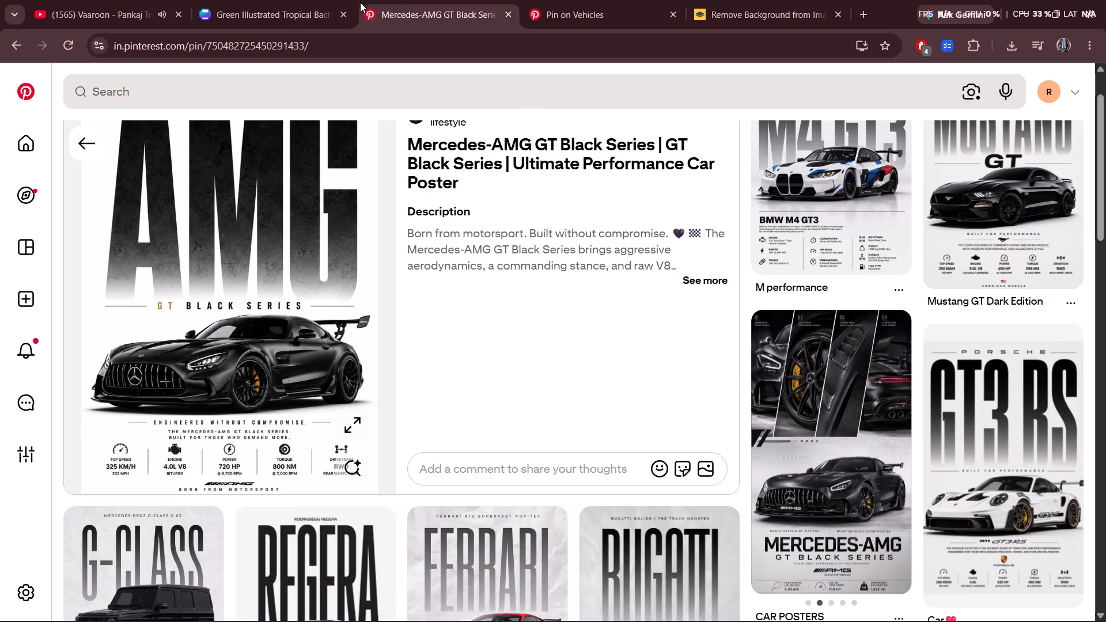
pyautogui.click(339, 0)
pyautogui.tripleClick(206, 139)
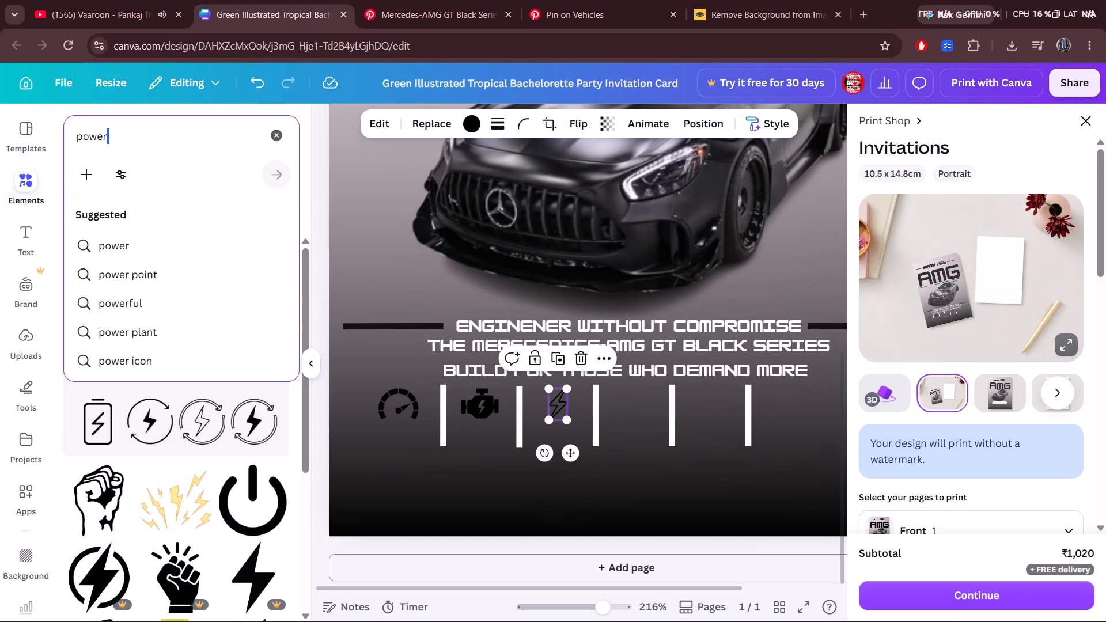
pyautogui.write('torrq')
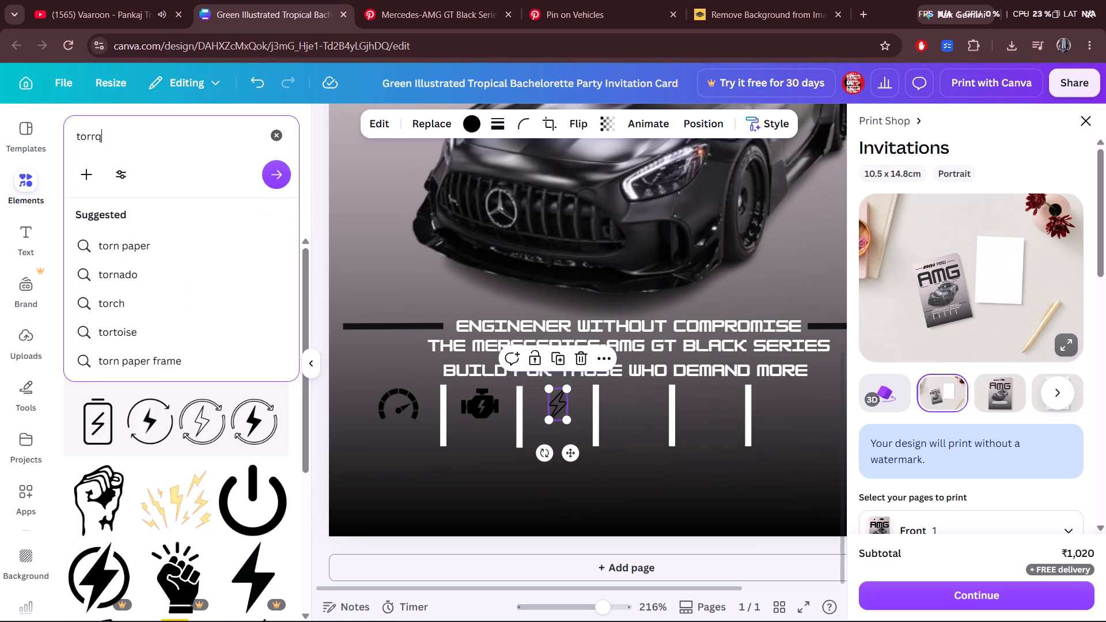
pyautogui.press('BackSpace')
pyautogui.press('BackSpace')
pyautogui.press('e')
pyautogui.press('BackSpace')
pyautogui.write('qe')
pyautogui.press('Return')
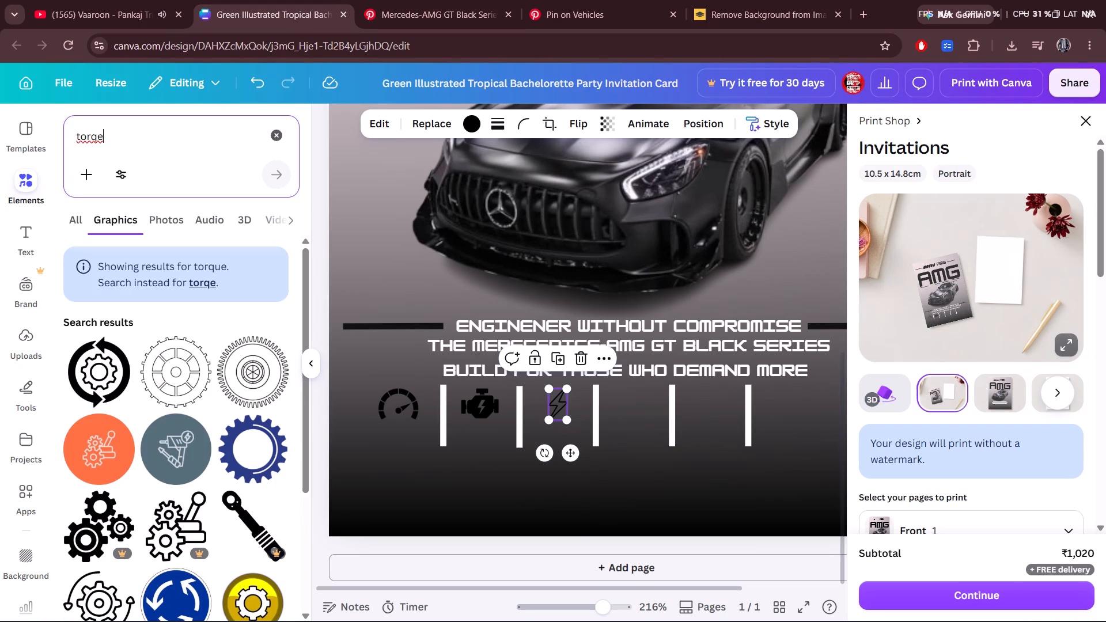
pyautogui.click(73, 384)
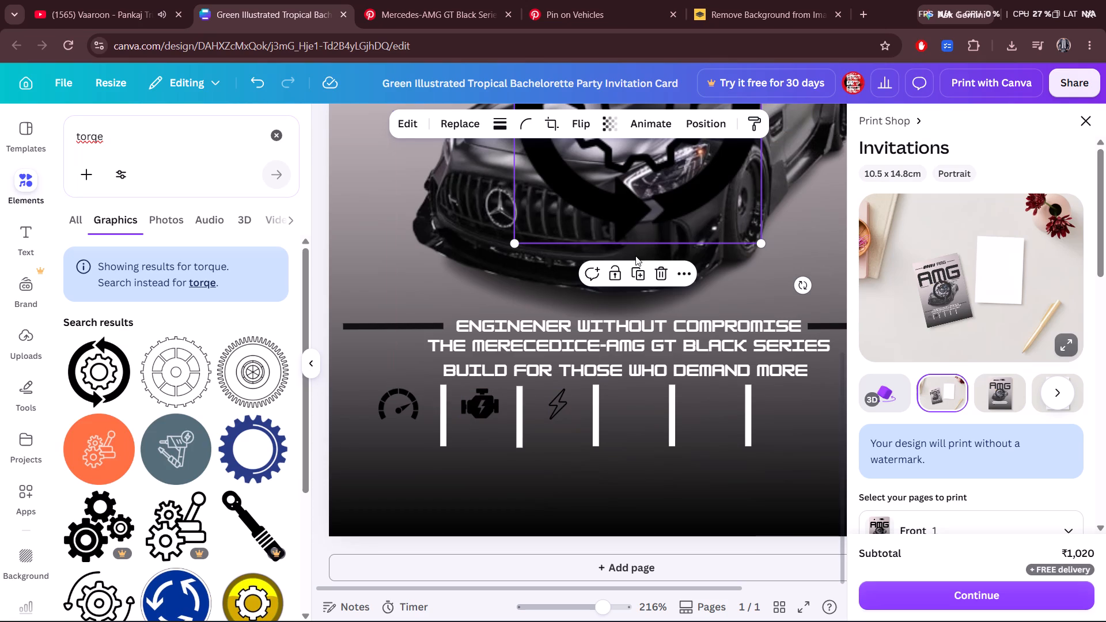
pyautogui.moveTo(652, 222); pyautogui.dragTo(650, 408)
# Switch to YouTube, pause the playing song and return to the Canva design.
pyautogui.moveTo(169, 0); pyautogui.dragTo(176, 9)
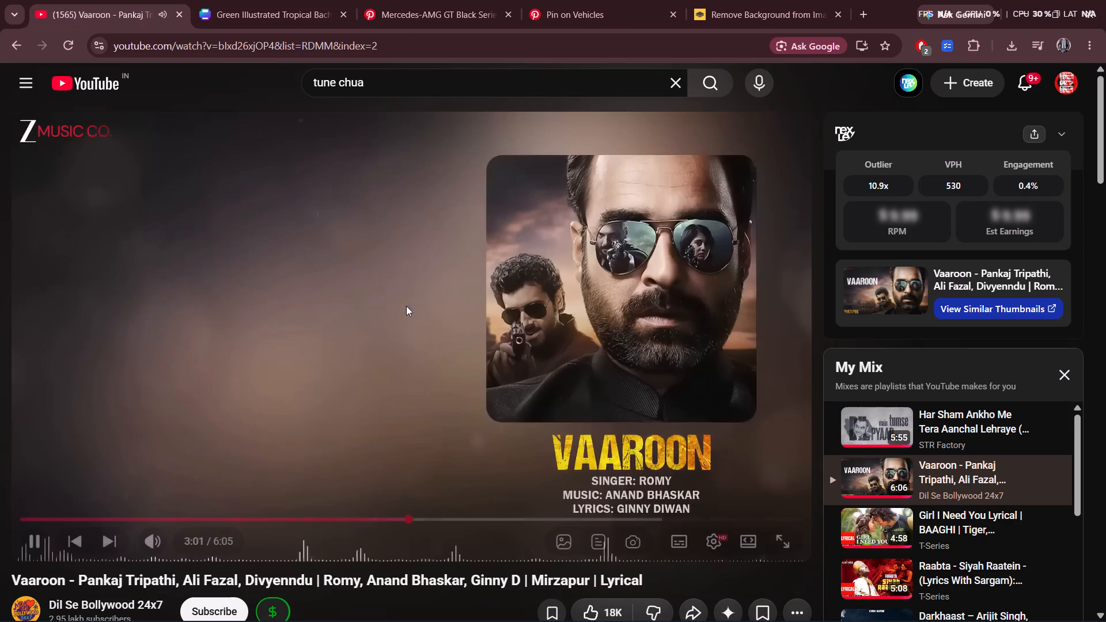
pyautogui.moveTo(406, 306); pyautogui.dragTo(403, 293)
pyautogui.click(289, 0)
# Shrink the arrow-ringed gear to icon size and centre it between the third and fourth dividers, level with the lightning bolt.
pyautogui.moveTo(667, 279); pyautogui.dragTo(669, 291)
pyautogui.moveTo(515, 158); pyautogui.dragTo(670, 368)
pyautogui.moveTo(717, 401); pyautogui.dragTo(650, 415)
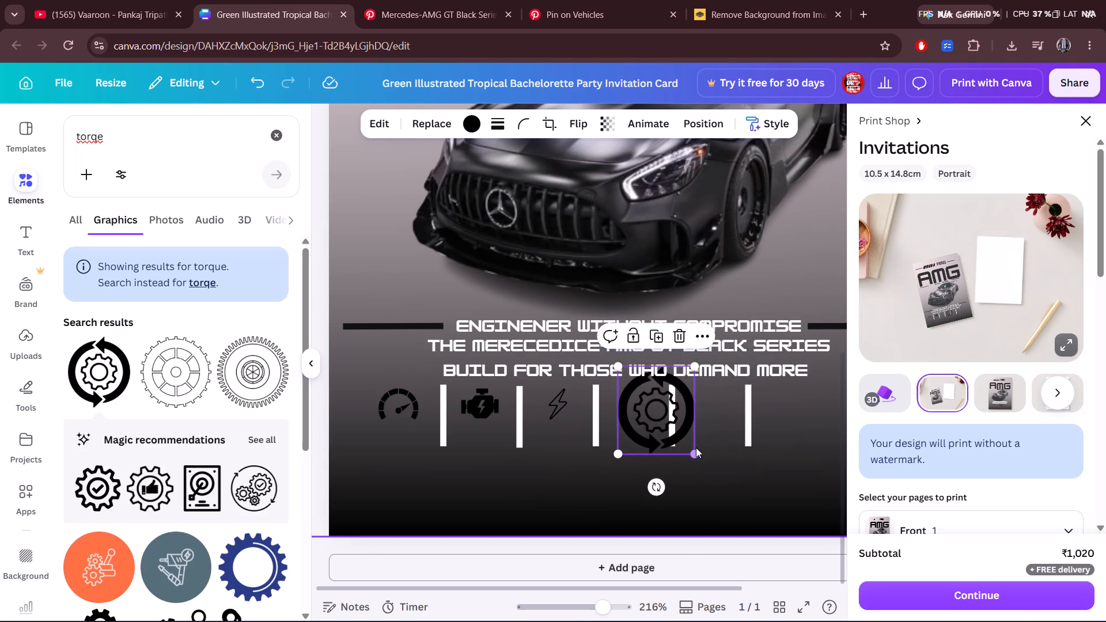
pyautogui.moveTo(696, 447); pyautogui.dragTo(683, 437)
pyautogui.click(677, 437)
pyautogui.click(692, 447)
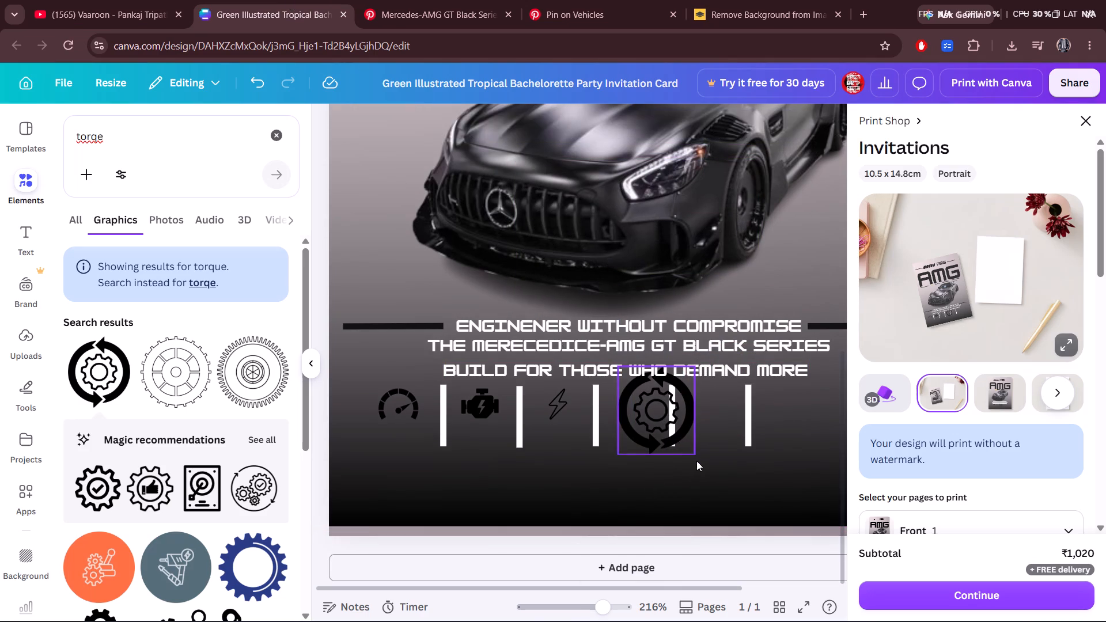
pyautogui.click(696, 461)
pyautogui.click(662, 441)
pyautogui.moveTo(690, 449); pyautogui.dragTo(654, 408)
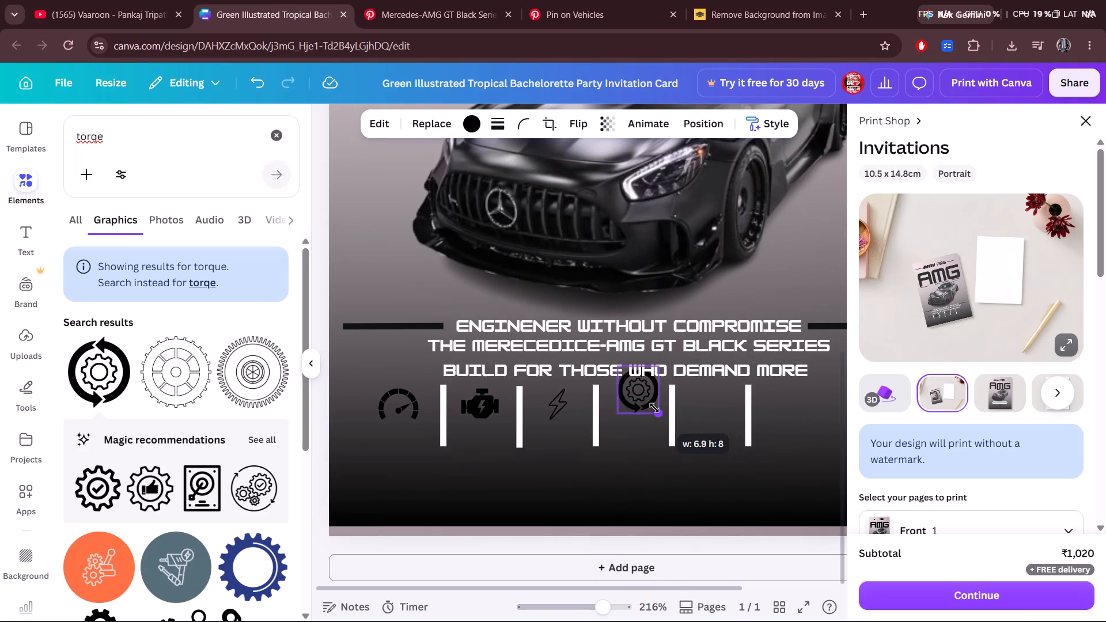
pyautogui.moveTo(654, 408); pyautogui.dragTo(652, 397)
pyautogui.moveTo(642, 393); pyautogui.dragTo(641, 411)
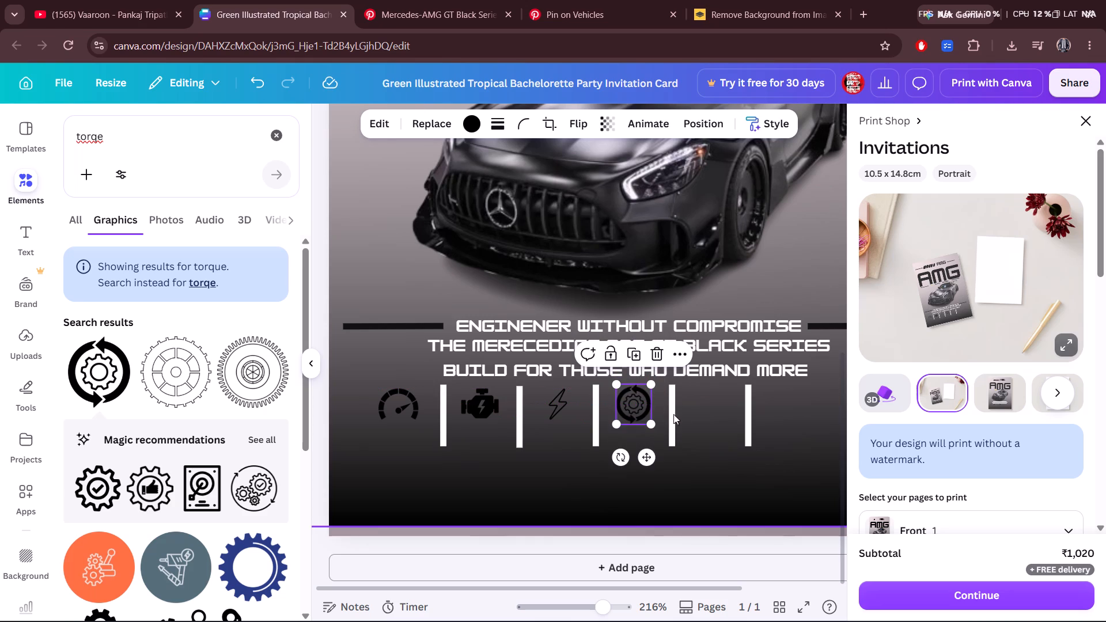
pyautogui.moveTo(651, 419); pyautogui.dragTo(645, 415)
pyautogui.moveTo(632, 403); pyautogui.dragTo(641, 405)
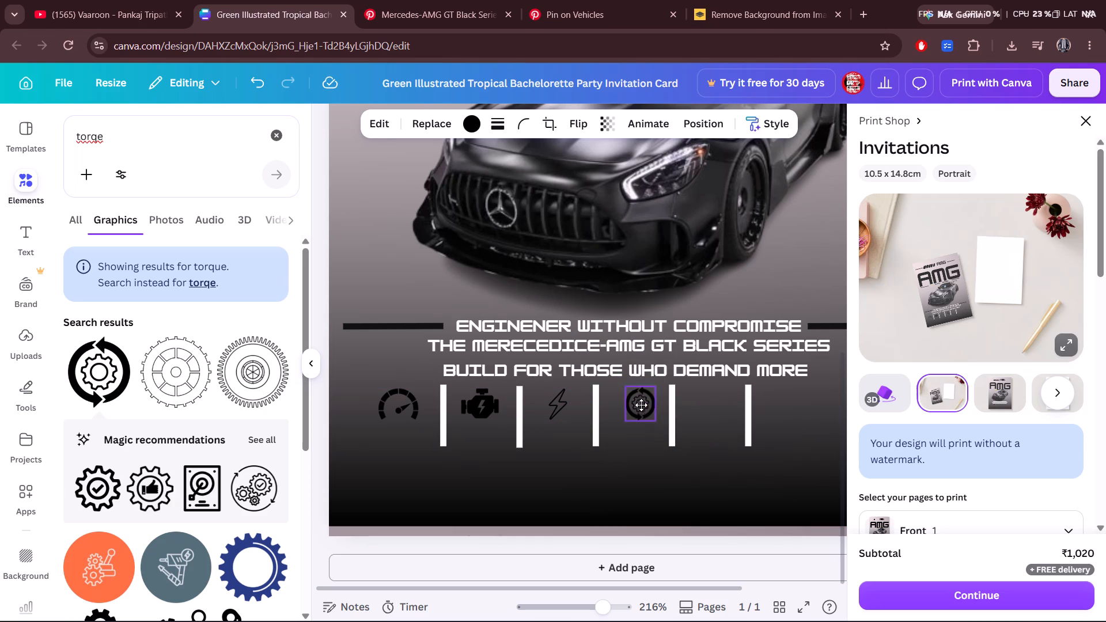
pyautogui.moveTo(641, 405); pyautogui.dragTo(639, 404)
# Enlarge the Pinterest reference poster, examine its row of specification icons and captions, and return to the Canva design.
pyautogui.click(370, 0)
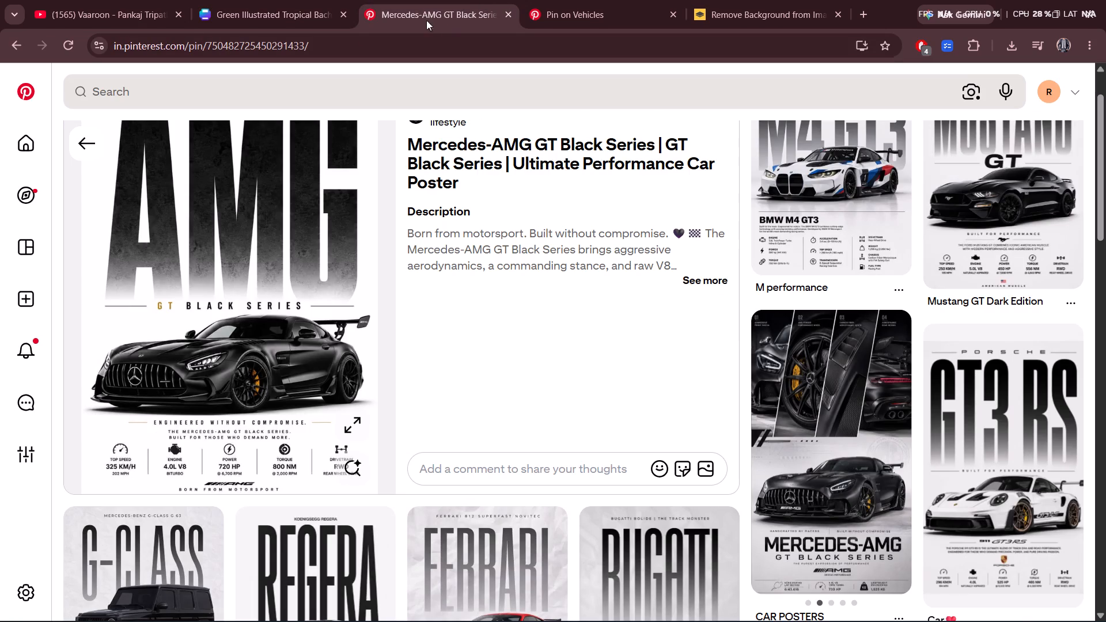
pyautogui.click(355, 421)
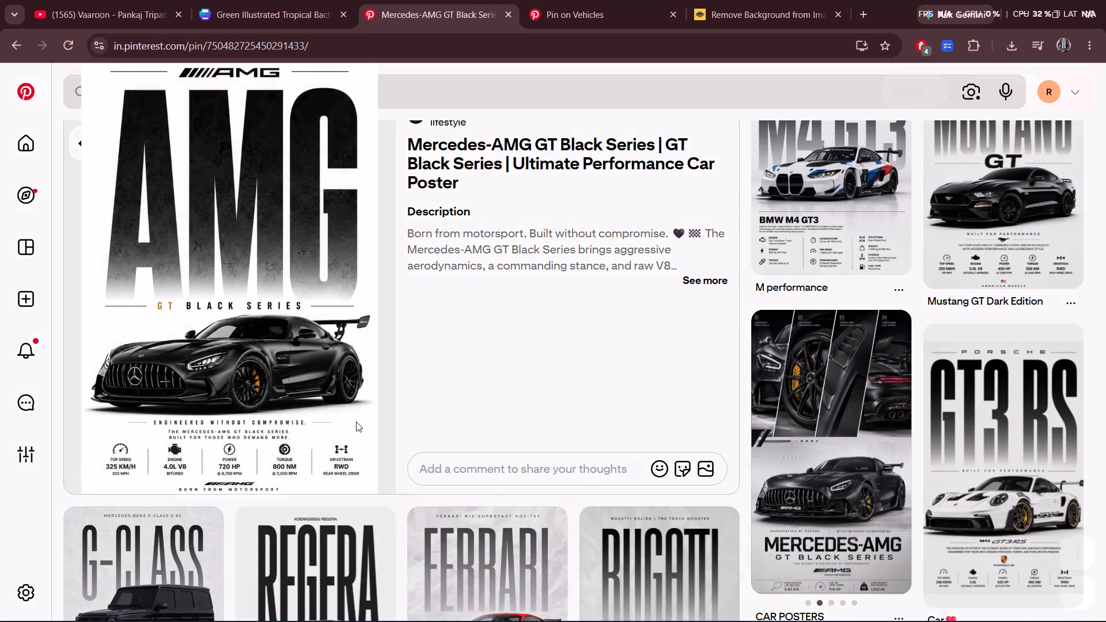
pyautogui.click(671, 530)
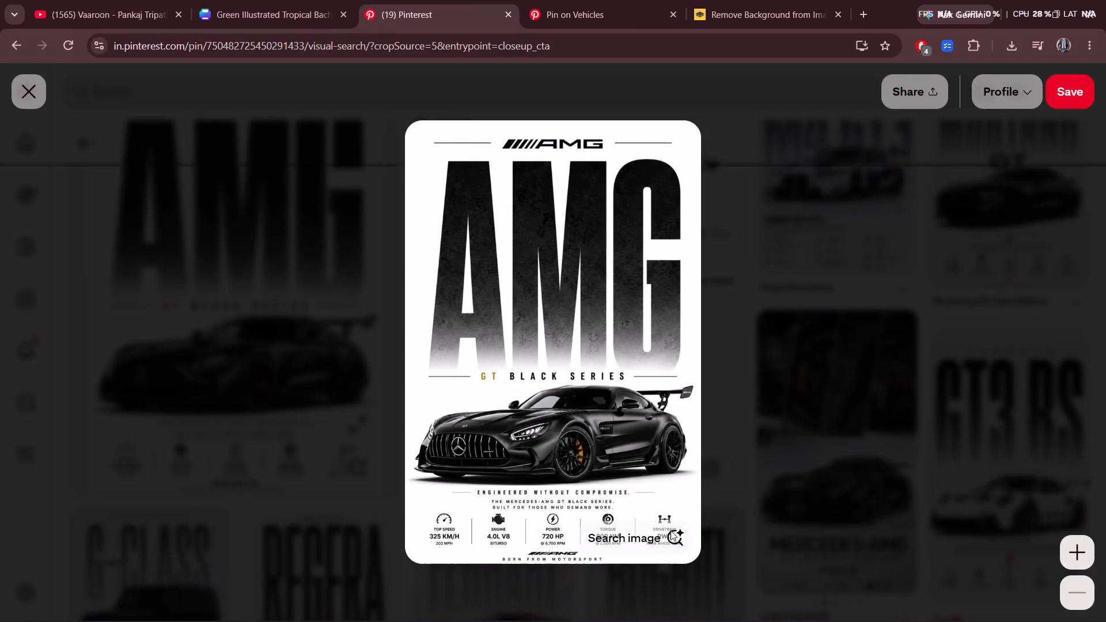
pyautogui.scroll(-3, 378, 251)
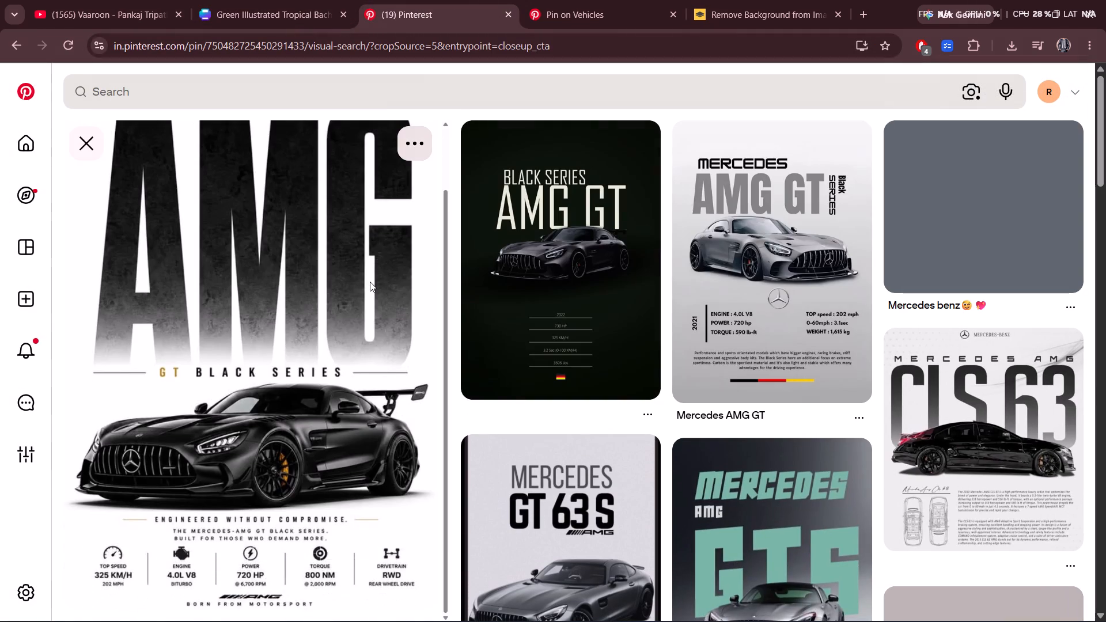
pyautogui.scroll(-2, 370, 282)
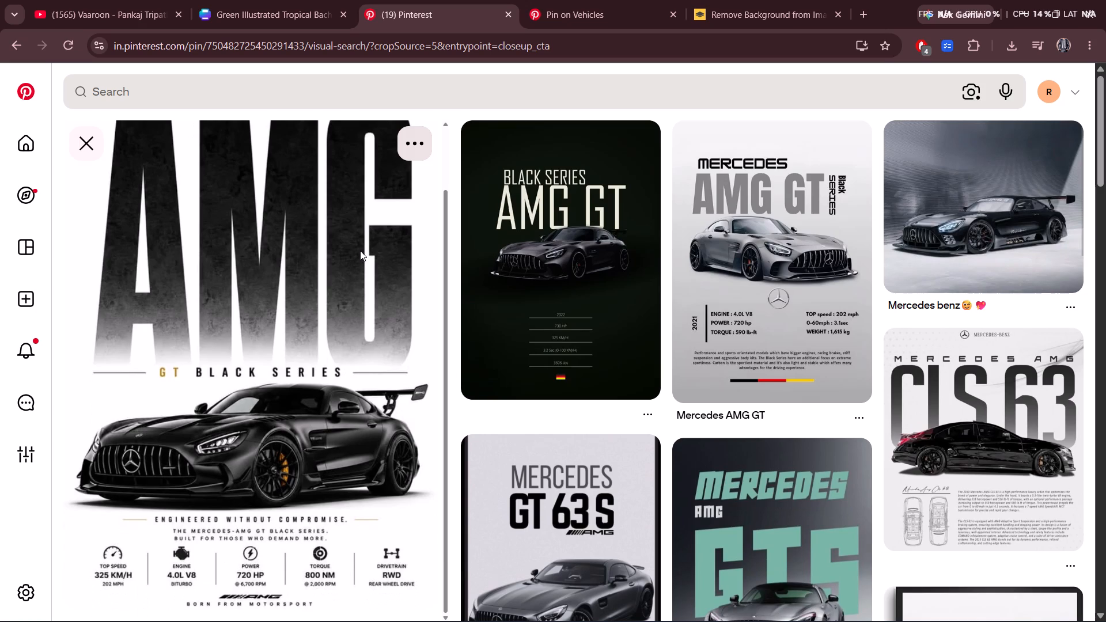
pyautogui.click(228, 0)
pyautogui.click(166, 0)
pyautogui.click(321, 0)
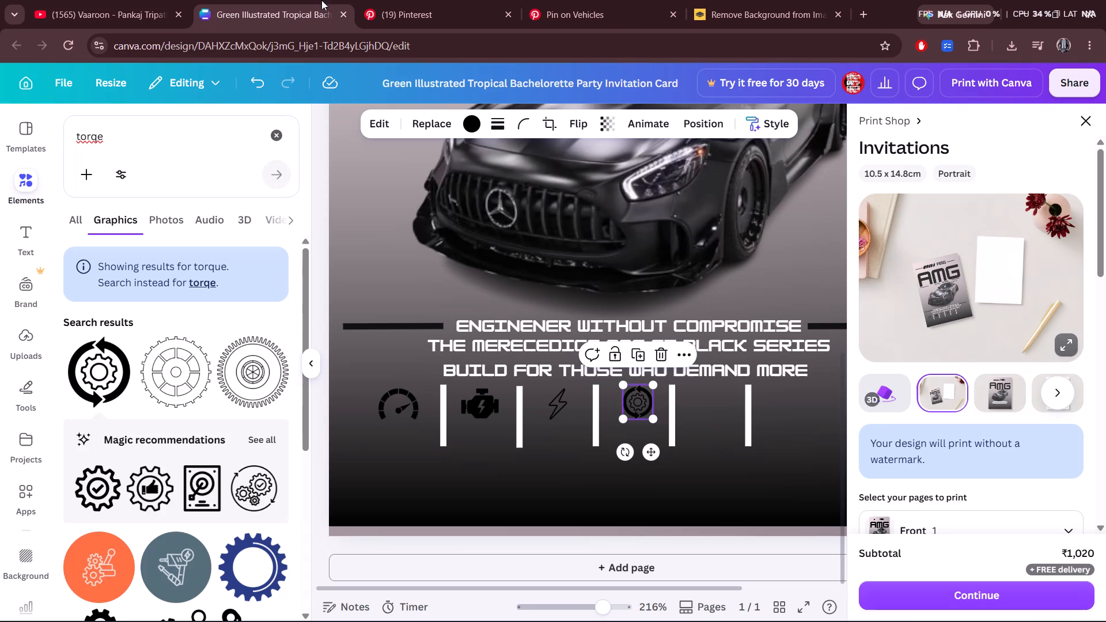
# Search the graphics for "drivertrain", add the detailed black axle-and-wheels chassis graphic and move it down toward the divider row.
pyautogui.click(228, 116)
pyautogui.doubleClick(225, 127)
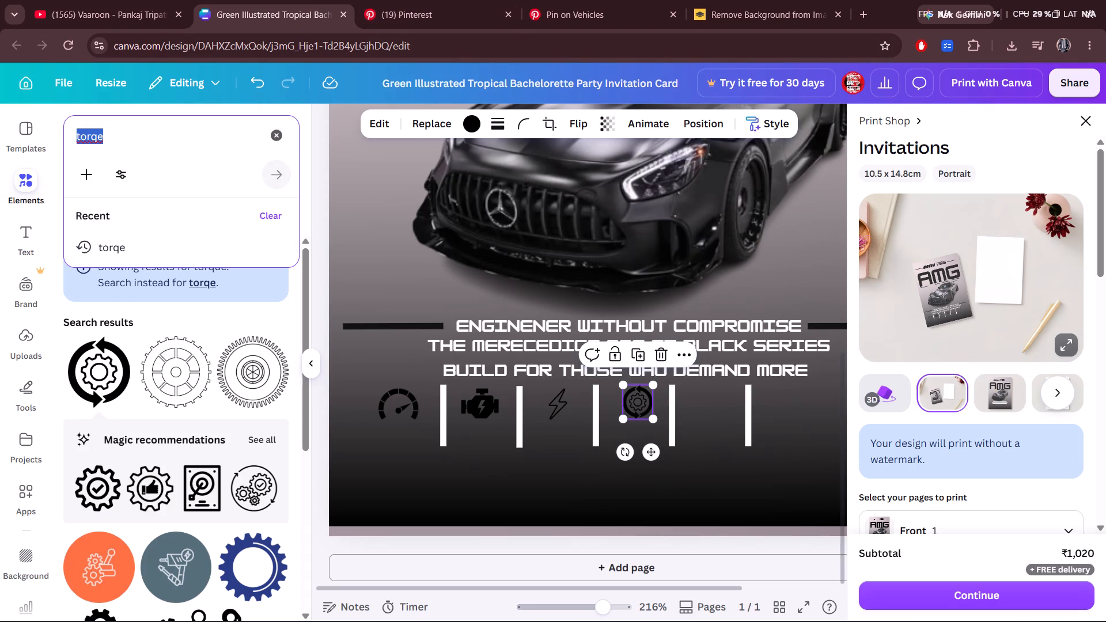
pyautogui.write('drivertri')
pyautogui.press('BackSpace')
pyautogui.write('ain')
pyautogui.press('Return')
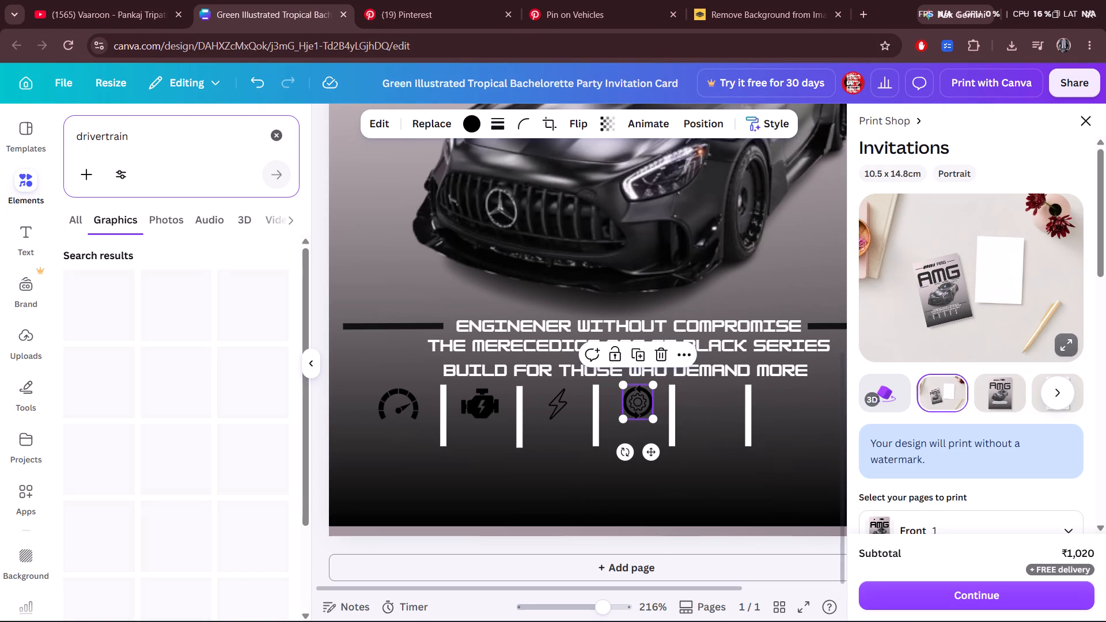
pyautogui.scroll(-3, 0, 284)
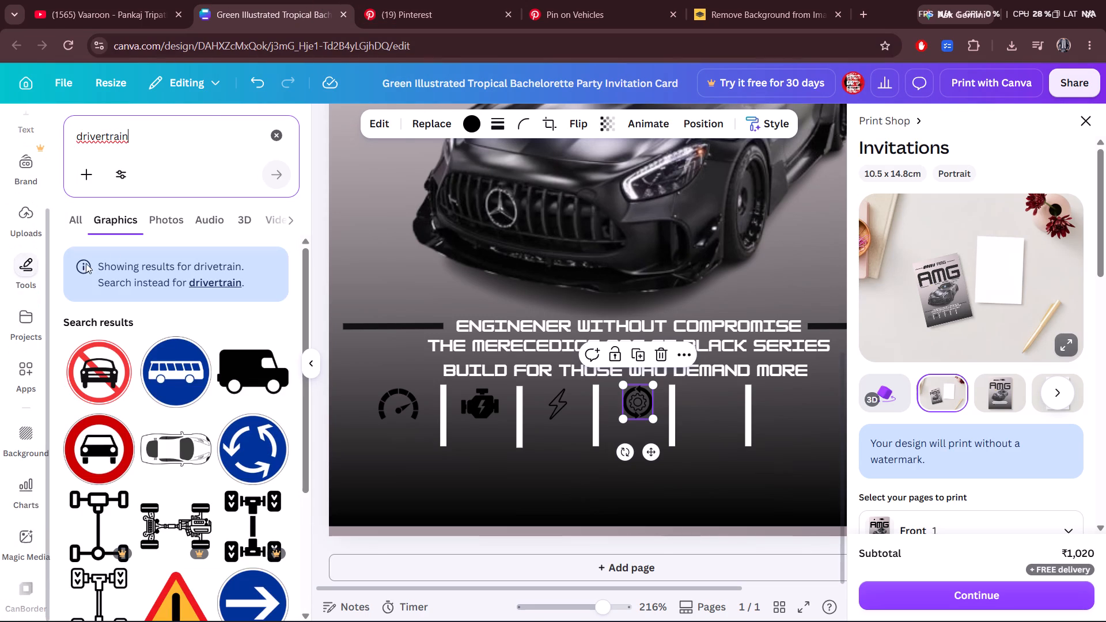
pyautogui.scroll(-2, 112, 252)
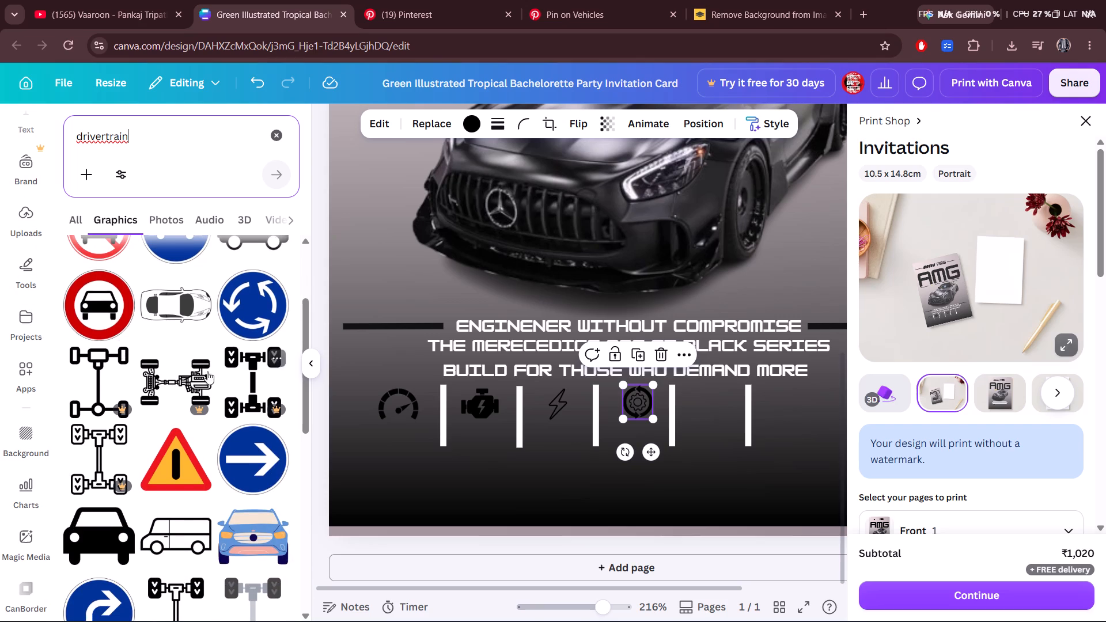
pyautogui.click(159, 379)
pyautogui.scroll(-6, 385, 403)
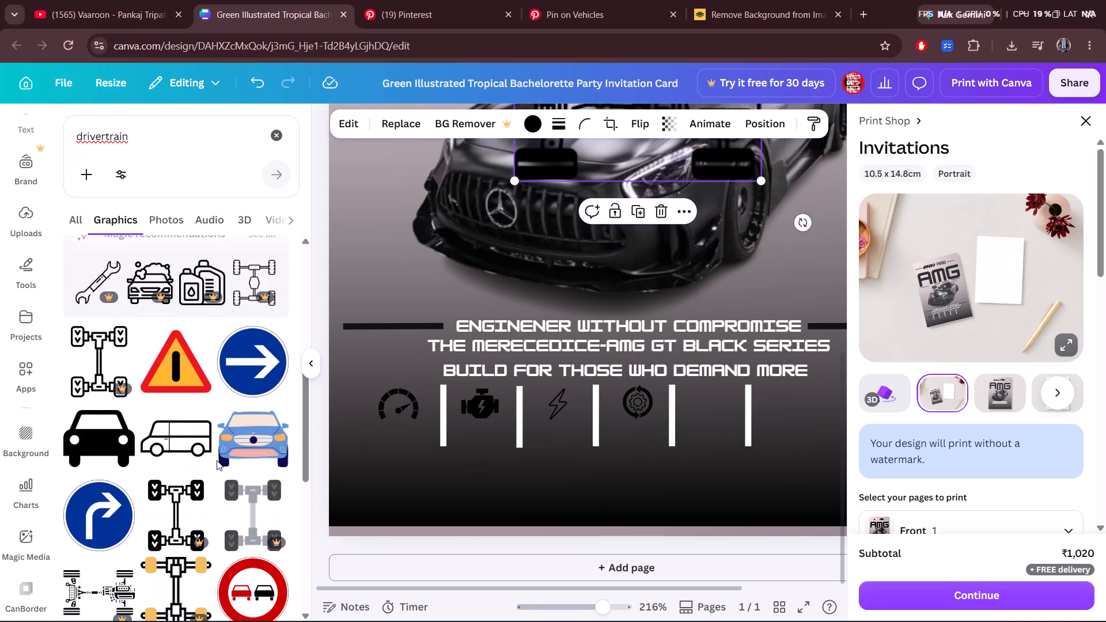
pyautogui.scroll(2, 288, 443)
pyautogui.moveTo(619, 168); pyautogui.dragTo(537, 427)
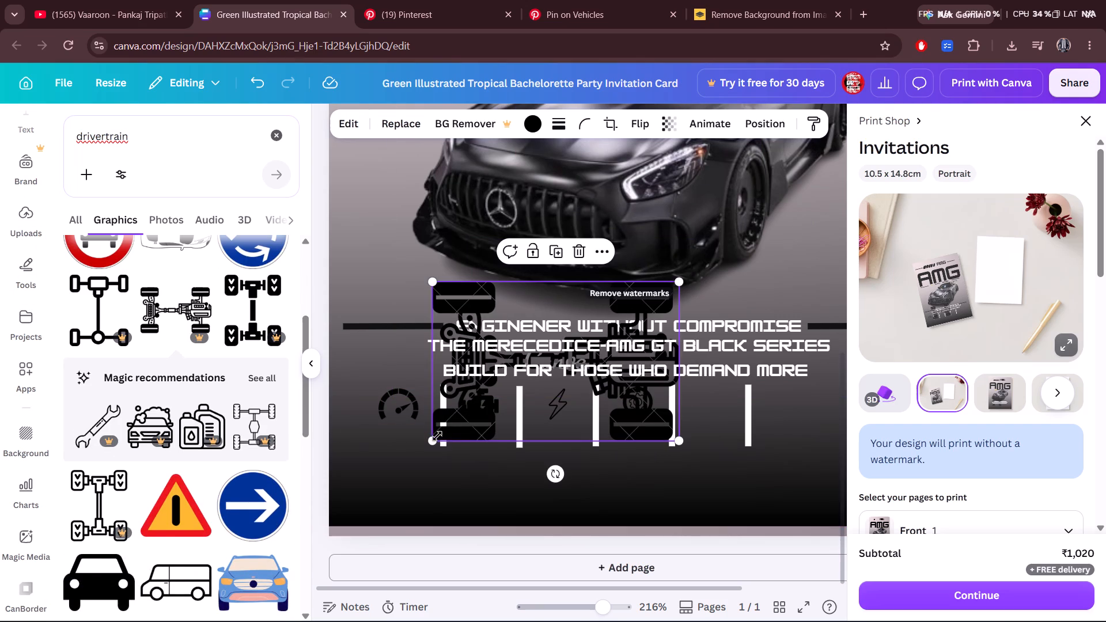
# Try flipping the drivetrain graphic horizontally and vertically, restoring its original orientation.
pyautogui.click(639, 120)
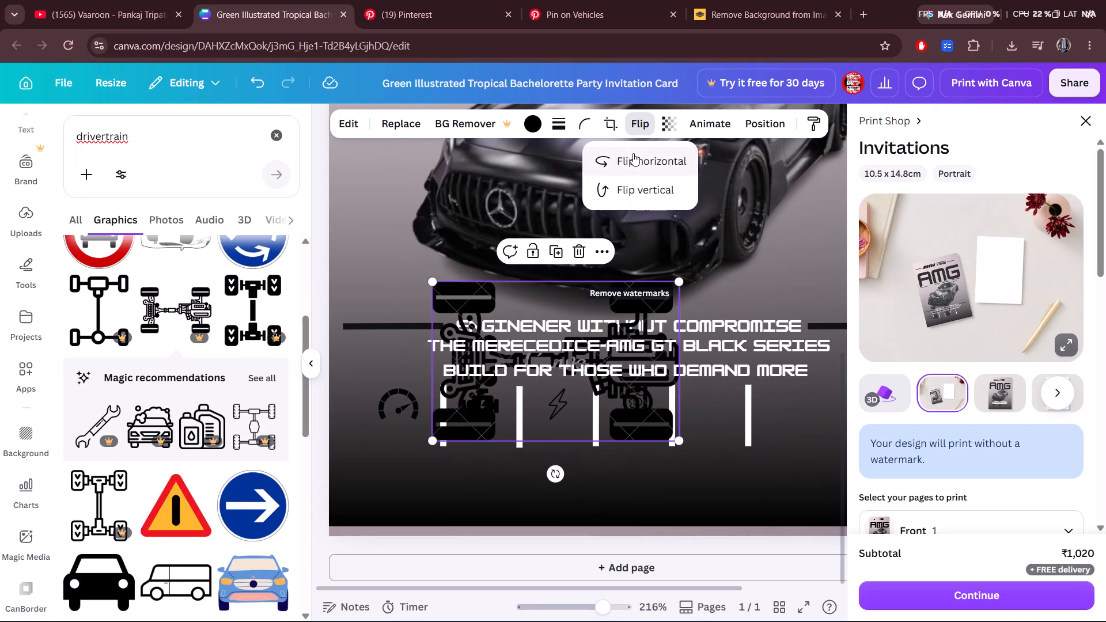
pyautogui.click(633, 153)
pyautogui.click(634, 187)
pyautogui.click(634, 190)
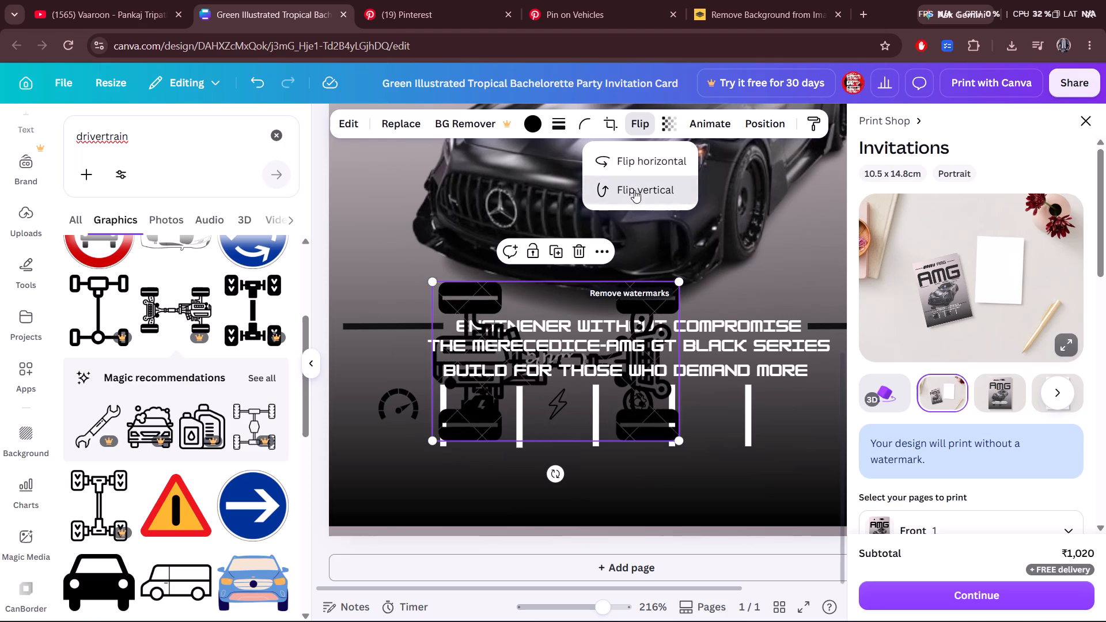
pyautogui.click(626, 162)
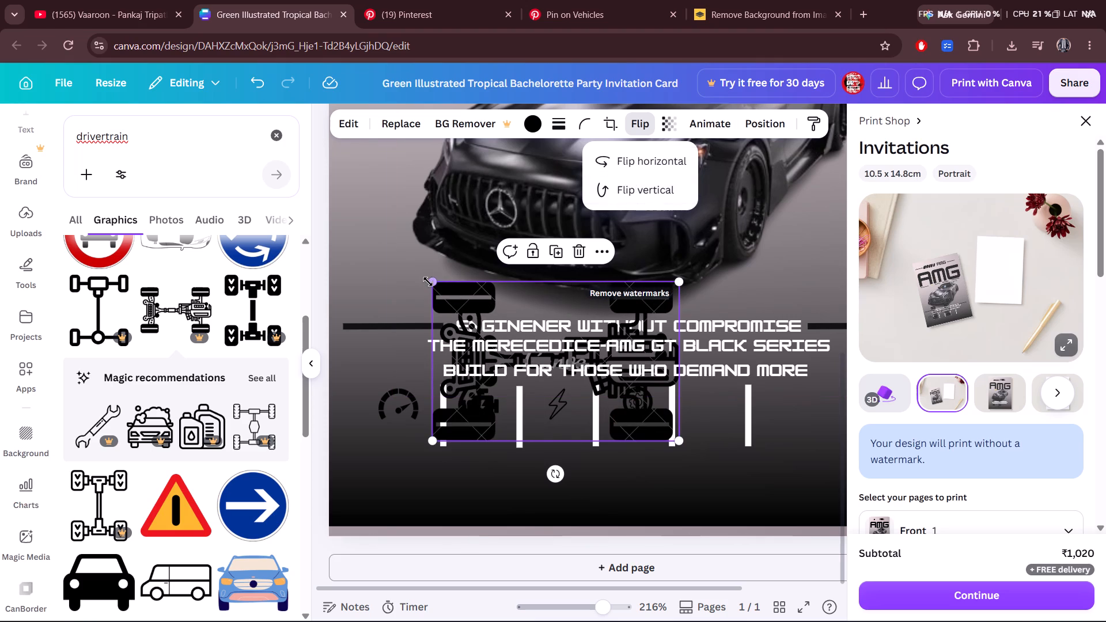
# Shrink the drivetrain graphic to icon size and place it between the fourth and fifth dividers, level with the gear.
pyautogui.moveTo(431, 283); pyautogui.dragTo(657, 370)
pyautogui.moveTo(661, 423); pyautogui.dragTo(718, 398)
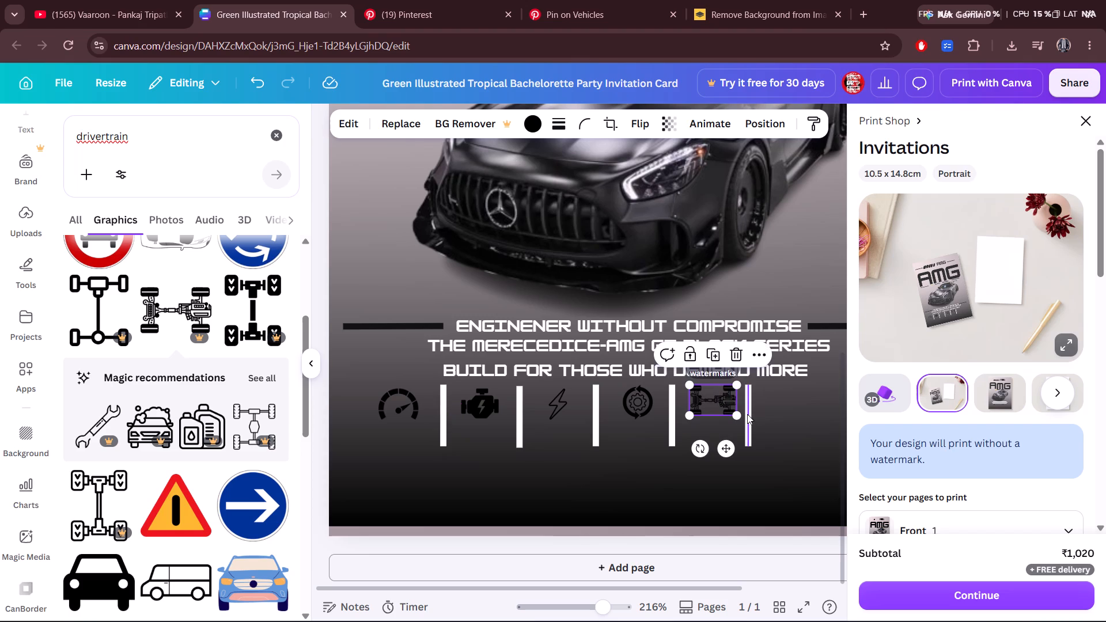
# Check the Pinterest reference's icon row and delete the fifth white divider after the drivetrain icon.
pyautogui.click(747, 414)
pyautogui.click(450, 20)
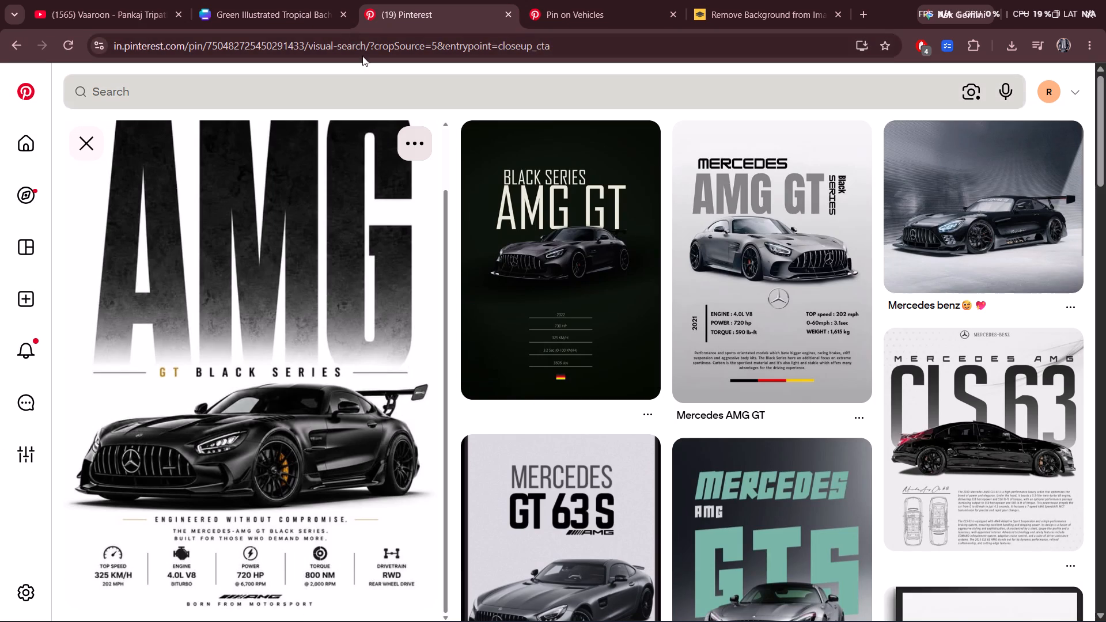
pyautogui.click(339, 0)
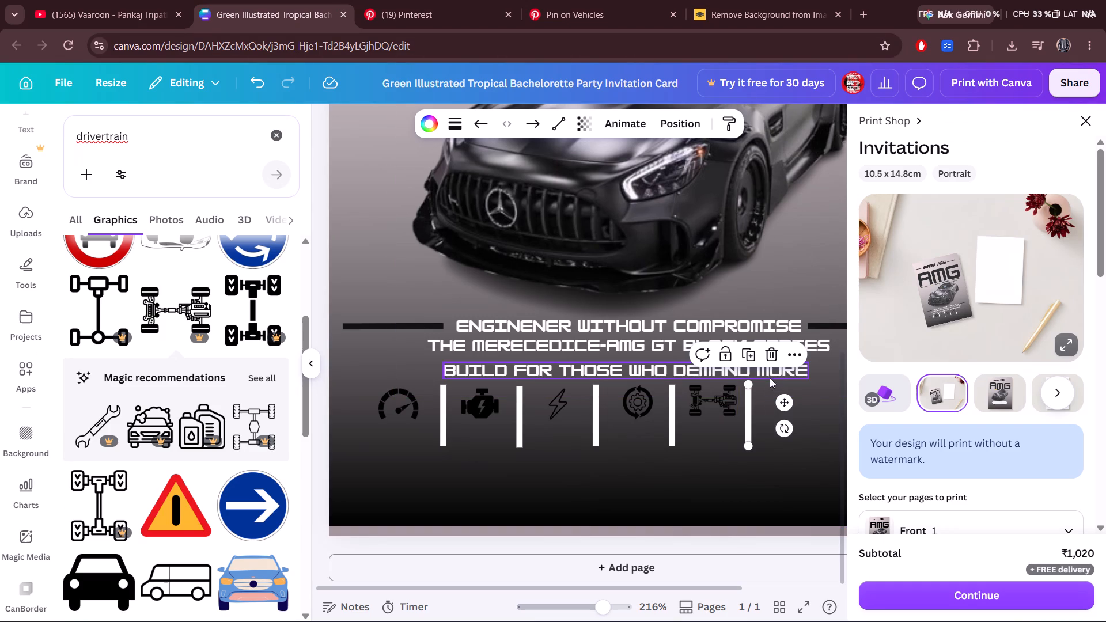
pyautogui.click(747, 426)
pyautogui.click(745, 411)
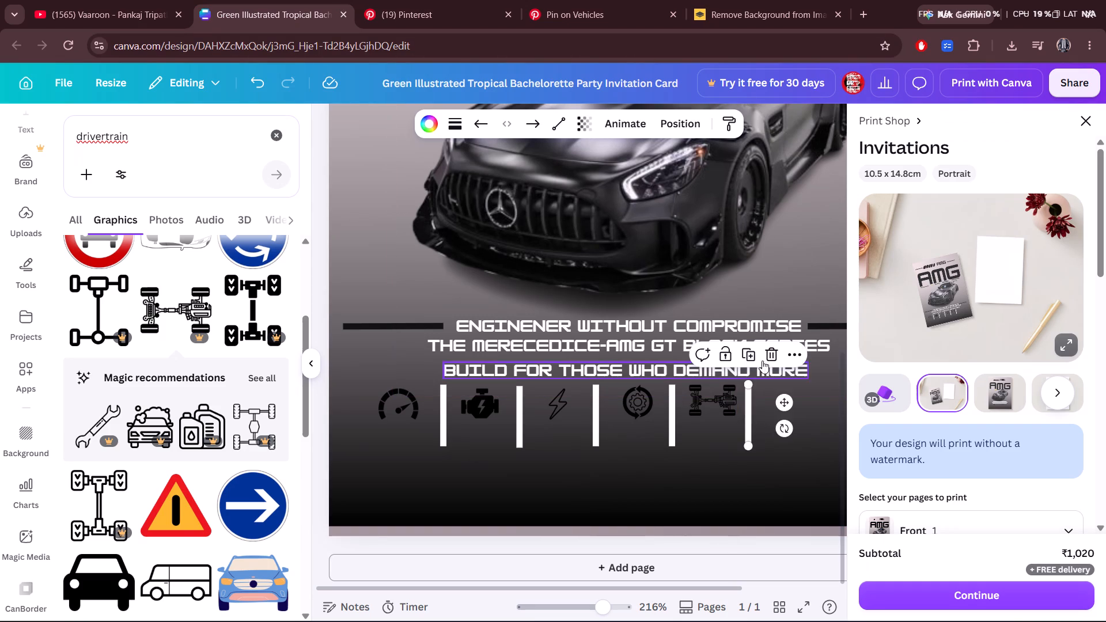
pyautogui.click(769, 352)
# Move the dark gradient overlay up off the icon row and shift all five icons and four dividers together toward the poster's centre.
pyautogui.moveTo(771, 409); pyautogui.dragTo(622, 415)
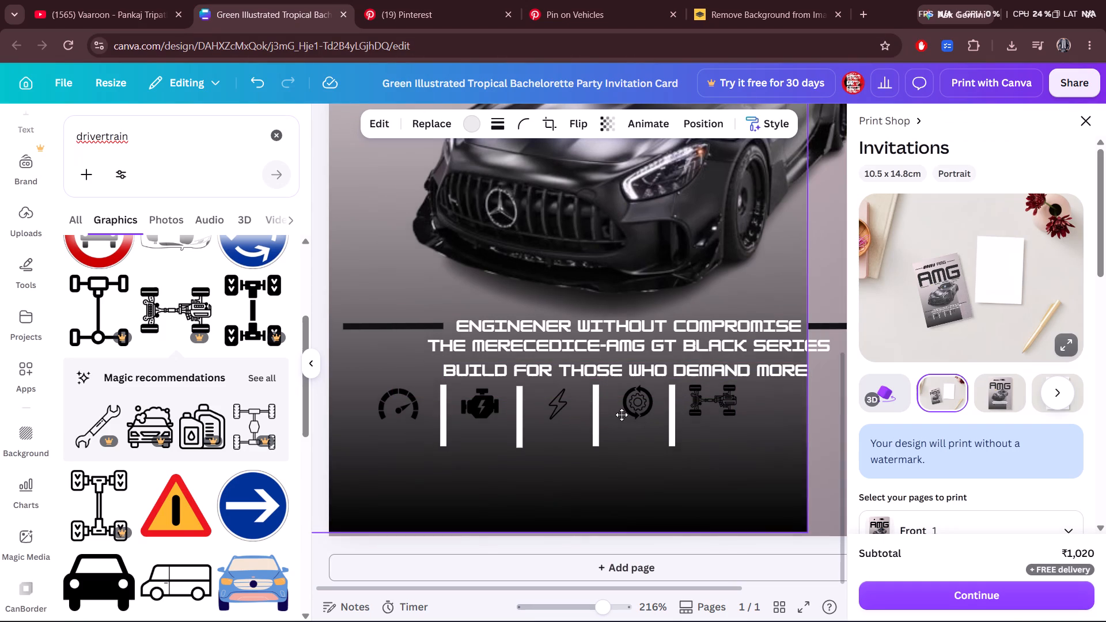
pyautogui.moveTo(622, 415); pyautogui.dragTo(679, 162)
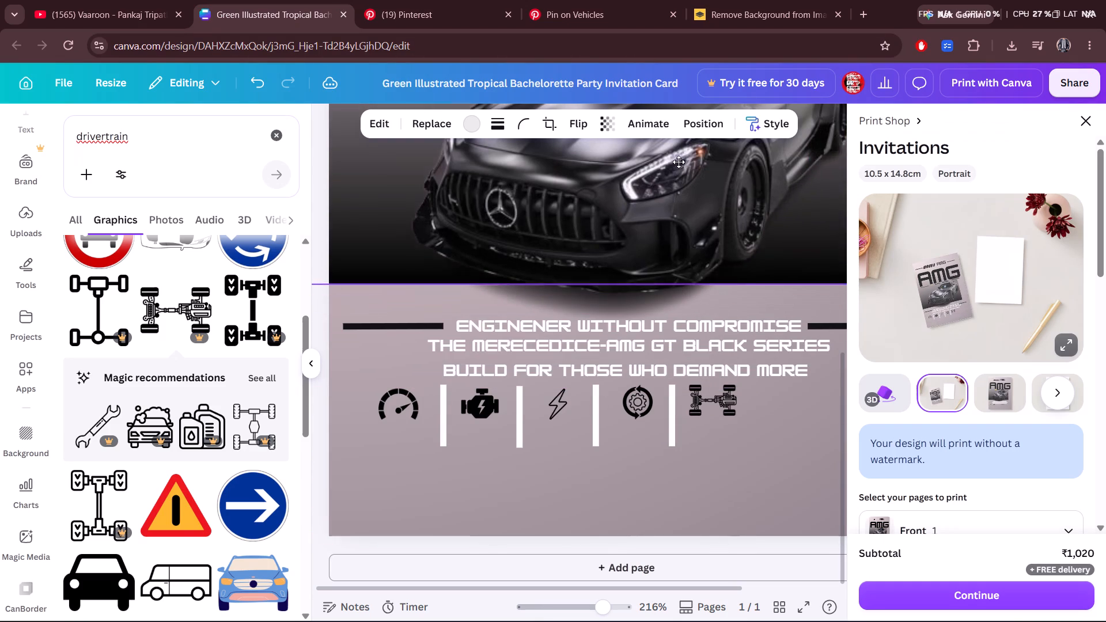
pyautogui.moveTo(679, 162); pyautogui.dragTo(681, 147)
pyautogui.moveTo(354, 462); pyautogui.dragTo(748, 386)
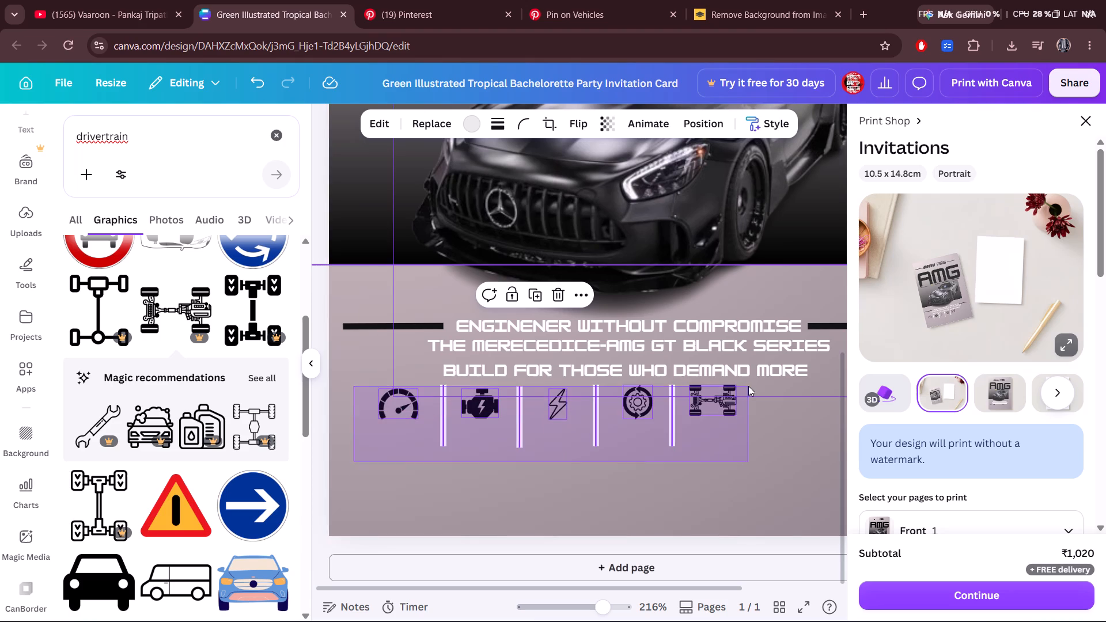
pyautogui.moveTo(748, 386); pyautogui.dragTo(755, 387)
pyautogui.click(488, 481)
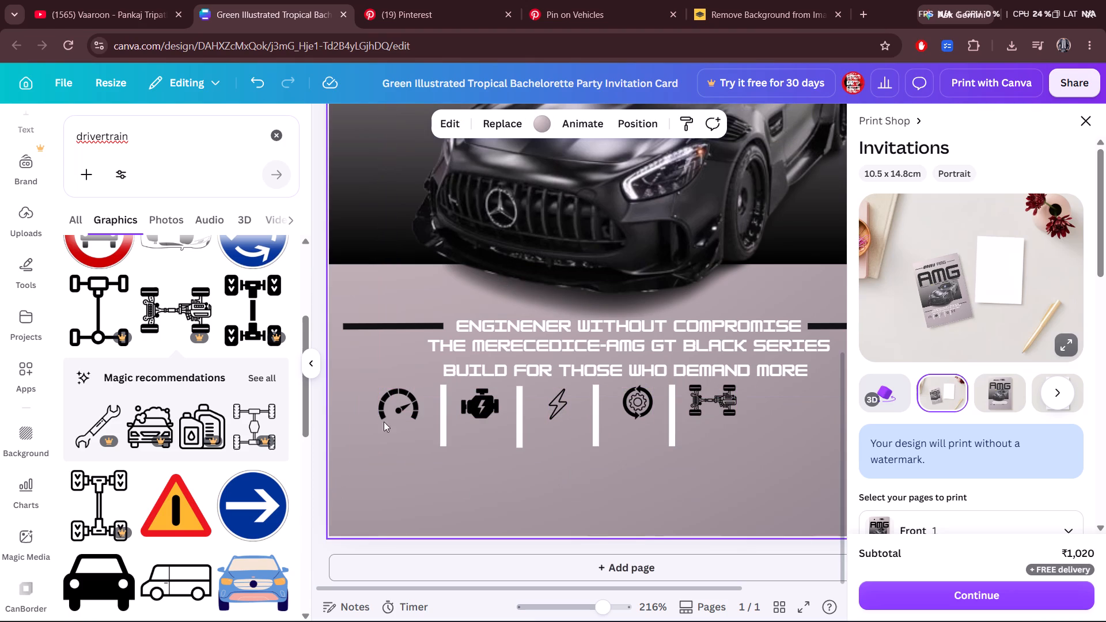
pyautogui.moveTo(367, 439); pyautogui.dragTo(623, 419)
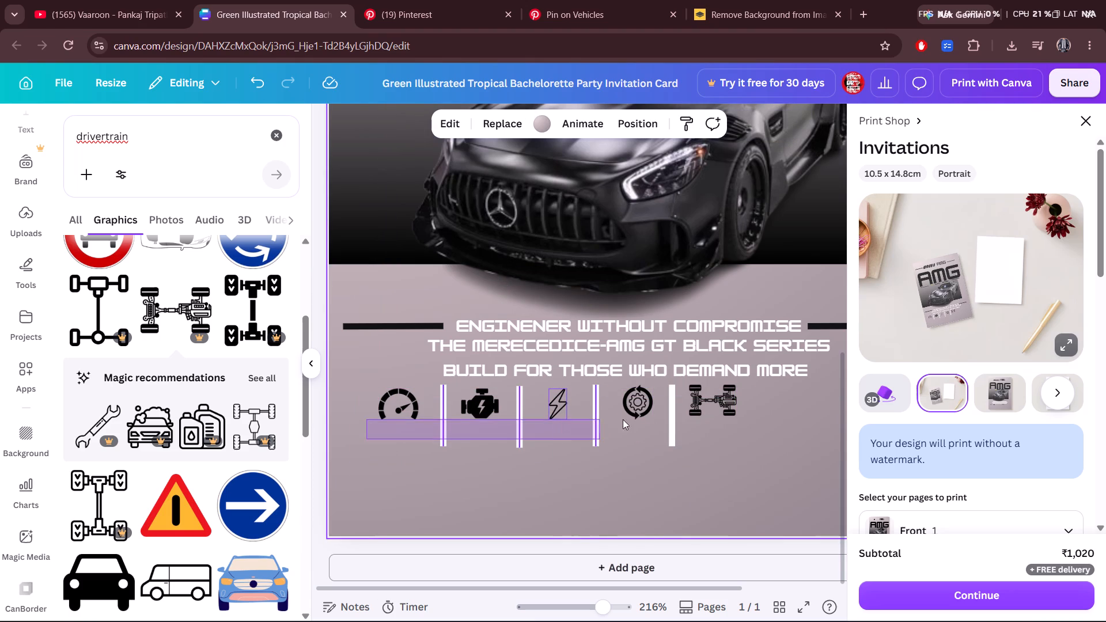
pyautogui.moveTo(623, 419); pyautogui.dragTo(718, 412)
pyautogui.moveTo(569, 428); pyautogui.dragTo(601, 424)
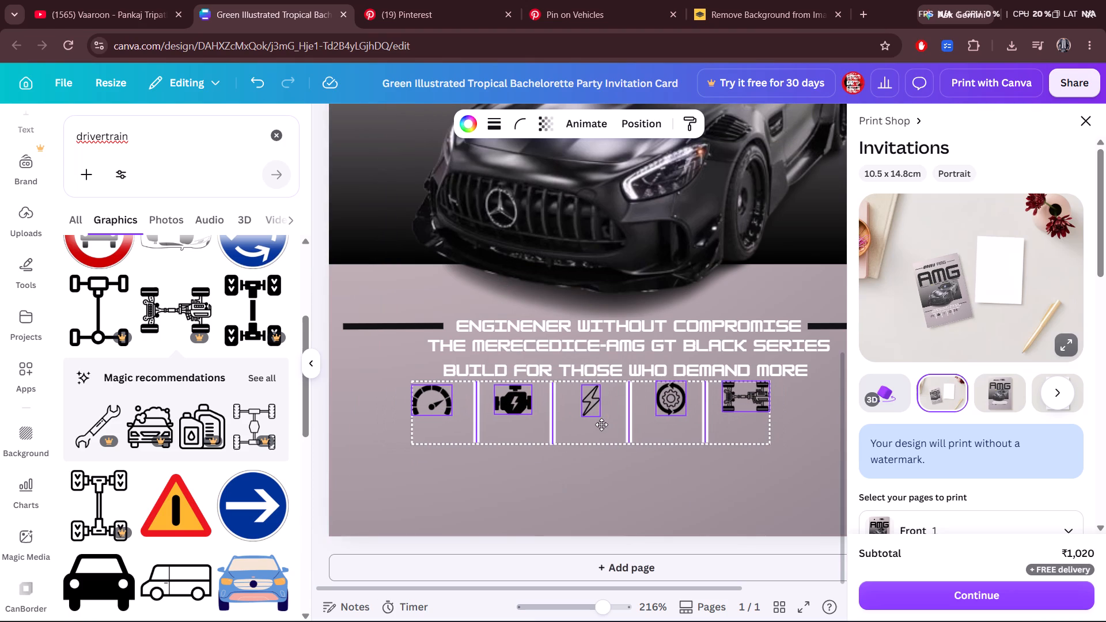
pyautogui.moveTo(601, 424); pyautogui.dragTo(601, 422)
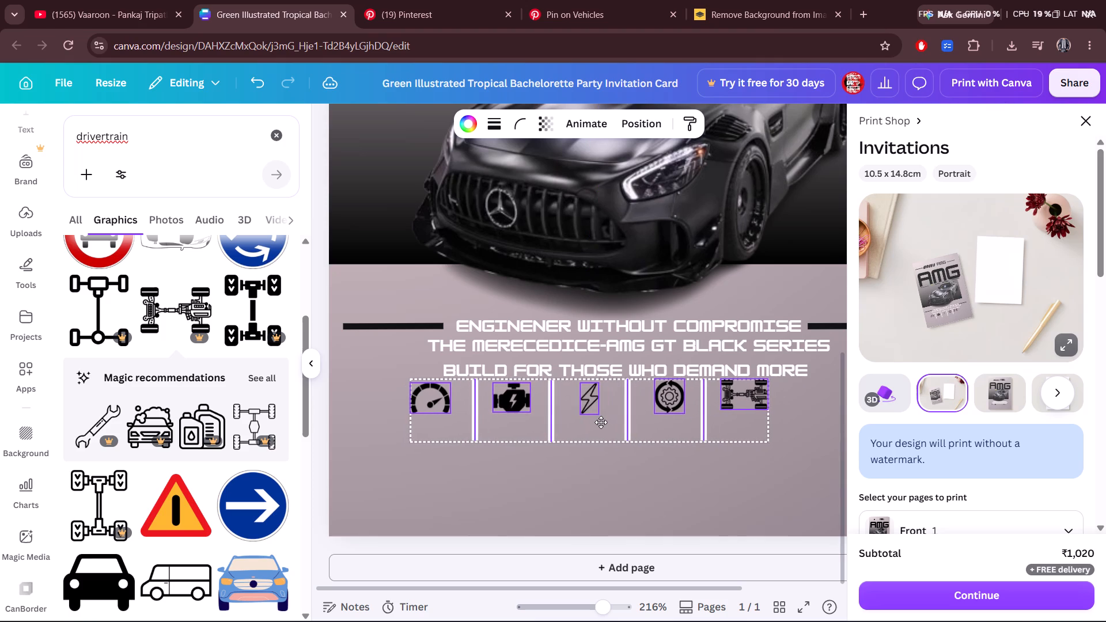
pyautogui.moveTo(601, 422); pyautogui.dragTo(597, 422)
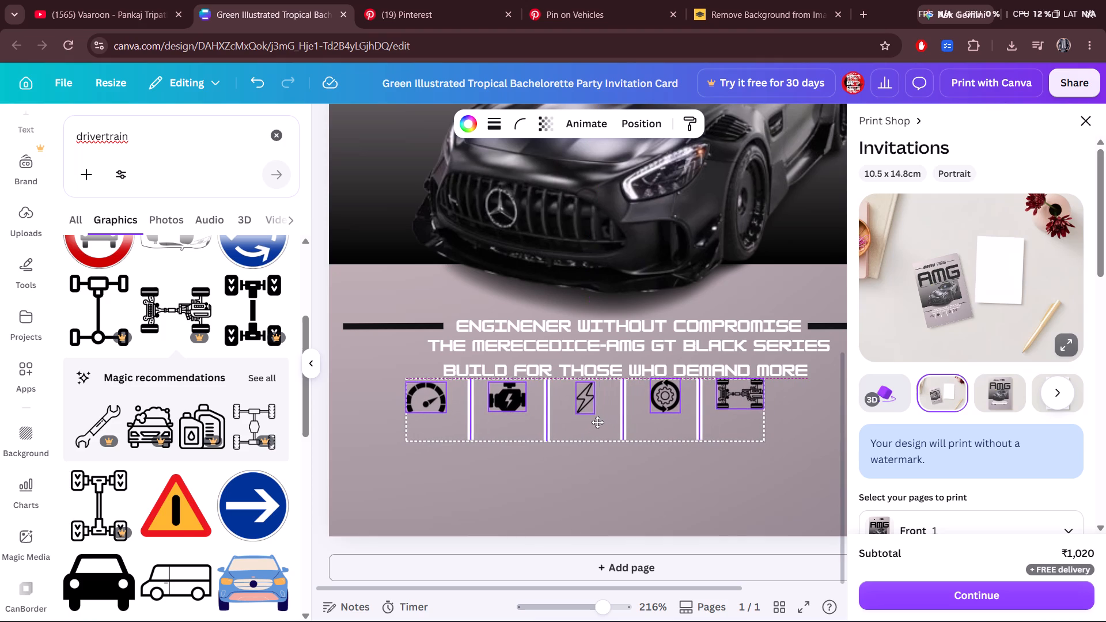
pyautogui.moveTo(597, 422); pyautogui.dragTo(596, 422)
# Move the dark gradient overlay back down over the poster's bottom and enlarge it proportionally until it extends past the page edges.
pyautogui.scroll(3, 594, 420)
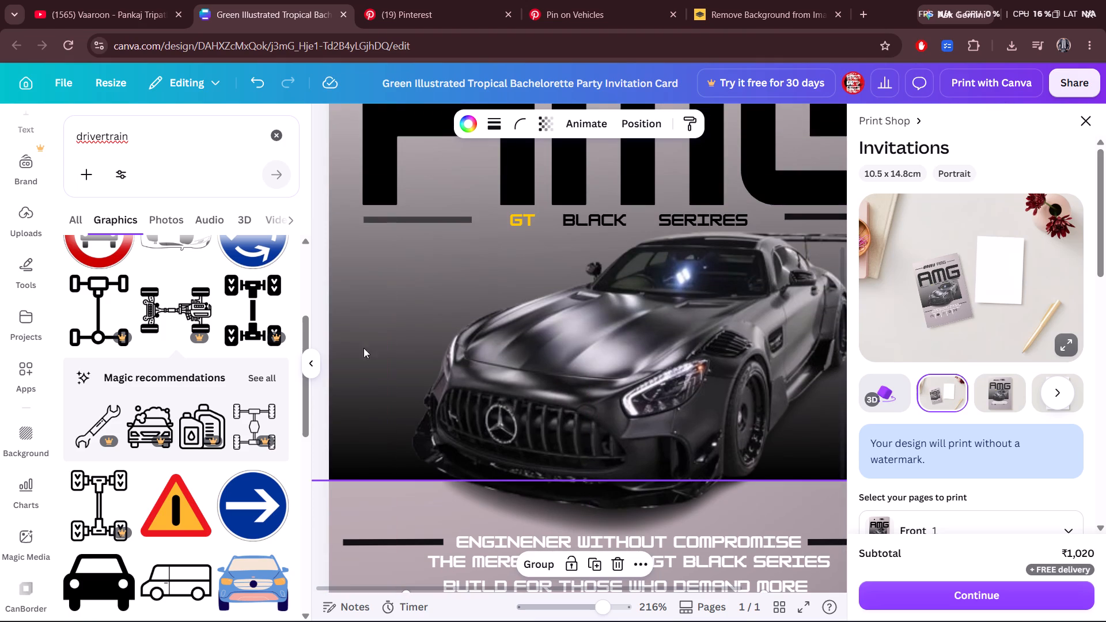
pyautogui.moveTo(352, 383); pyautogui.dragTo(354, 420)
pyautogui.click(354, 421)
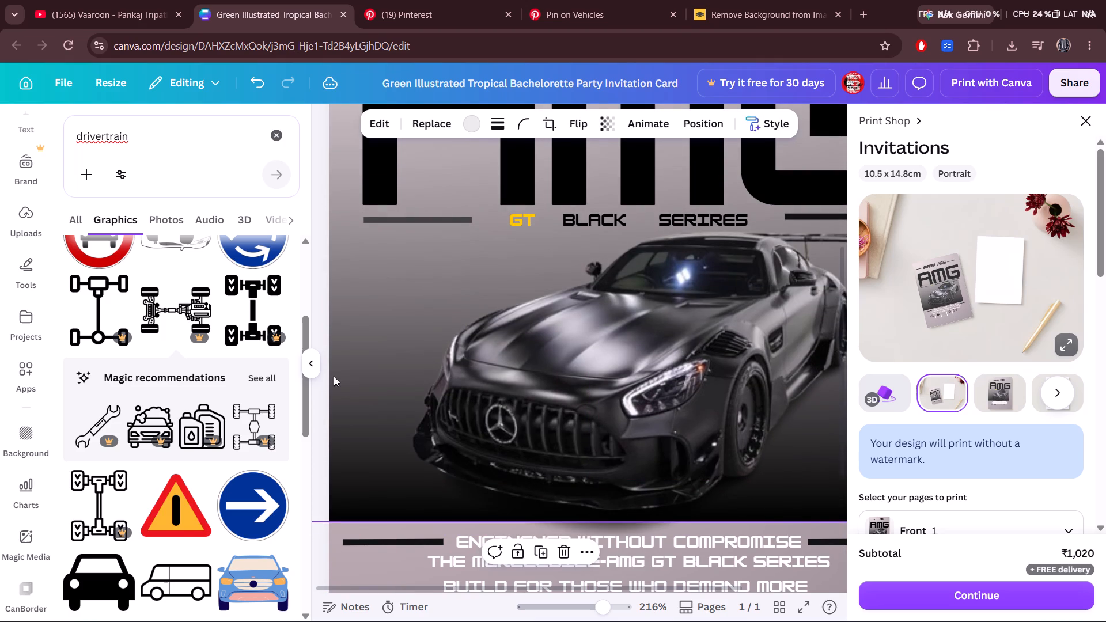
pyautogui.click(313, 365)
pyautogui.moveTo(610, 606); pyautogui.dragTo(601, 606)
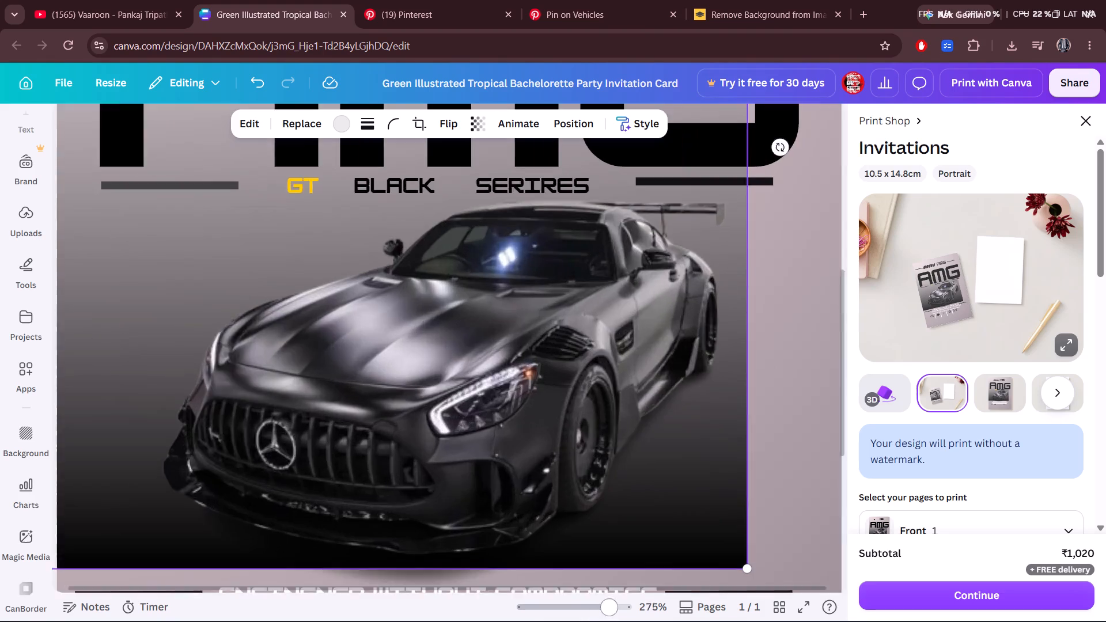
pyautogui.moveTo(601, 606); pyautogui.dragTo(577, 596)
pyautogui.moveTo(346, 347); pyautogui.dragTo(362, 416)
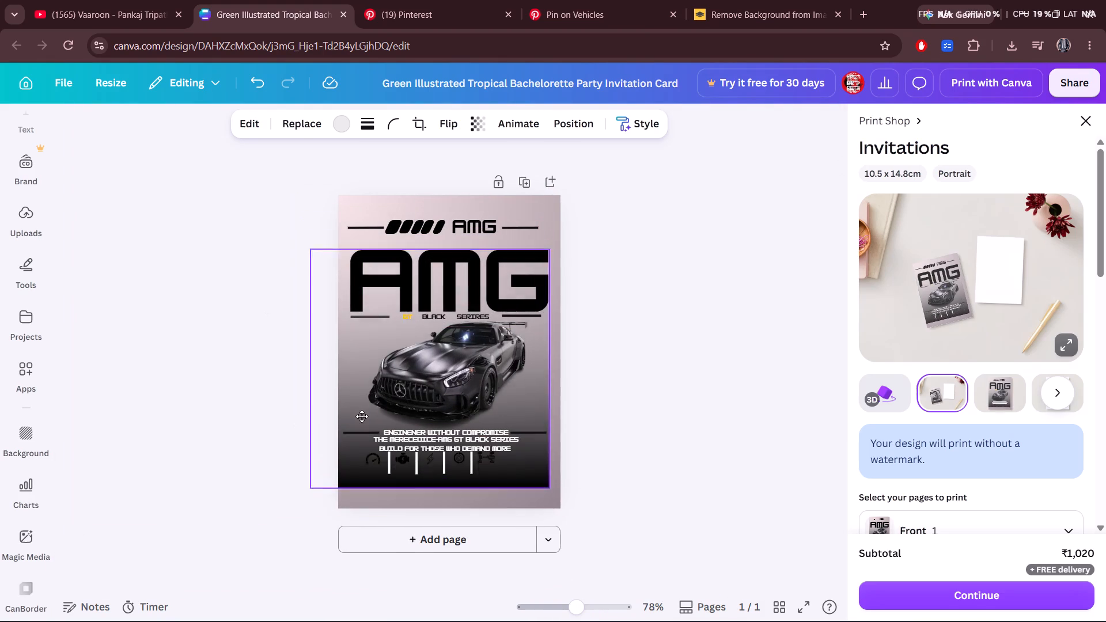
pyautogui.moveTo(362, 416); pyautogui.dragTo(362, 417)
pyautogui.moveTo(362, 417); pyautogui.dragTo(375, 435)
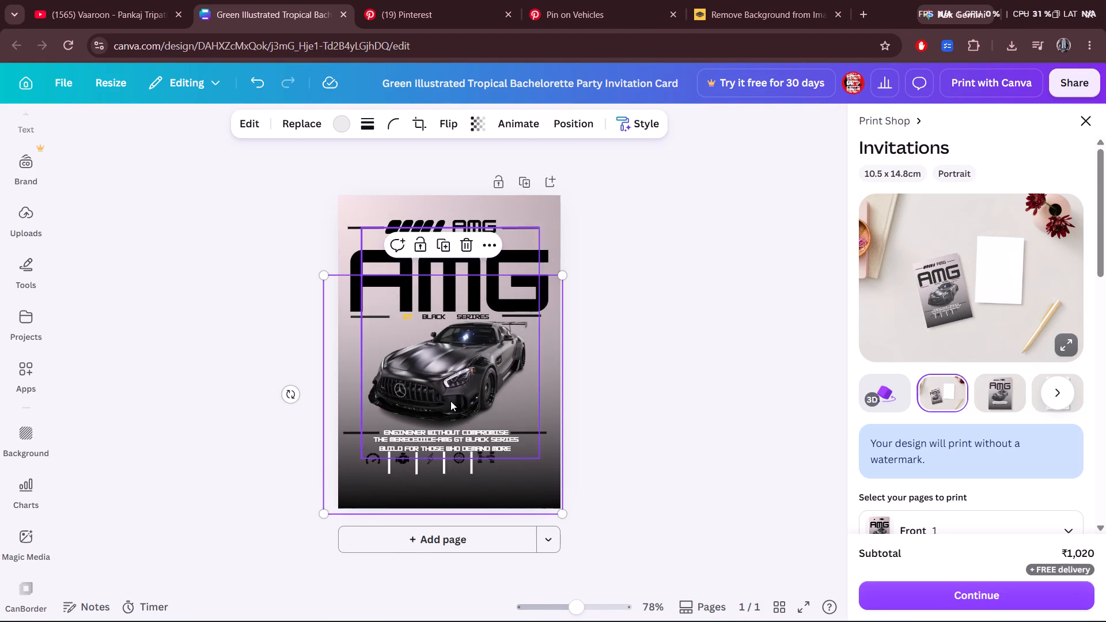
pyautogui.moveTo(563, 274); pyautogui.dragTo(613, 128)
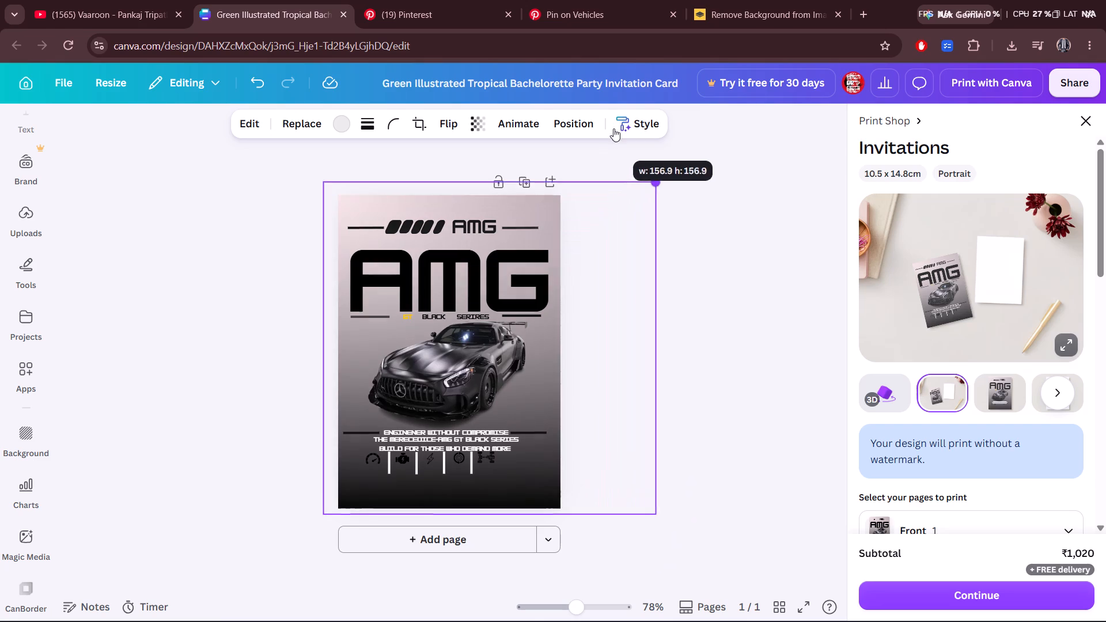
pyautogui.moveTo(613, 128); pyautogui.dragTo(620, 120)
pyautogui.click(698, 325)
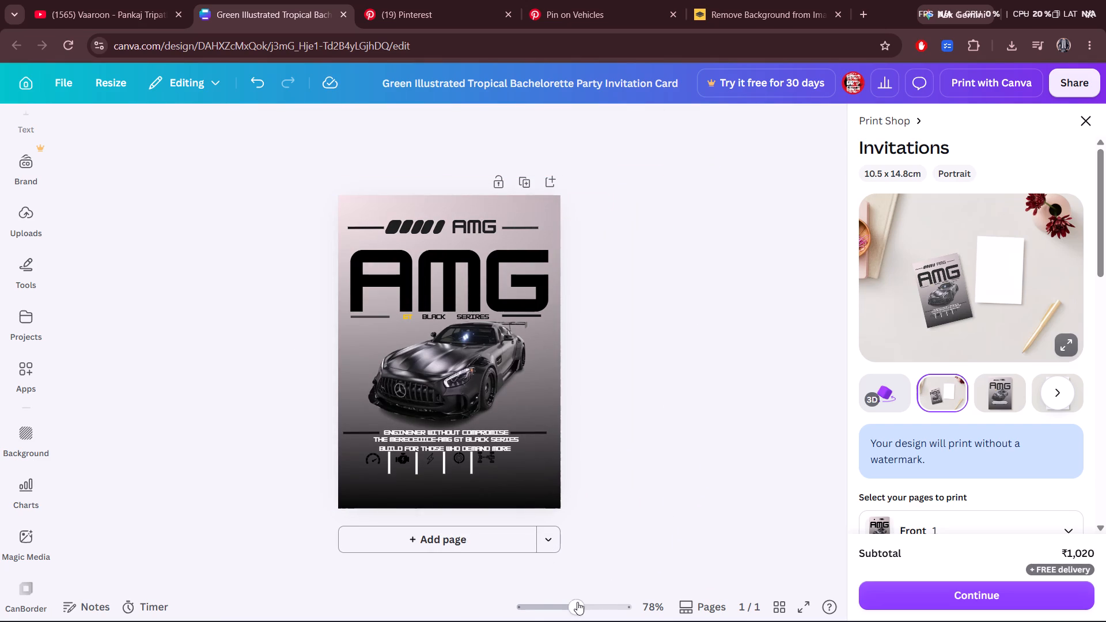
# Move the gradient overlay up off the icon row again and centre the five icons and four dividers beneath the description text.
pyautogui.moveTo(565, 604); pyautogui.dragTo(590, 605)
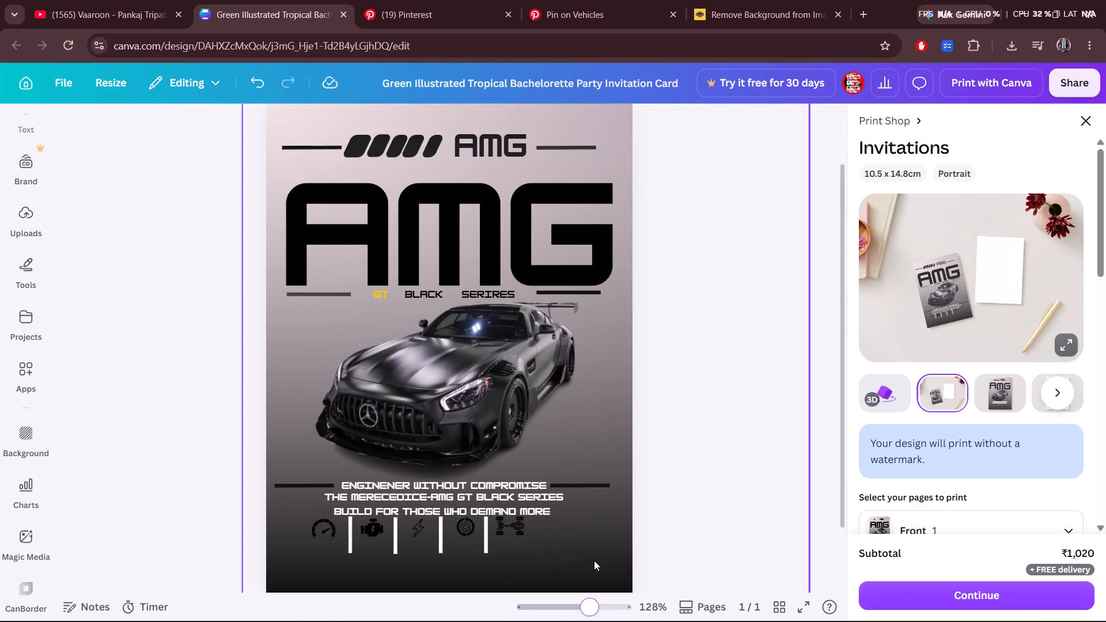
pyautogui.scroll(-2, 611, 502)
pyautogui.scroll(-1, 454, 495)
pyautogui.moveTo(574, 488); pyautogui.dragTo(591, 489)
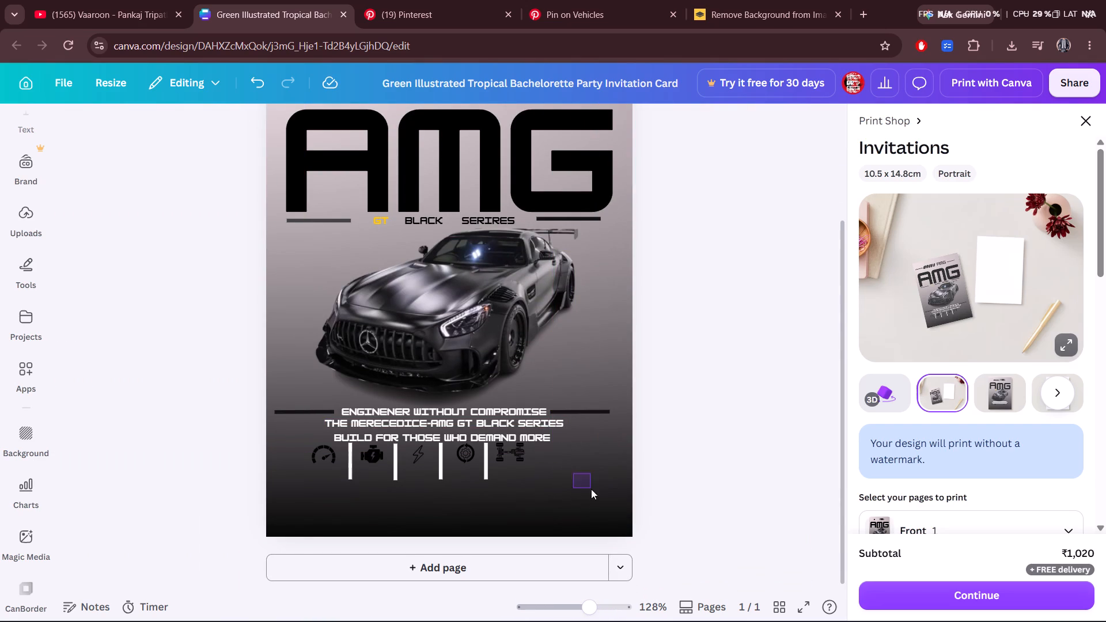
pyautogui.moveTo(591, 489); pyautogui.dragTo(592, 498)
pyautogui.moveTo(601, 508); pyautogui.dragTo(597, 299)
pyautogui.click(619, 482)
pyautogui.moveTo(623, 499); pyautogui.dragTo(594, 293)
pyautogui.moveTo(295, 479); pyautogui.dragTo(513, 458)
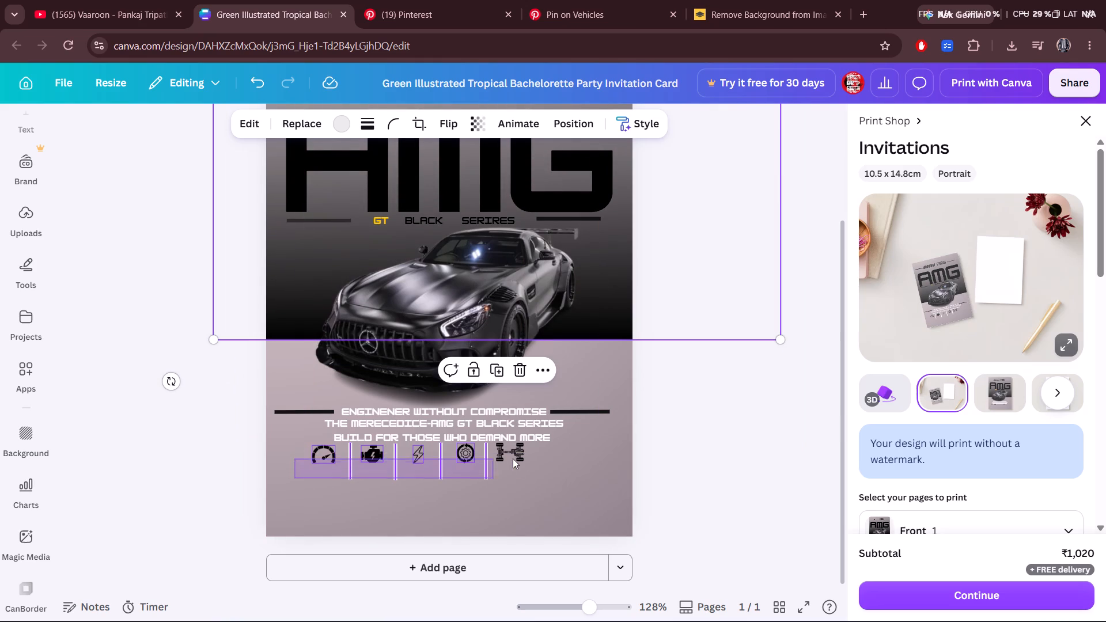
pyautogui.moveTo(513, 458); pyautogui.dragTo(540, 455)
pyautogui.moveTo(432, 515); pyautogui.dragTo(444, 514)
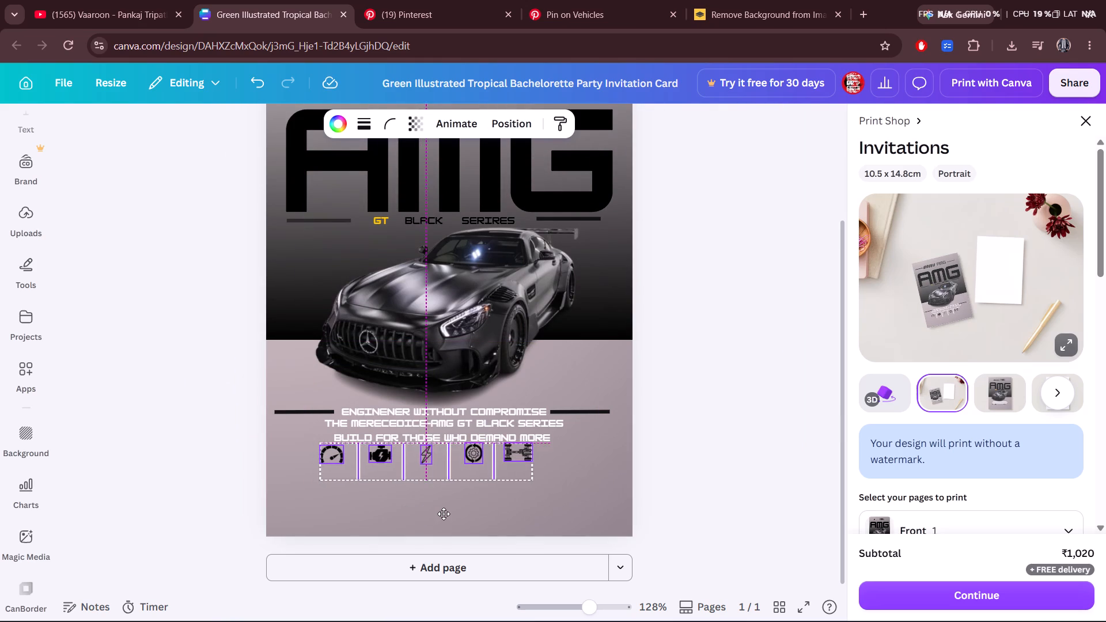
pyautogui.moveTo(444, 514); pyautogui.dragTo(455, 515)
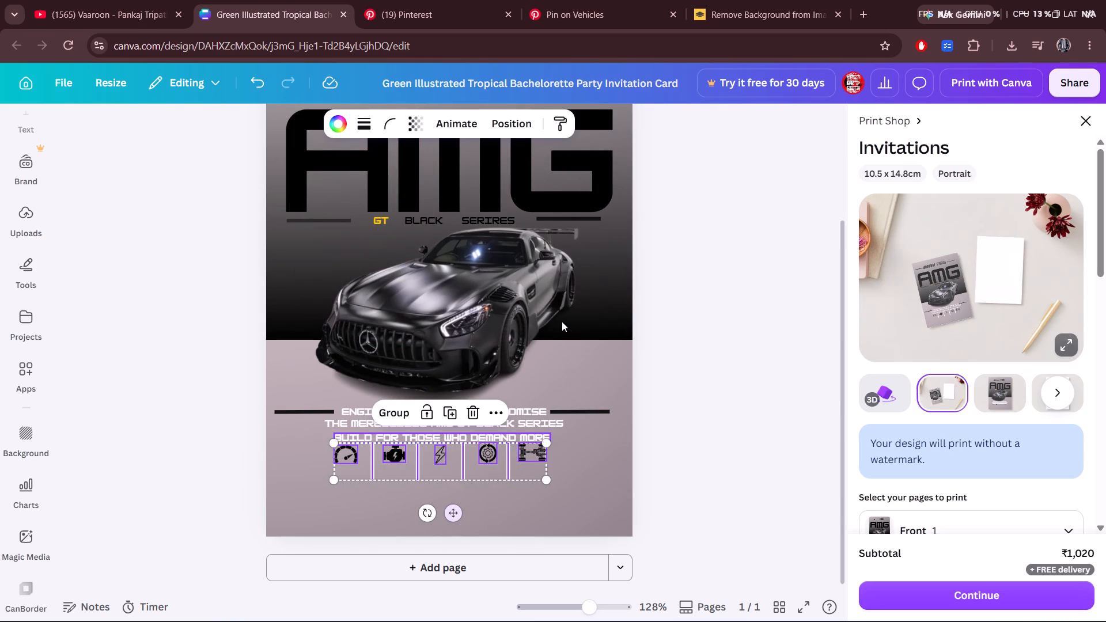
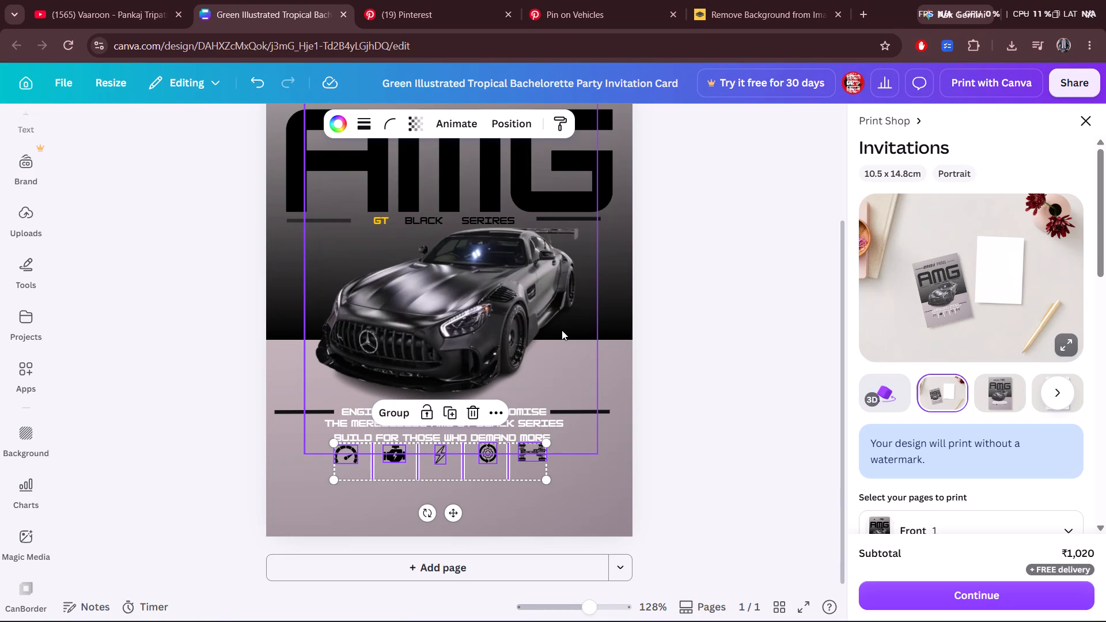
# Move the dark gradient overlay back down over the icon row until it covers the poster's bottom edge.
pyautogui.moveTo(619, 313); pyautogui.dragTo(590, 501)
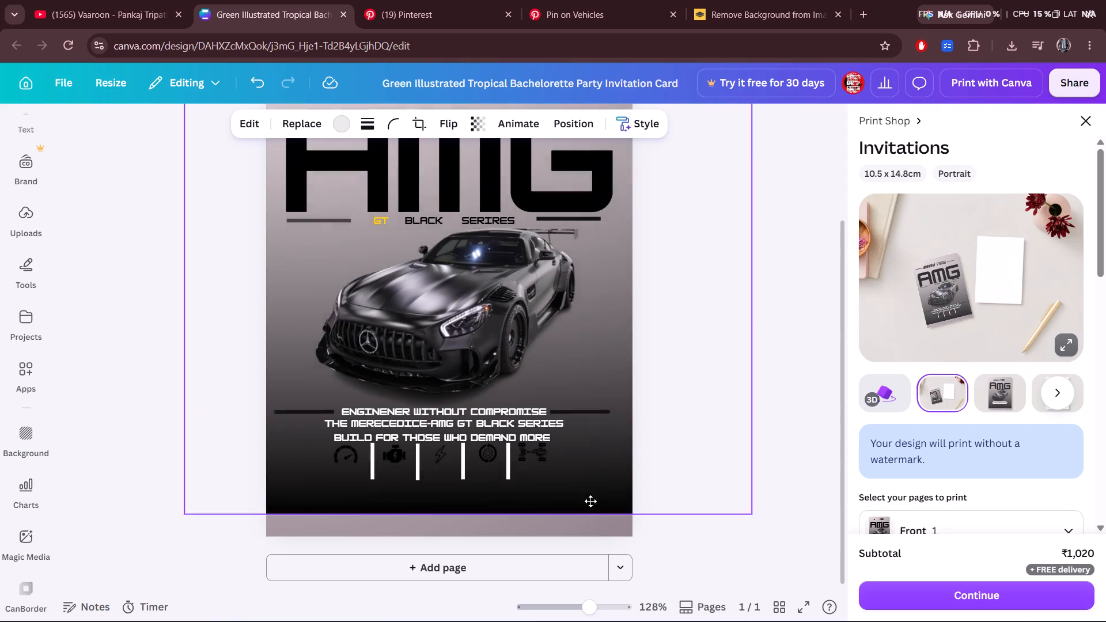
pyautogui.moveTo(590, 501); pyautogui.dragTo(605, 529)
pyautogui.click(605, 529)
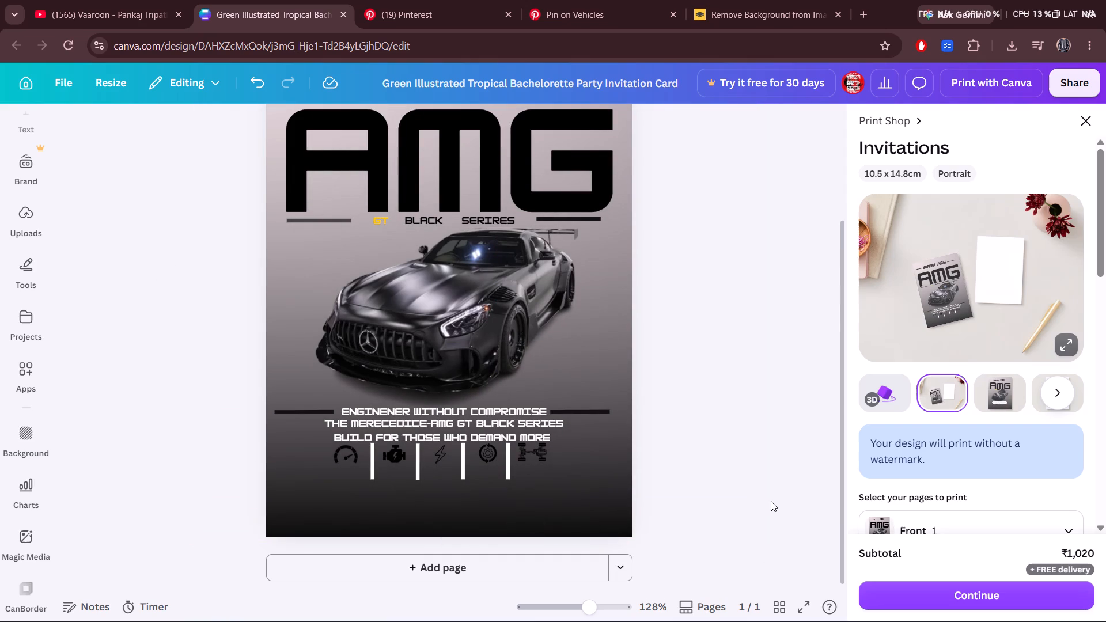